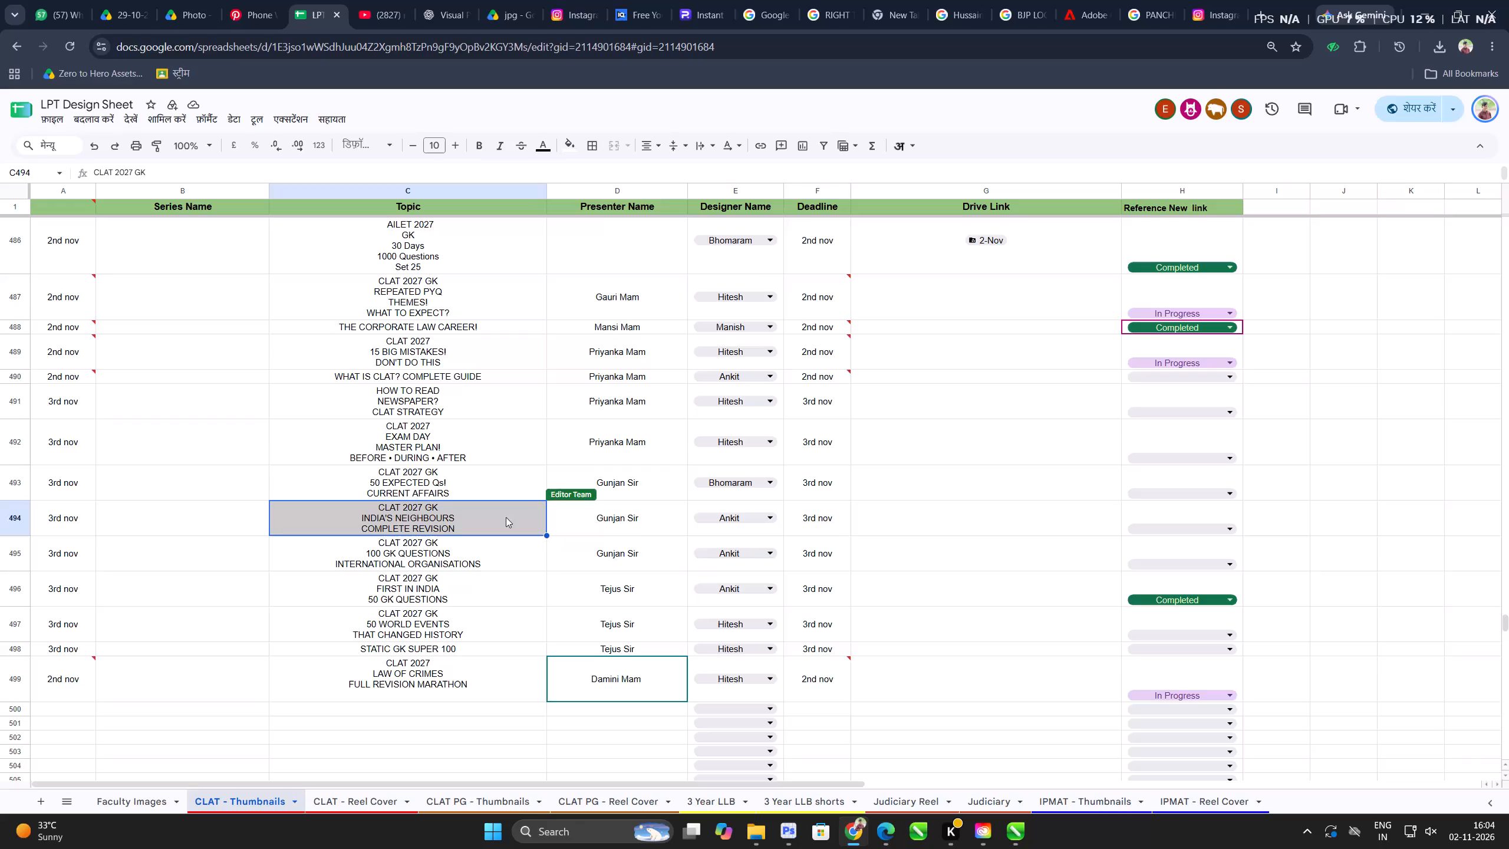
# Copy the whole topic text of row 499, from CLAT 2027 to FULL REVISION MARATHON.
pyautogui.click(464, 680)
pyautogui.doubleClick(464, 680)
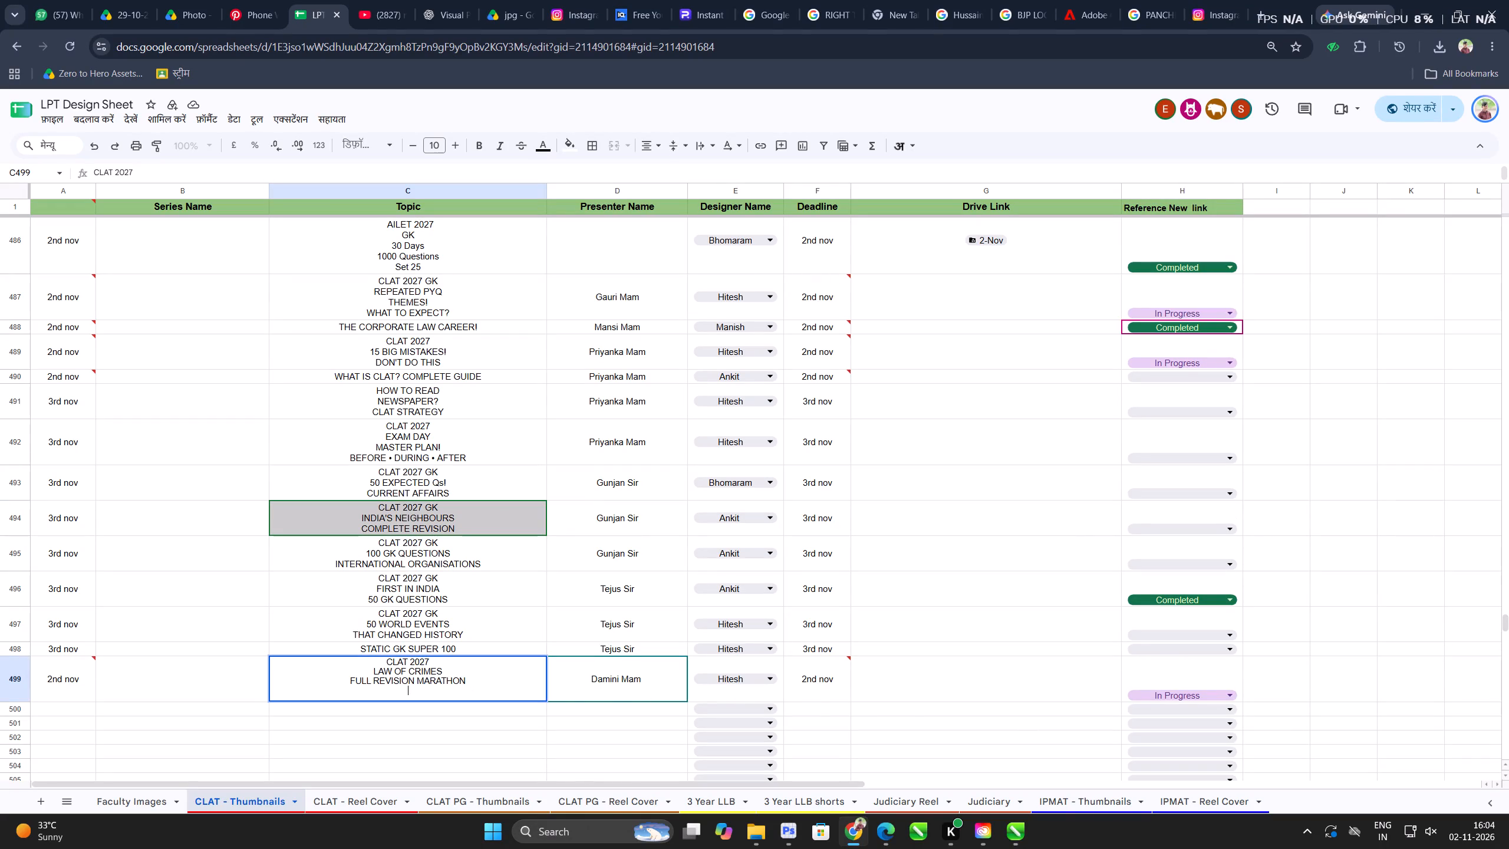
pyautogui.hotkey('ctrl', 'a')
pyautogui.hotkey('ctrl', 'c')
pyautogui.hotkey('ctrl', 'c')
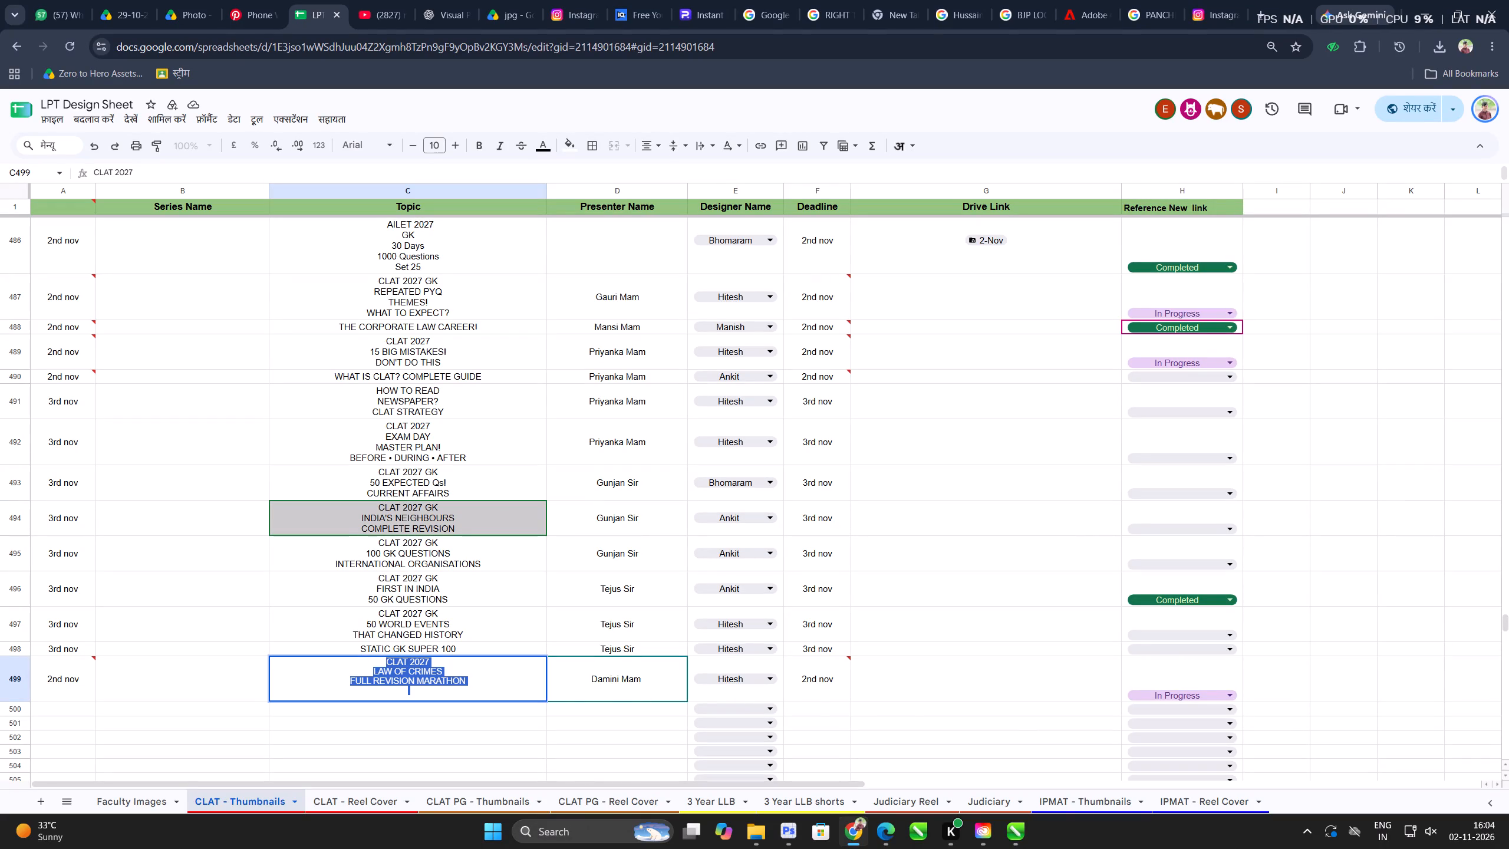
# Switch to Photoshop and place TUTORIAL Thumbnail.png from the logos folder as an embedded logo on the thumbnail.
pyautogui.hotkey('alt', 'Tab')
pyautogui.hotkey('alt', 'Tab')
pyautogui.hotkey('alt', 'Tab')
pyautogui.hotkey('alt', 'Tab')
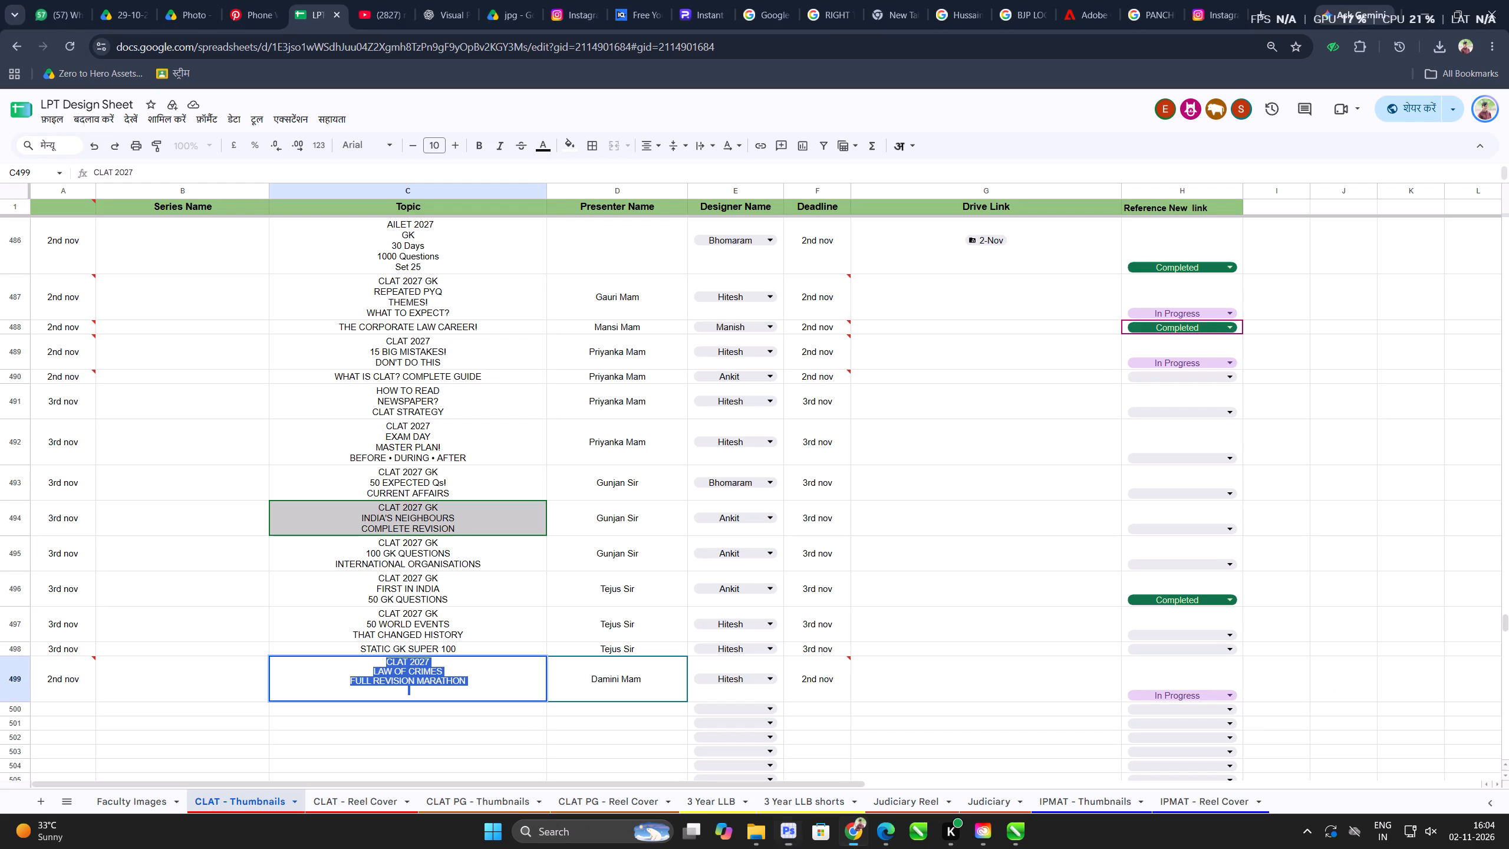
pyautogui.hotkey('alt', 'Tab')
pyautogui.hotkey('ctrl', 'shift', 'm')
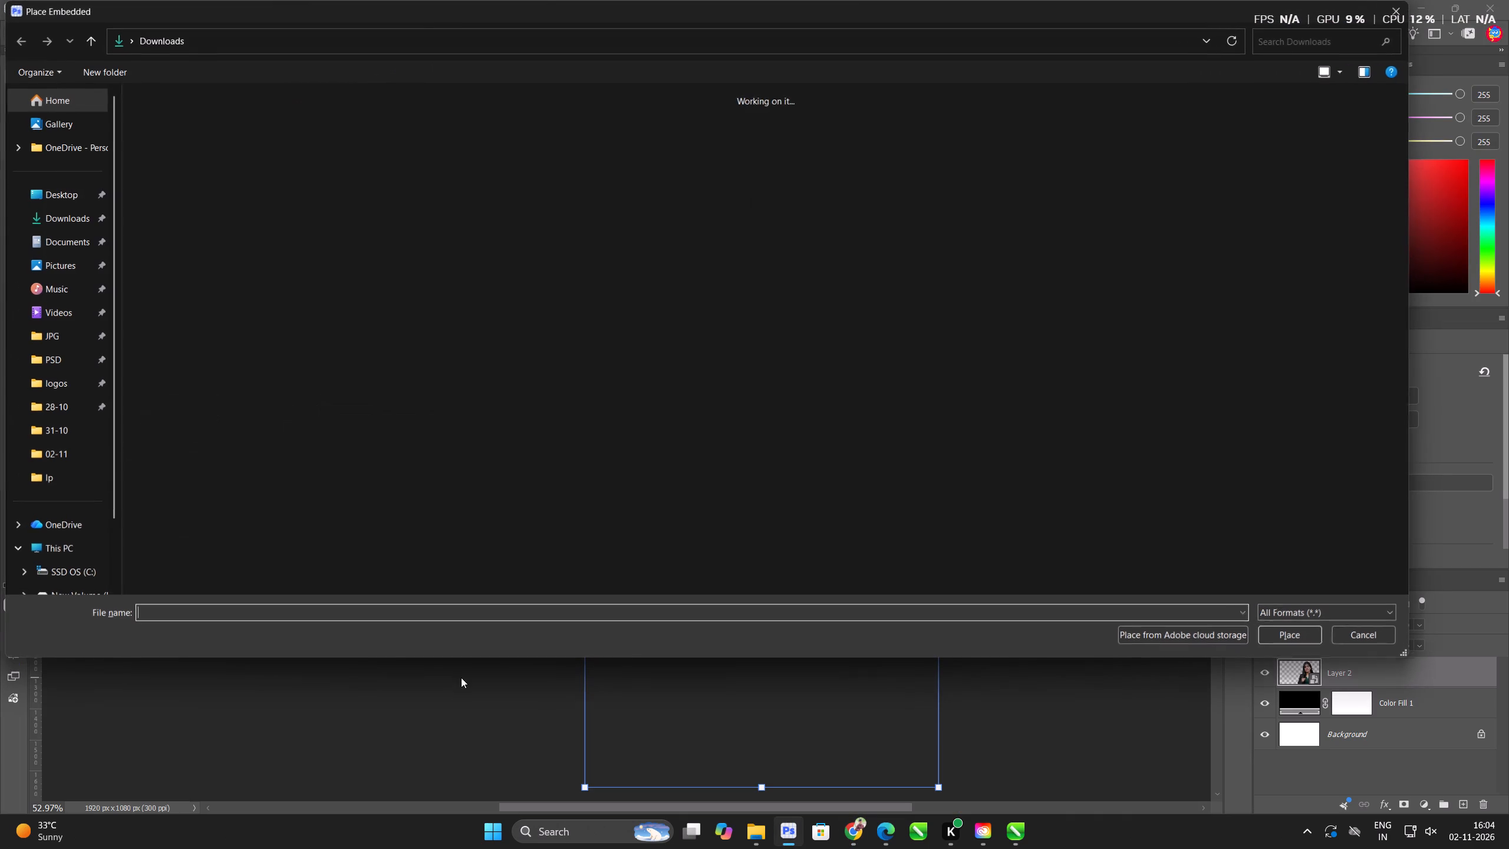
pyautogui.click(70, 388)
pyautogui.scroll(-4, 388, 399)
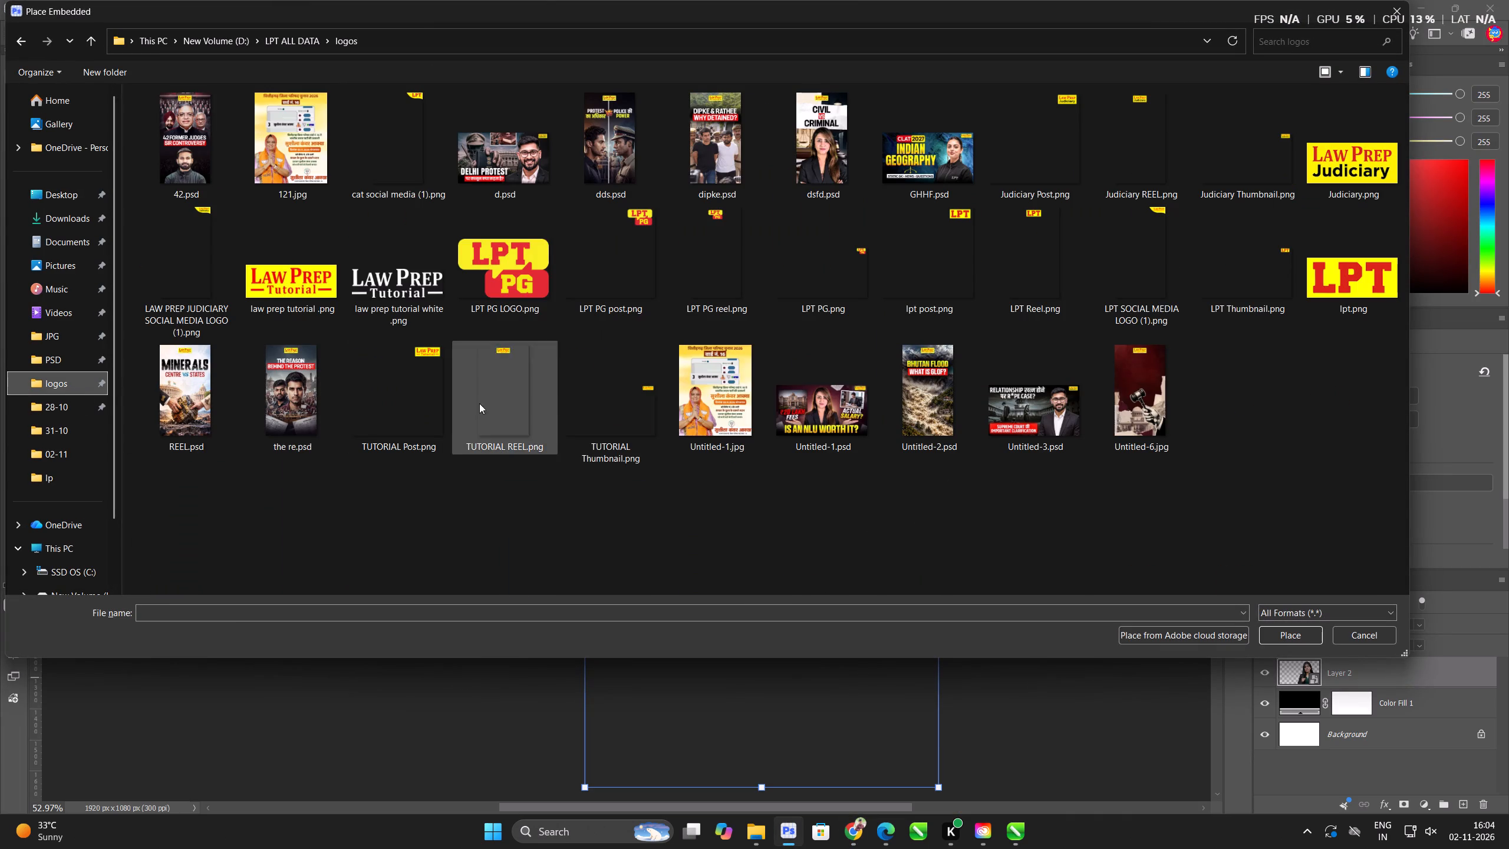
pyautogui.doubleClick(632, 403)
pyautogui.press('Return')
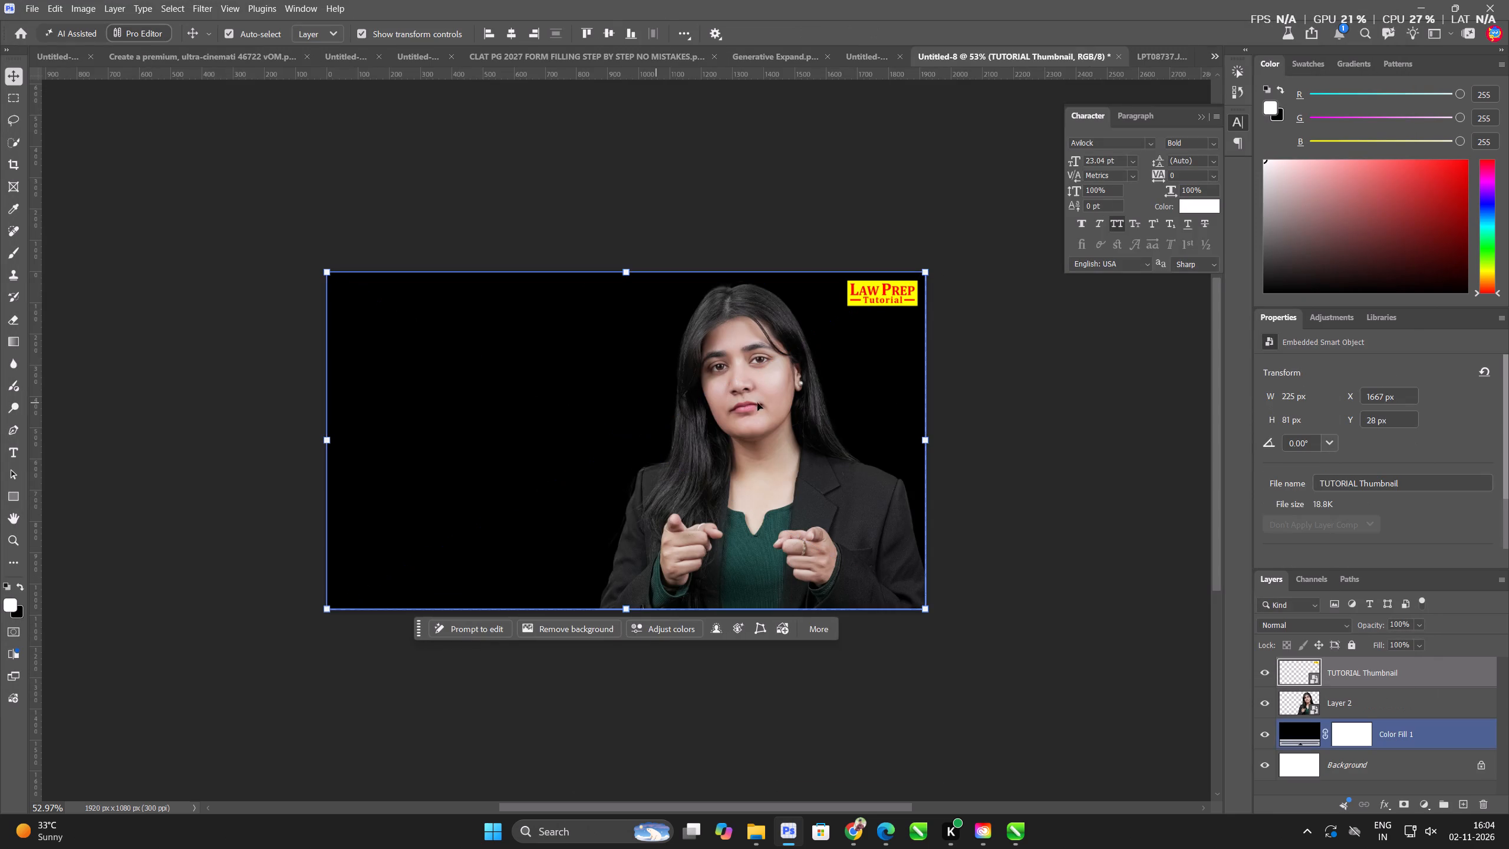
pyautogui.click(1118, 384)
# Switch to the design sheet in Chrome and copy only "LAW OF CRIMES" from row 499's topic, returning to Photoshop.
pyautogui.scroll(3, 894, 389)
pyautogui.scroll(-5, 602, 368)
pyautogui.scroll(9, 449, 401)
pyautogui.scroll(-6, 469, 437)
pyautogui.scroll(3, 464, 437)
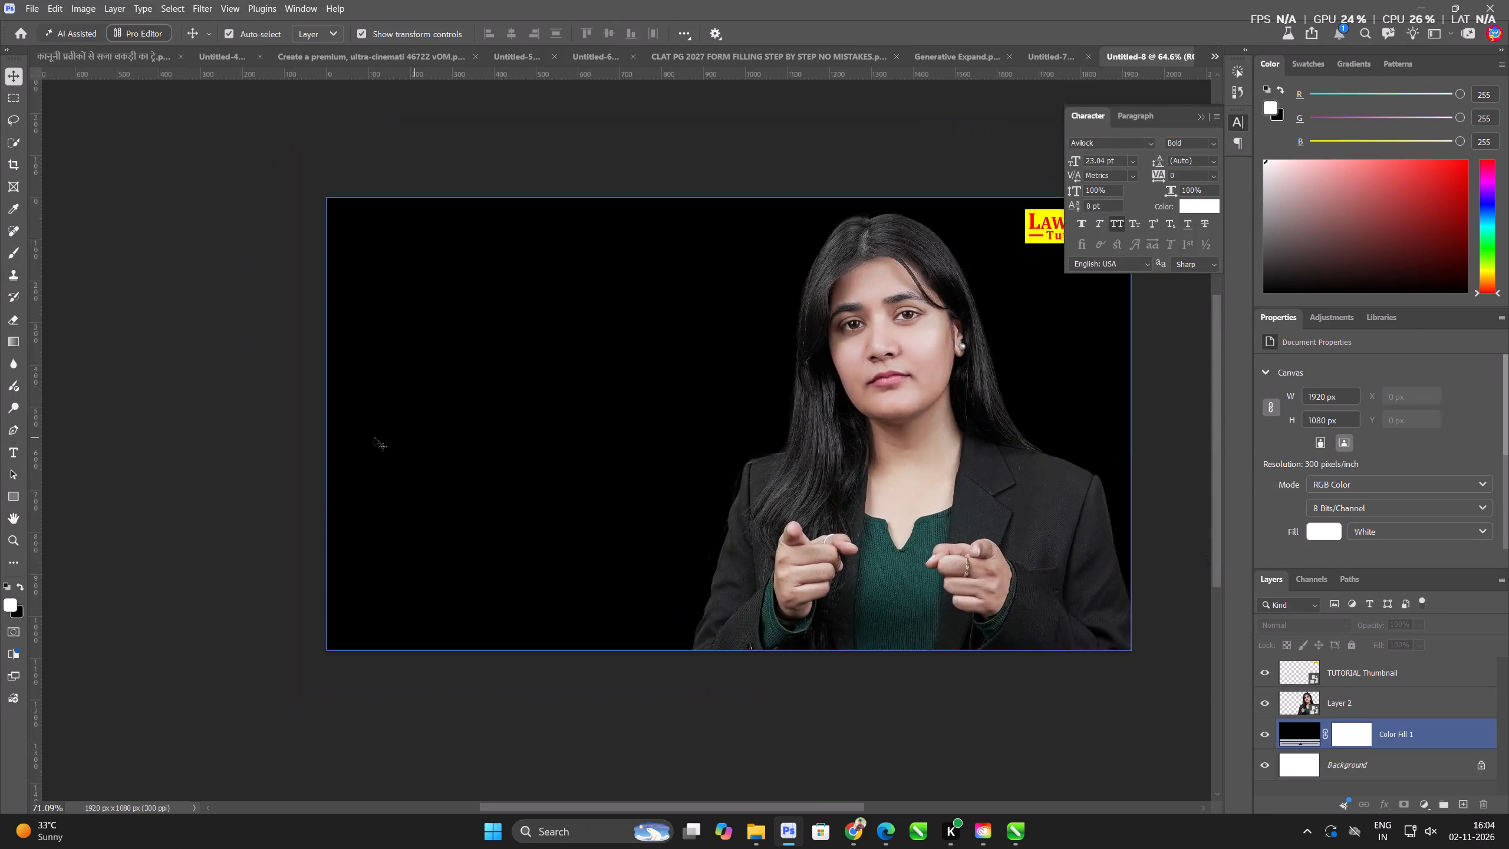
pyautogui.scroll(3, 374, 437)
pyautogui.click(235, 455)
pyautogui.click(855, 837)
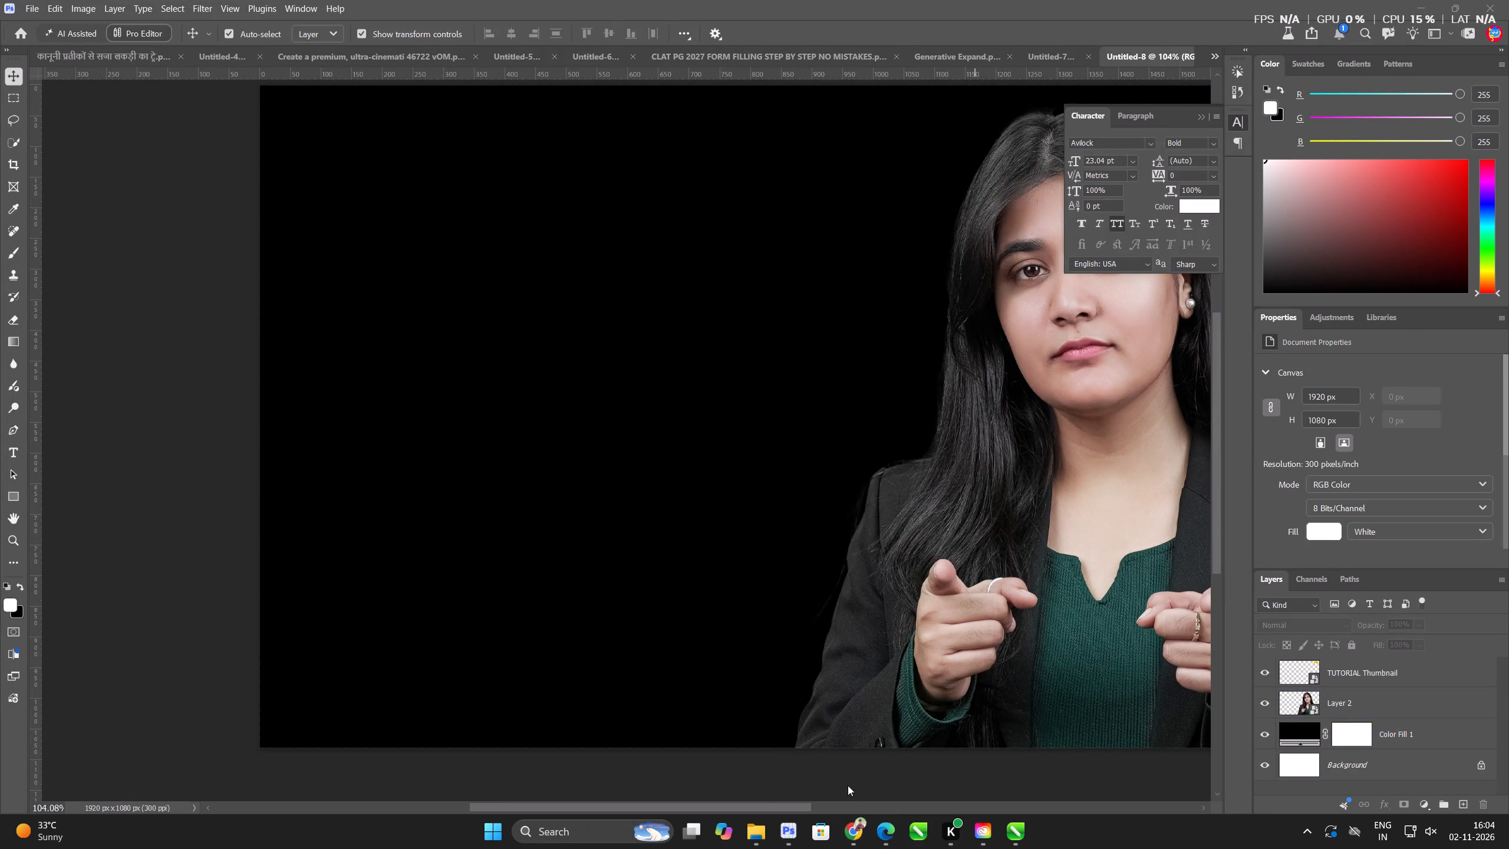
pyautogui.click(863, 838)
pyautogui.click(456, 687)
pyautogui.moveTo(492, 674); pyautogui.dragTo(489, 674)
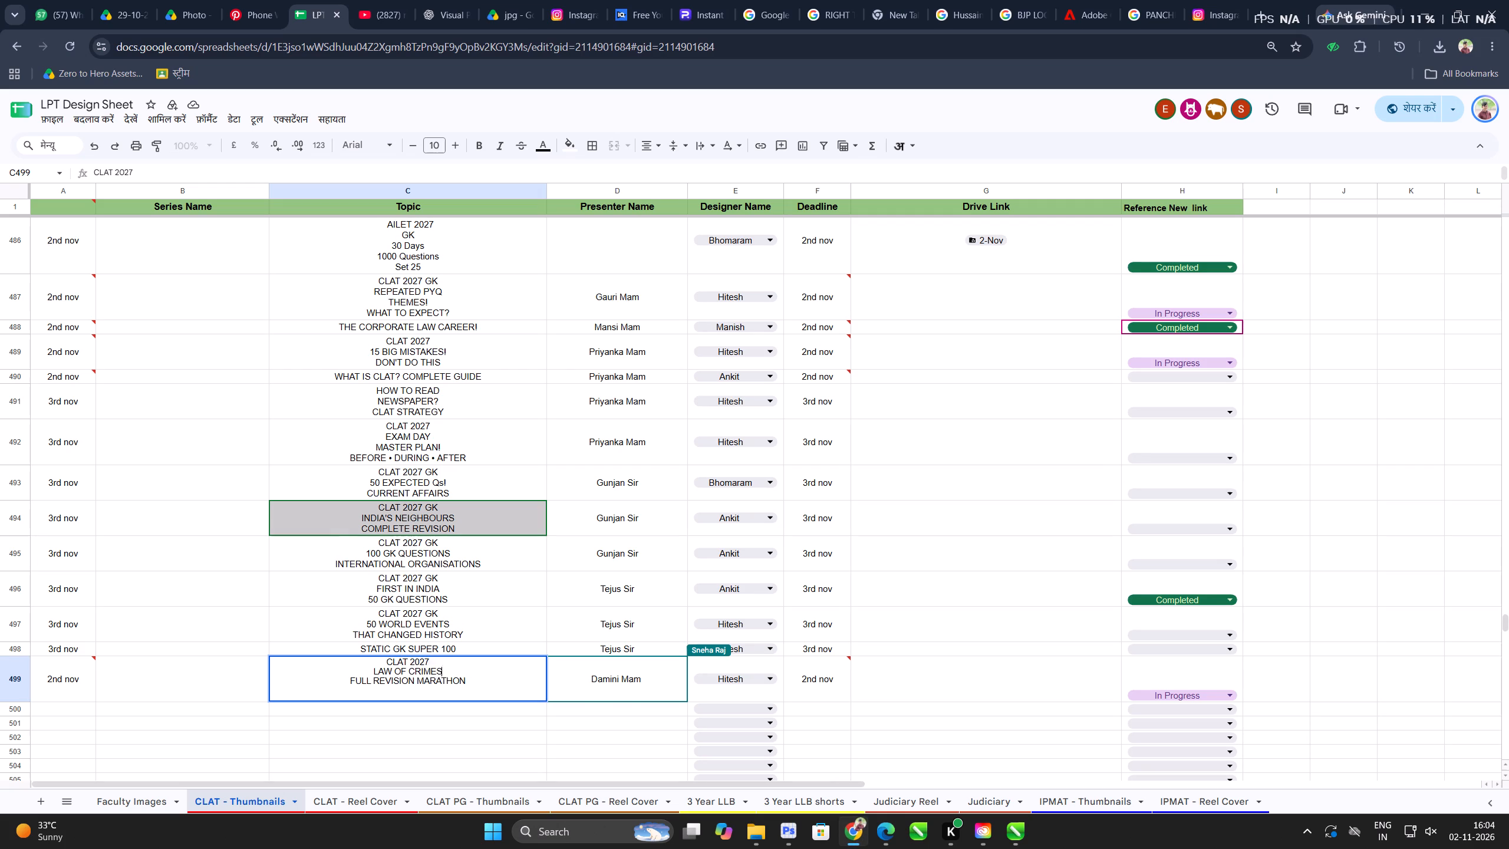
pyautogui.moveTo(489, 674); pyautogui.dragTo(331, 674)
pyautogui.hotkey('ctrl', 'c')
pyautogui.hotkey('alt', 'Tab')
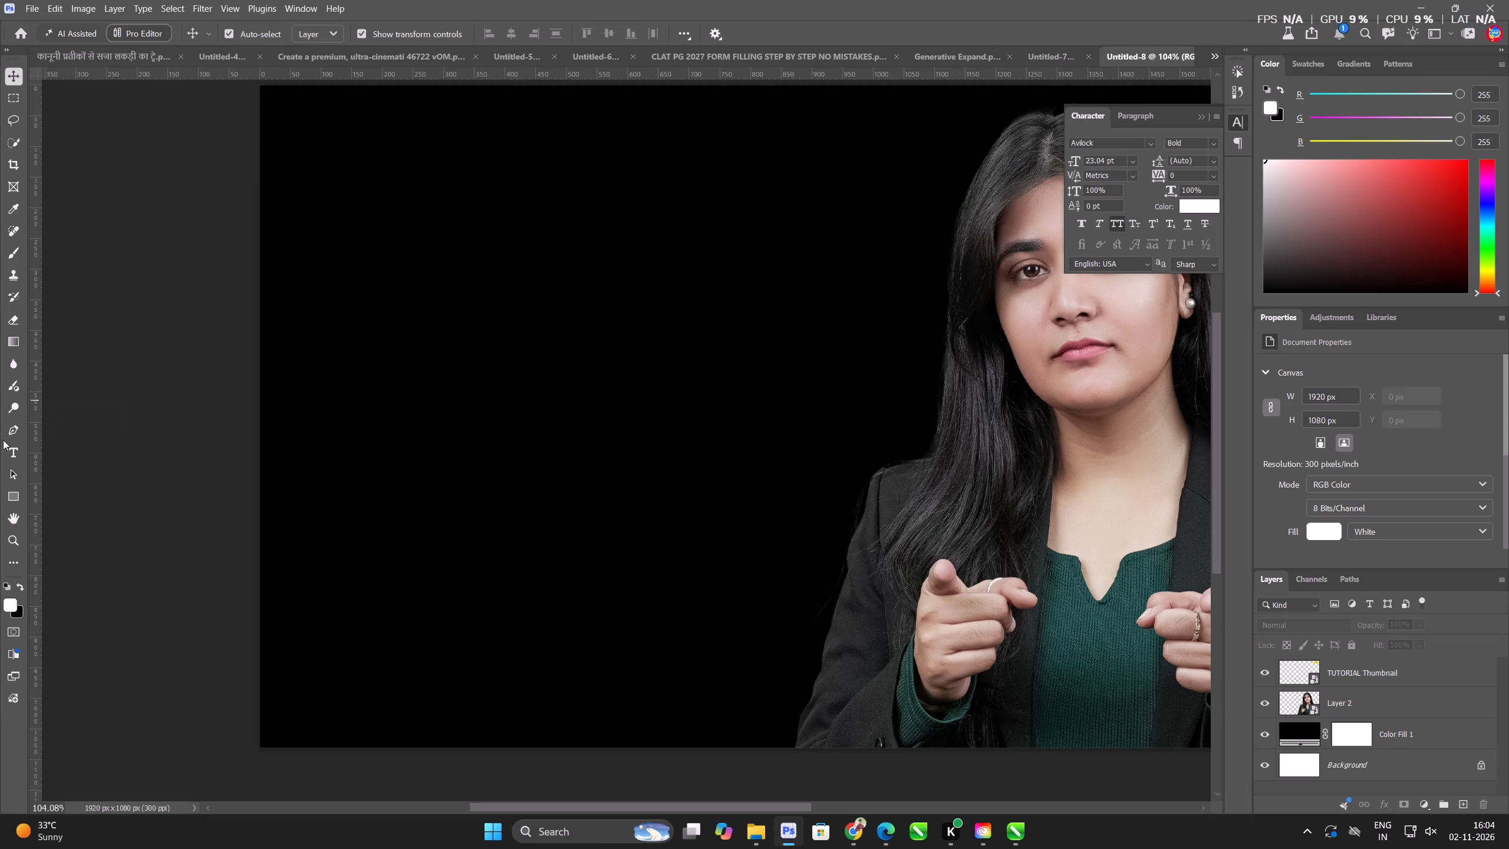
# Add a text layer with the copied "LAW OF CRIMES", broken into two lines before CRIMES.
pyautogui.click(11, 459)
pyautogui.click(304, 289)
pyautogui.hotkey('ctrl', 'v')
pyautogui.hotkey('ctrl', 'a')
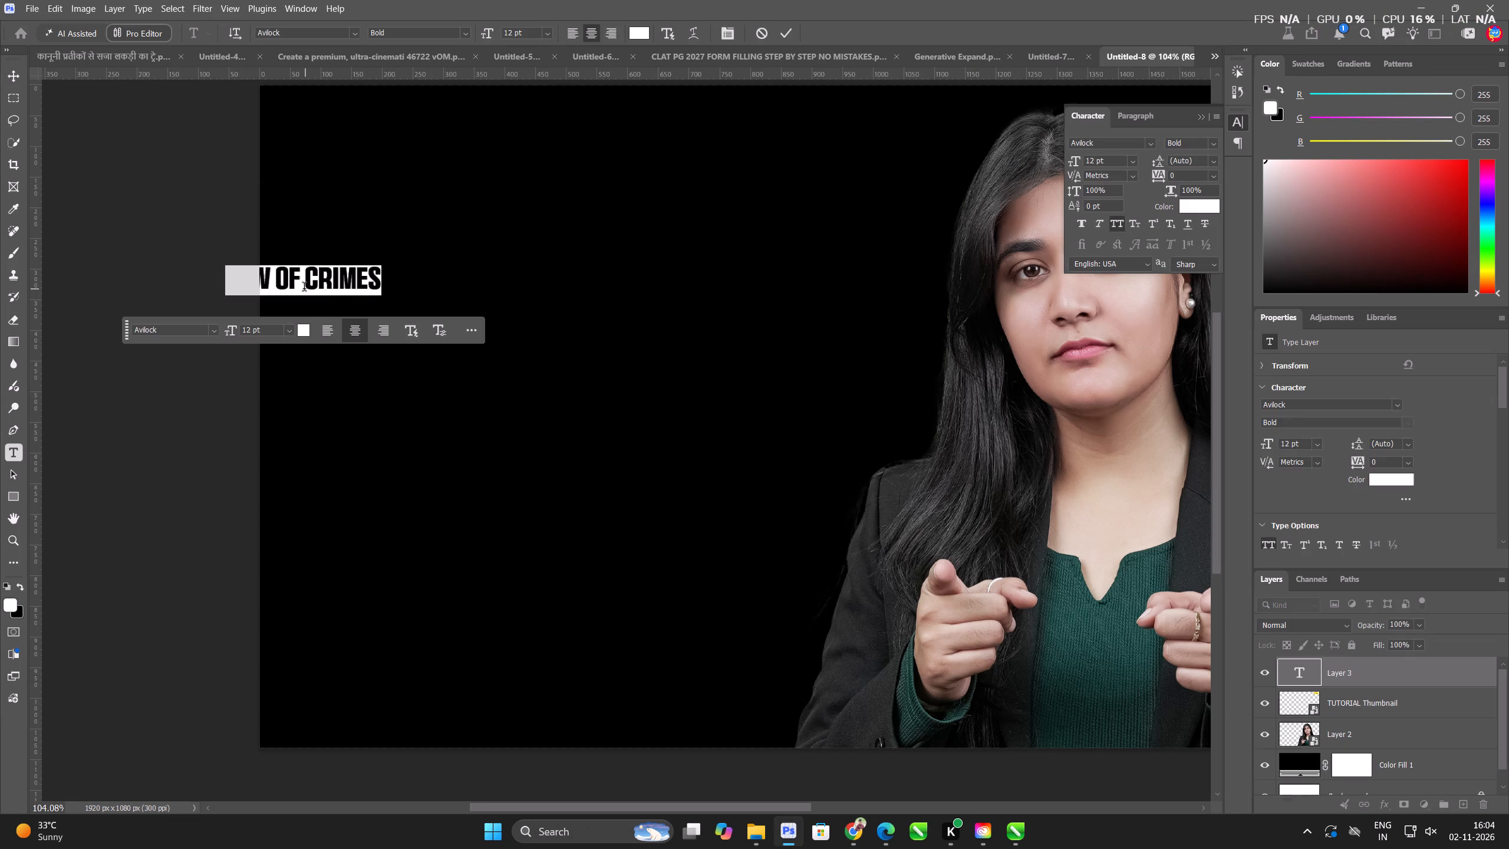
pyautogui.click(304, 288)
pyautogui.press('BackSpace')
pyautogui.press('Return')
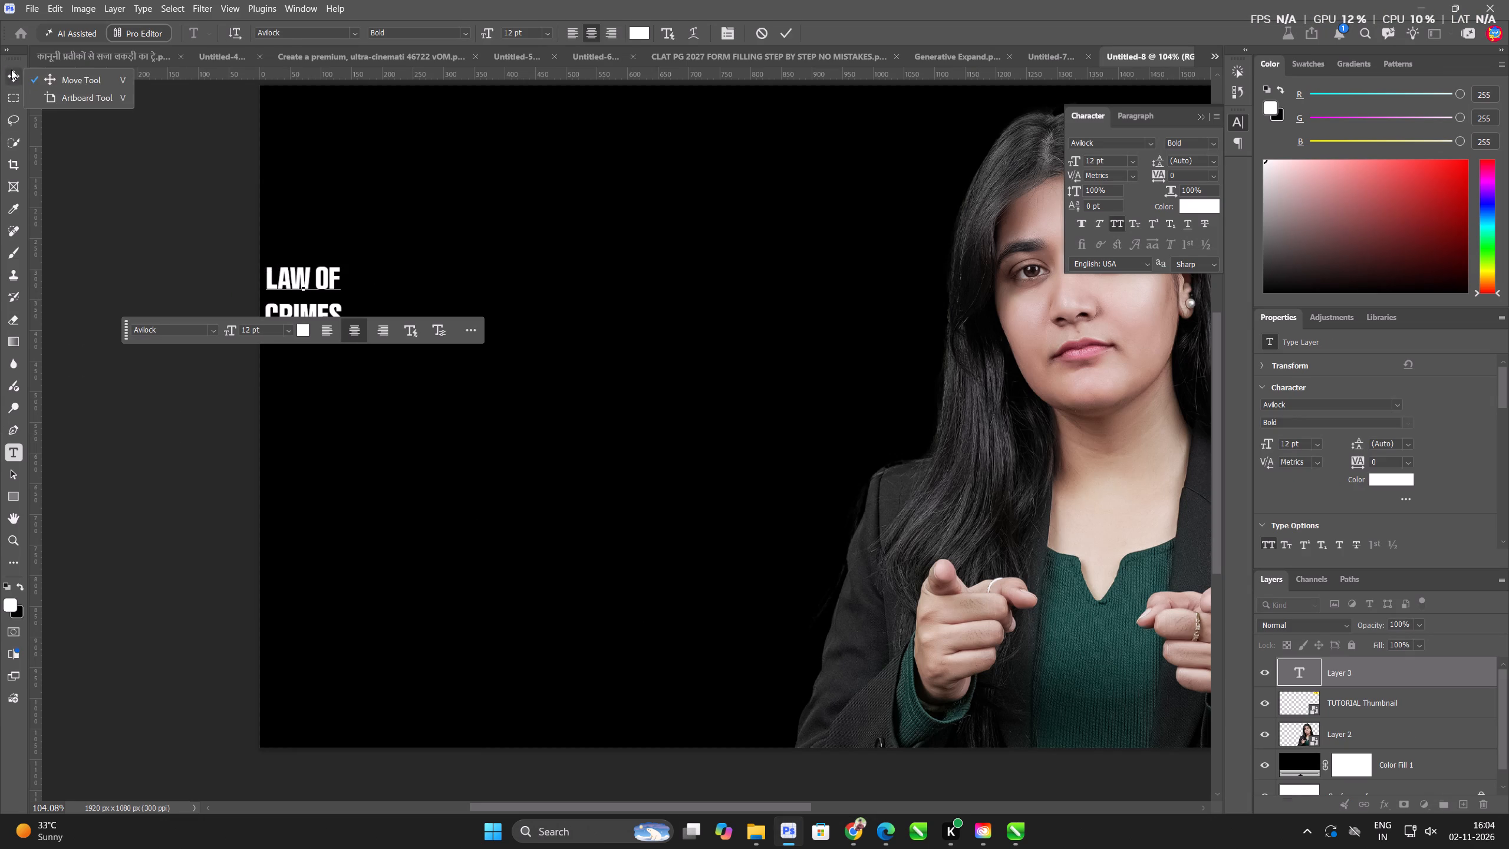
# Enlarge the LAW OF CRIMES text to about 76 pt and place it on the black area beside the woman.
pyautogui.click(11, 70)
pyautogui.moveTo(344, 299); pyautogui.dragTo(750, 314)
pyautogui.moveTo(647, 328); pyautogui.dragTo(732, 341)
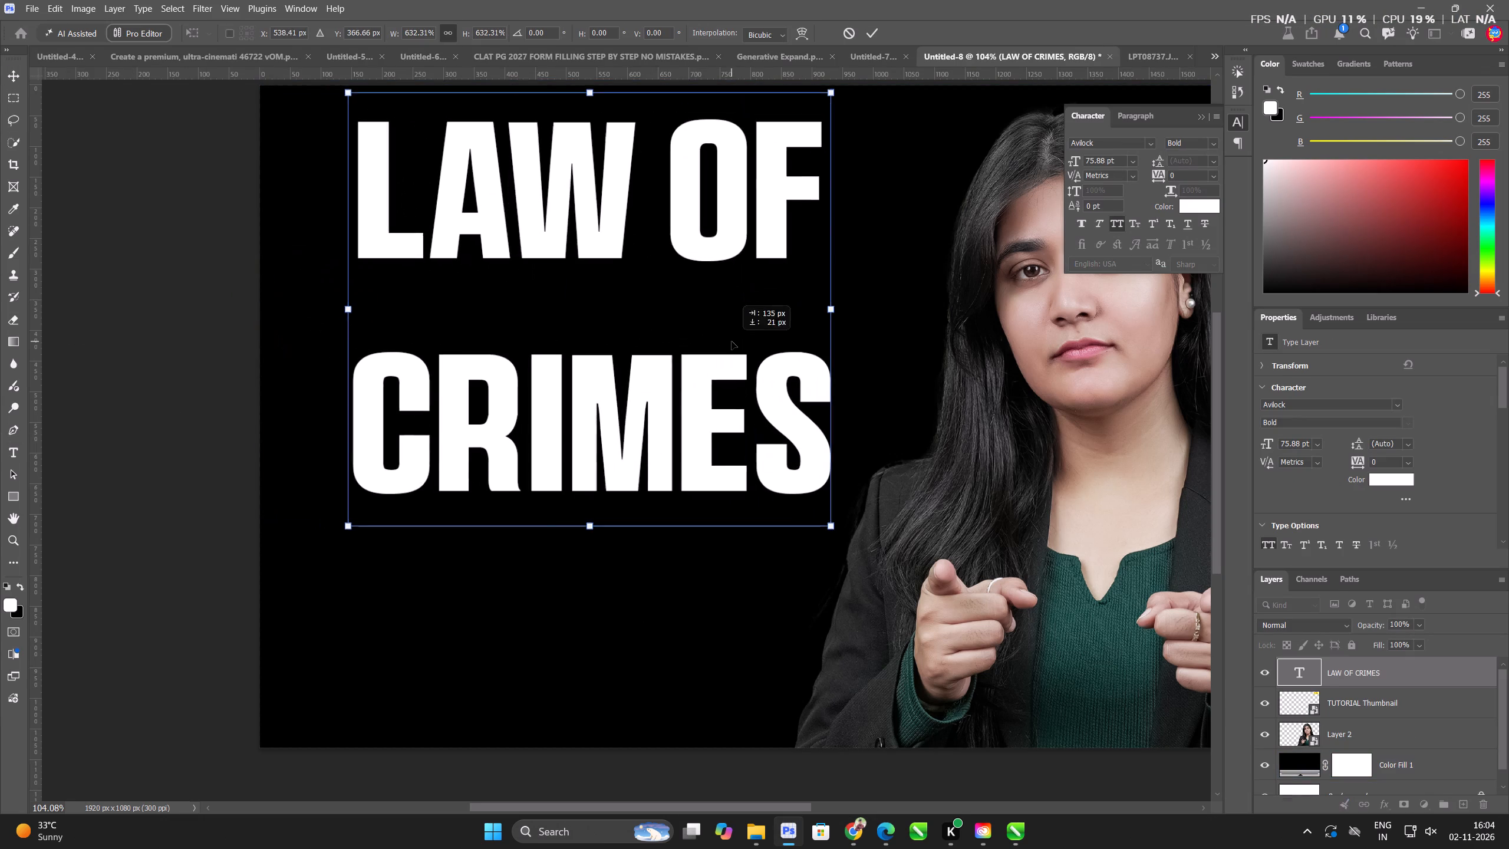
pyautogui.moveTo(732, 341); pyautogui.dragTo(732, 342)
pyautogui.click(872, 37)
# Set the headline's line spacing to 60 pt and move it about 225 px down.
pyautogui.doubleClick(707, 426)
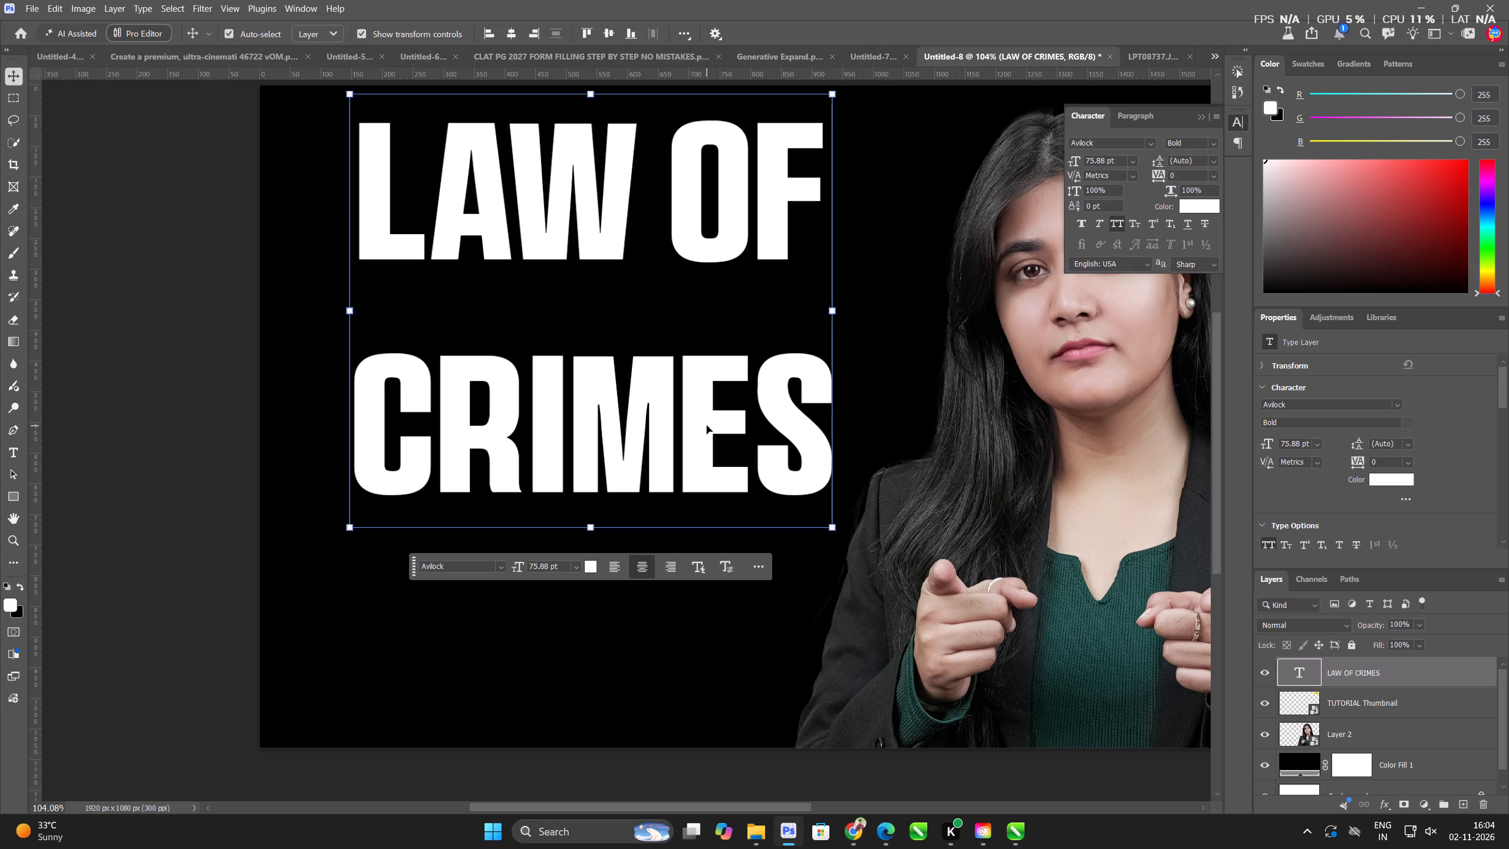
pyautogui.hotkey('ctrl', 'a')
pyautogui.moveTo(1360, 442); pyautogui.dragTo(1329, 448)
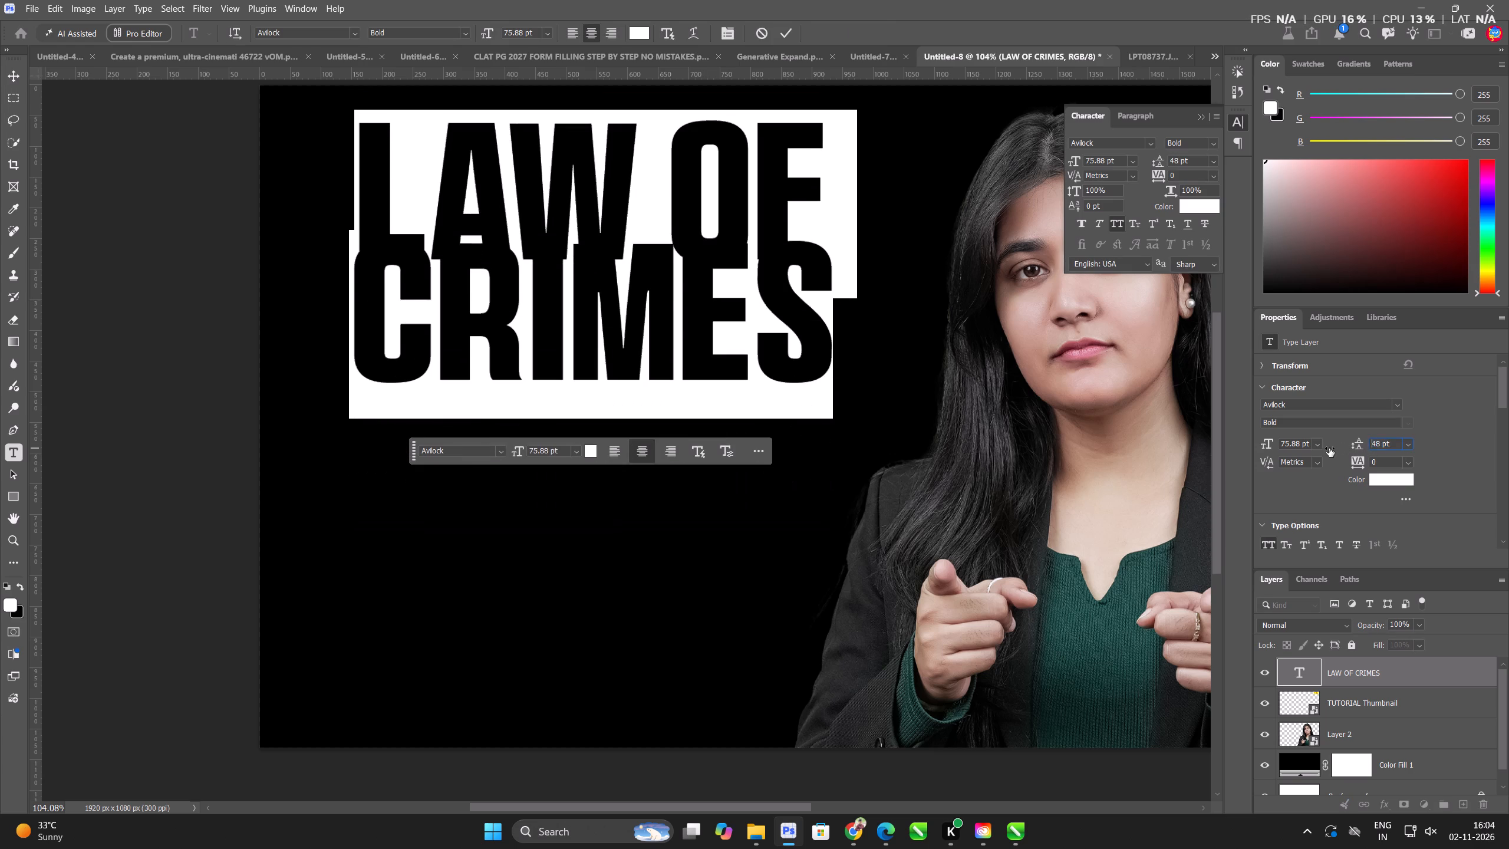
pyautogui.moveTo(1329, 448); pyautogui.dragTo(1336, 447)
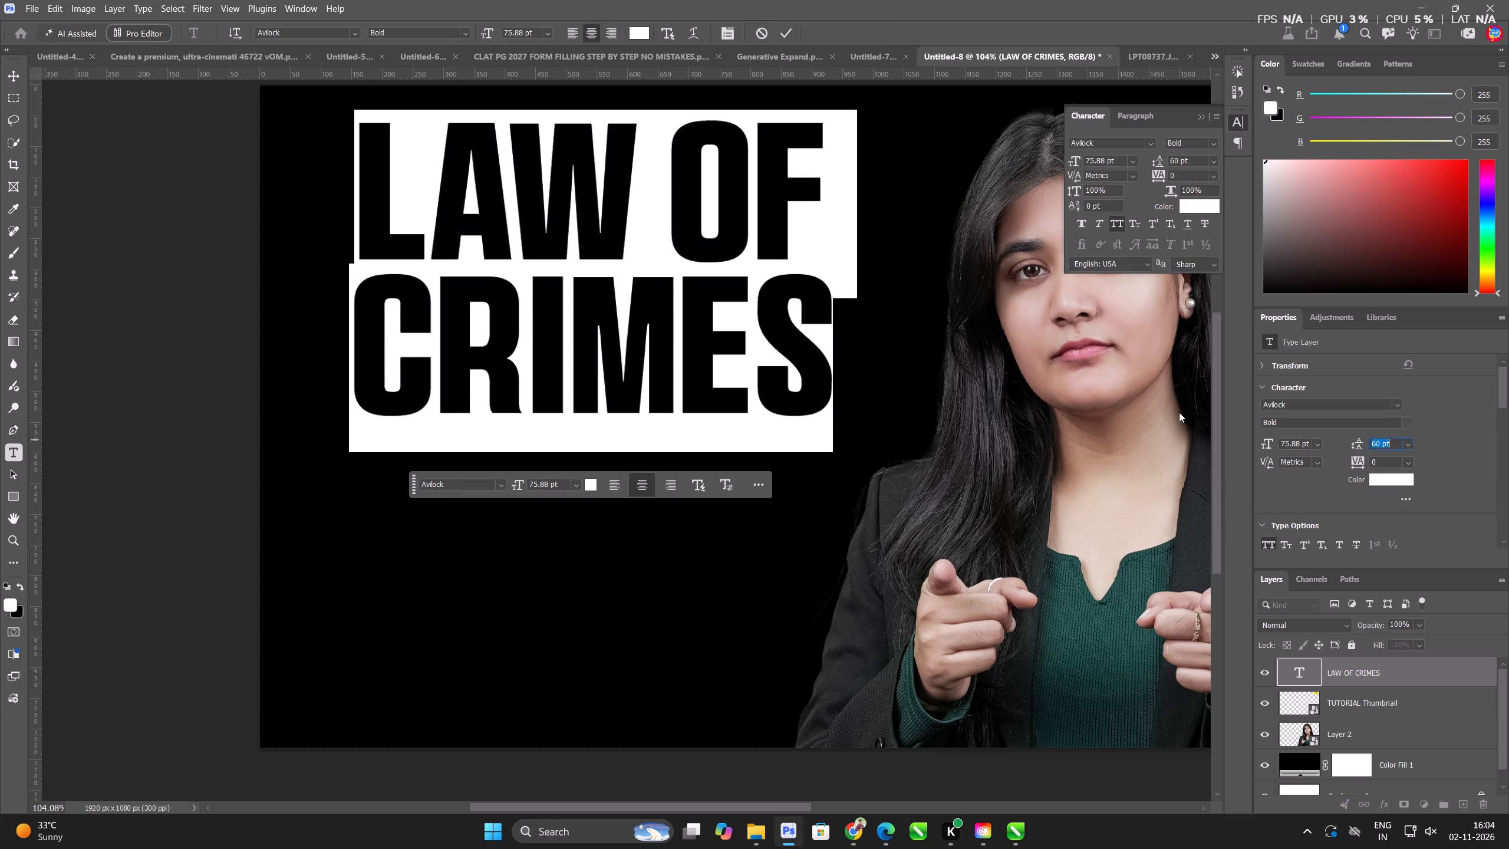
pyautogui.click(15, 79)
pyautogui.moveTo(667, 301); pyautogui.dragTo(642, 421)
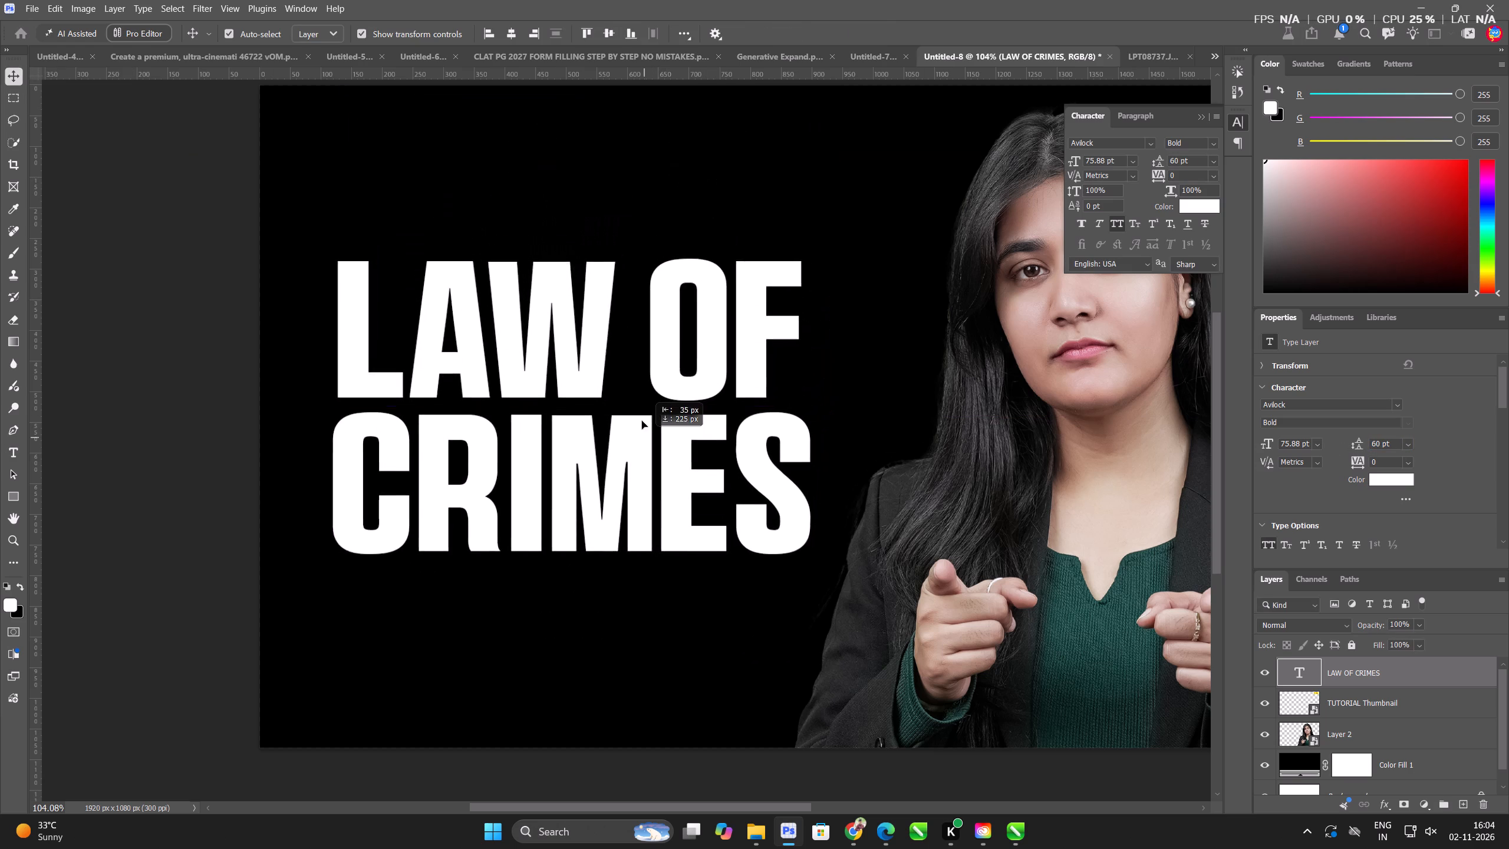
pyautogui.moveTo(642, 421); pyautogui.dragTo(640, 423)
# Duplicate the LAW OF CRIMES headline and replace the copy's text with "CLAT 2027" copied from row 499's topic.
pyautogui.scroll(-6, 640, 428)
pyautogui.keyDown('alt'); pyautogui.moveTo(640, 434); pyautogui.dragTo(641, 399); pyautogui.keyUp('alt')
pyautogui.doubleClick(641, 399)
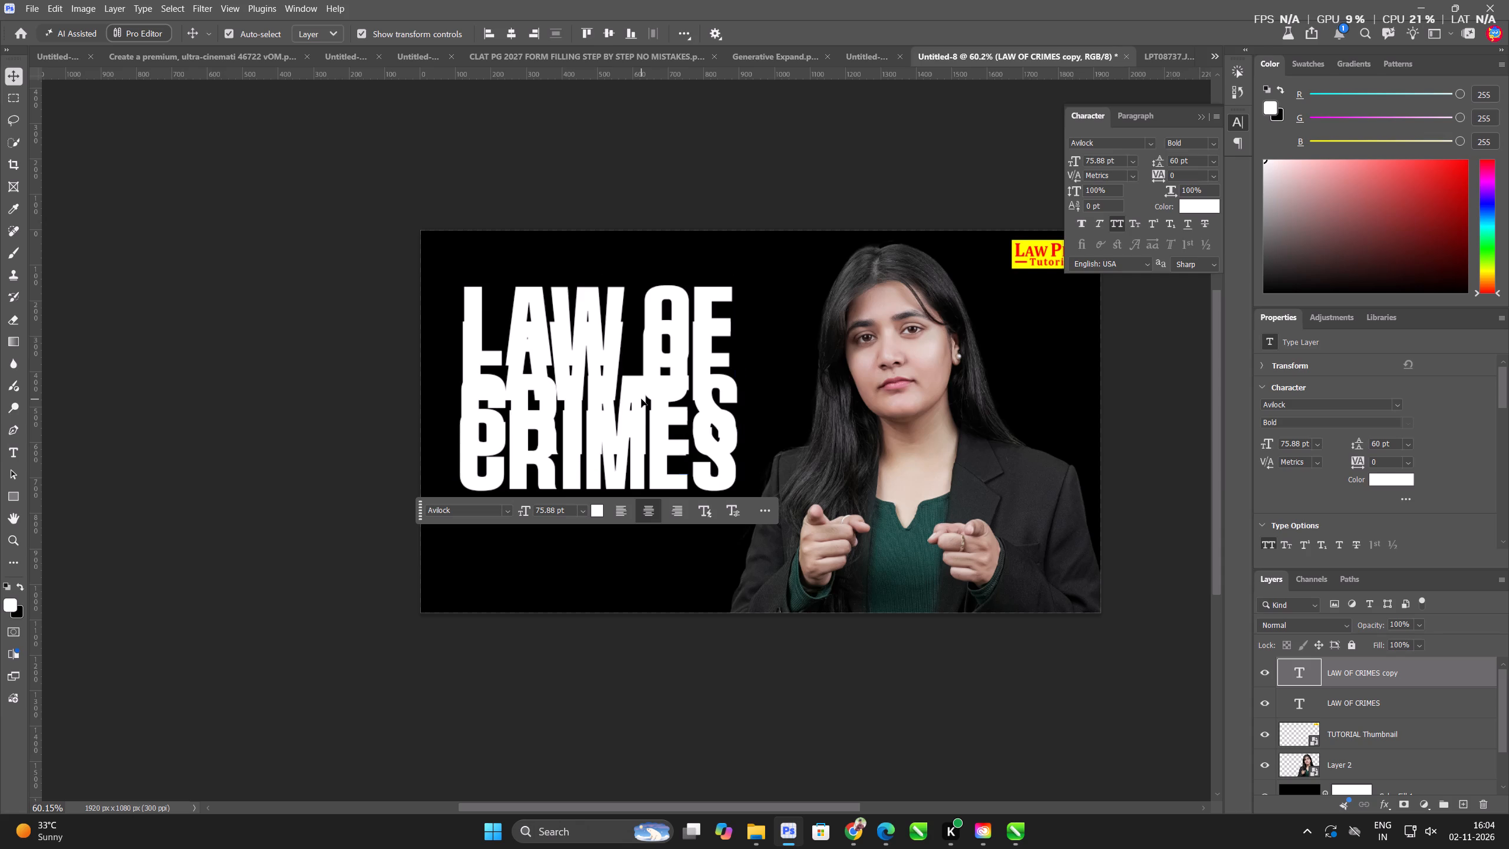
pyautogui.hotkey('alt', 'Tab')
pyautogui.click(433, 659)
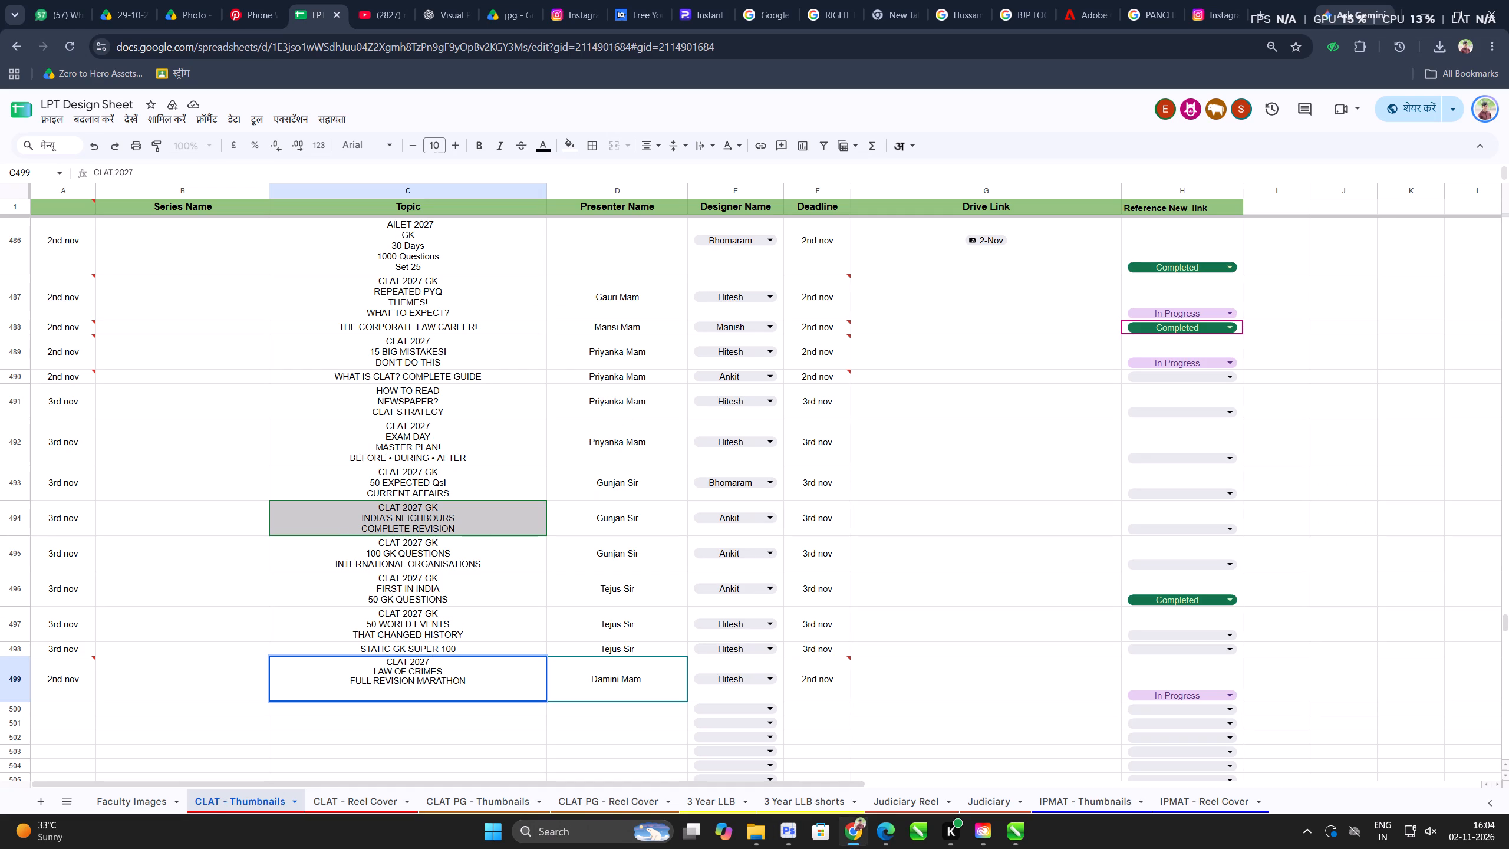
pyautogui.moveTo(469, 659); pyautogui.dragTo(337, 662)
pyautogui.hotkey('ctrl', 'v')
pyautogui.hotkey('ctrl', 'z')
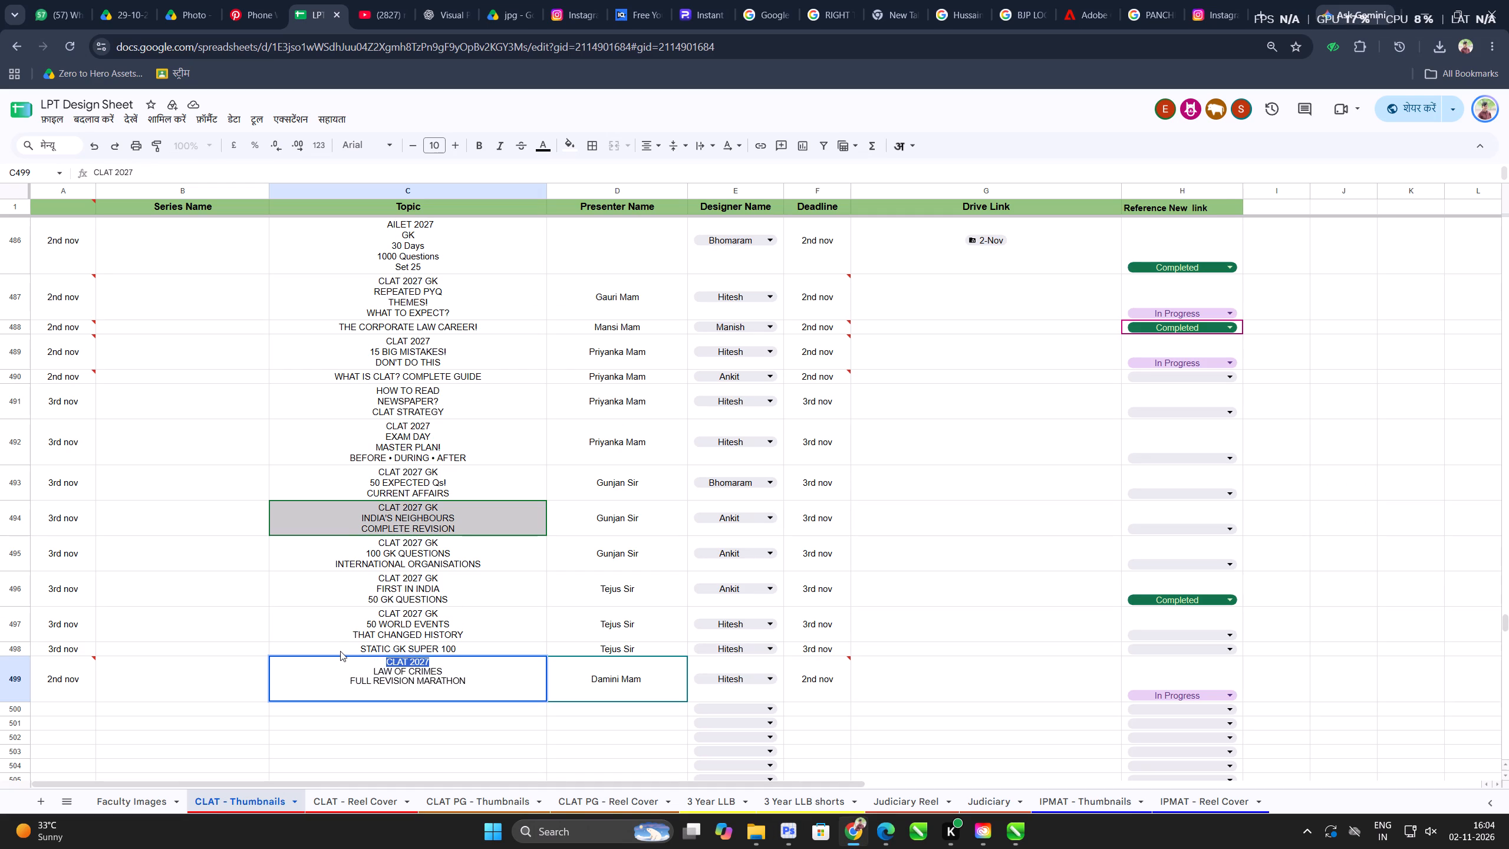
pyautogui.hotkey('ctrl', 'c')
pyautogui.hotkey('alt', 'Tab')
pyautogui.hotkey('ctrl', 'v')
# Change the CLAT 2027 text to the F37 Judge Bold Extended font at 36 pt.
pyautogui.hotkey('ctrl', 'a')
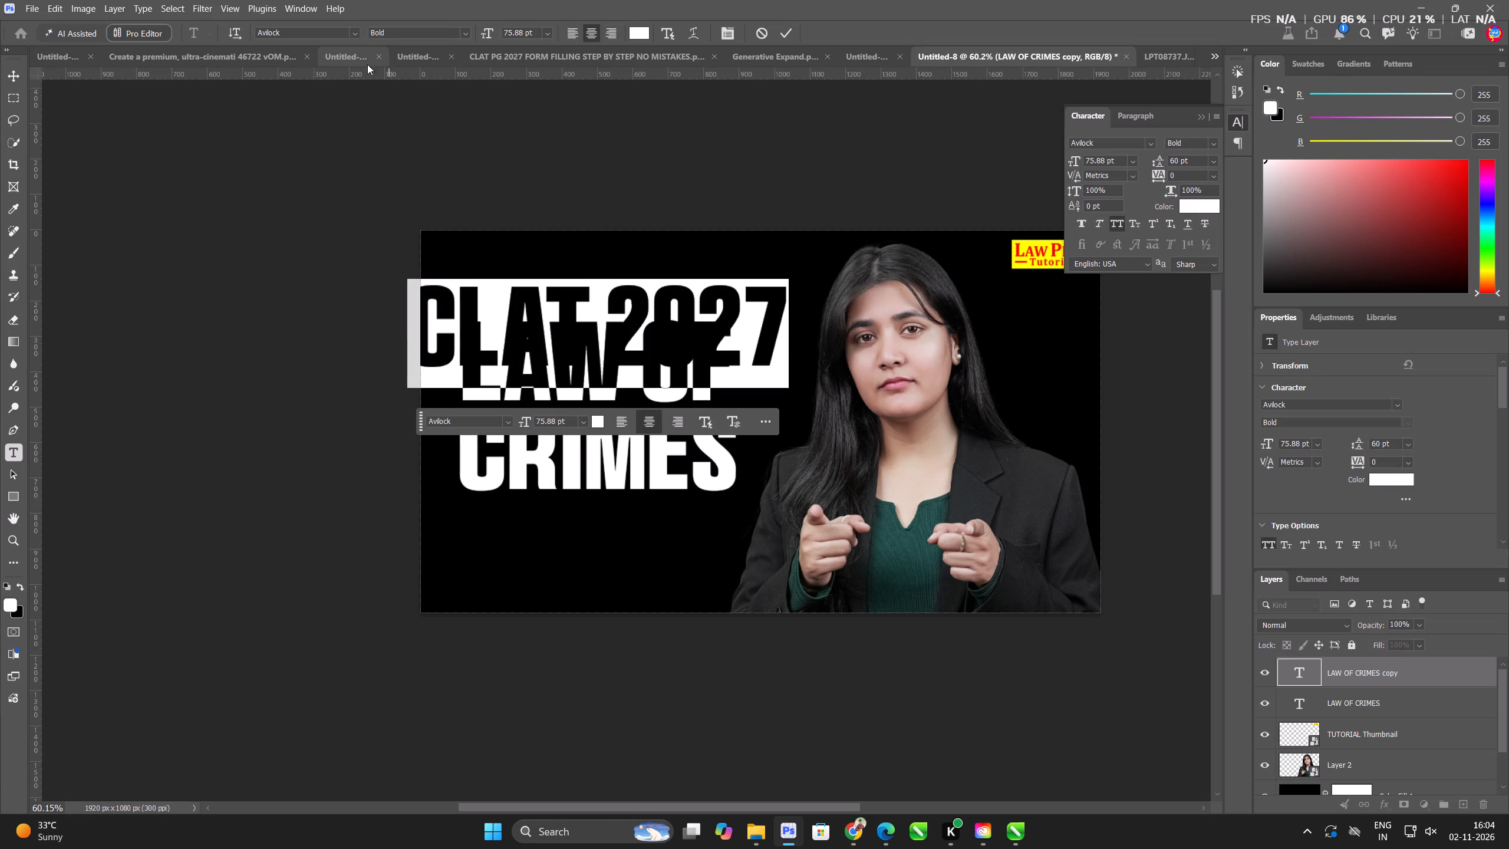
pyautogui.click(357, 33)
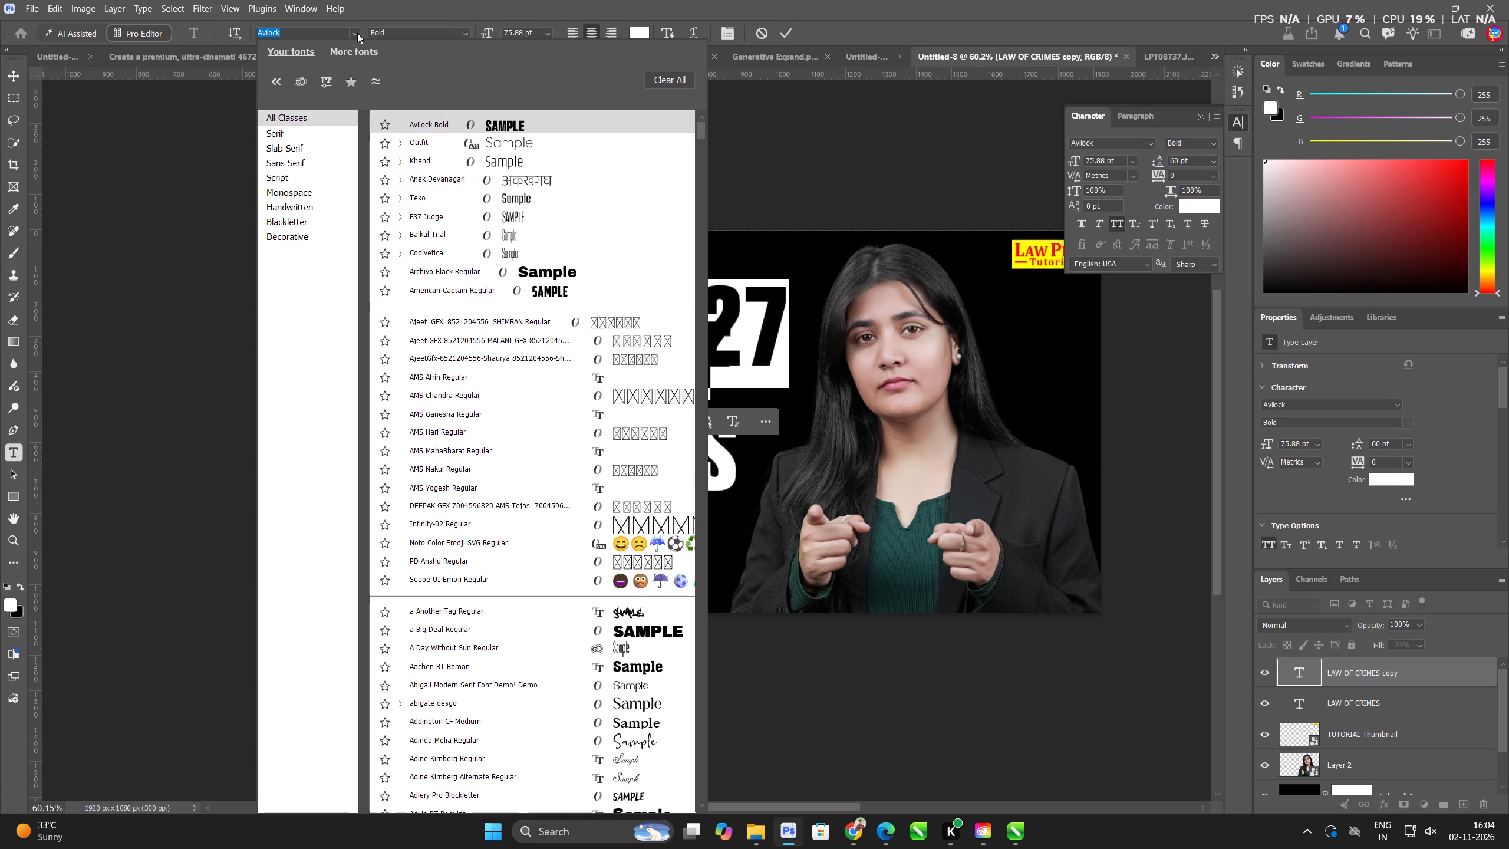
pyautogui.write('f37')
pyautogui.scroll(-12, 764, 499)
pyautogui.scroll(1, 641, 647)
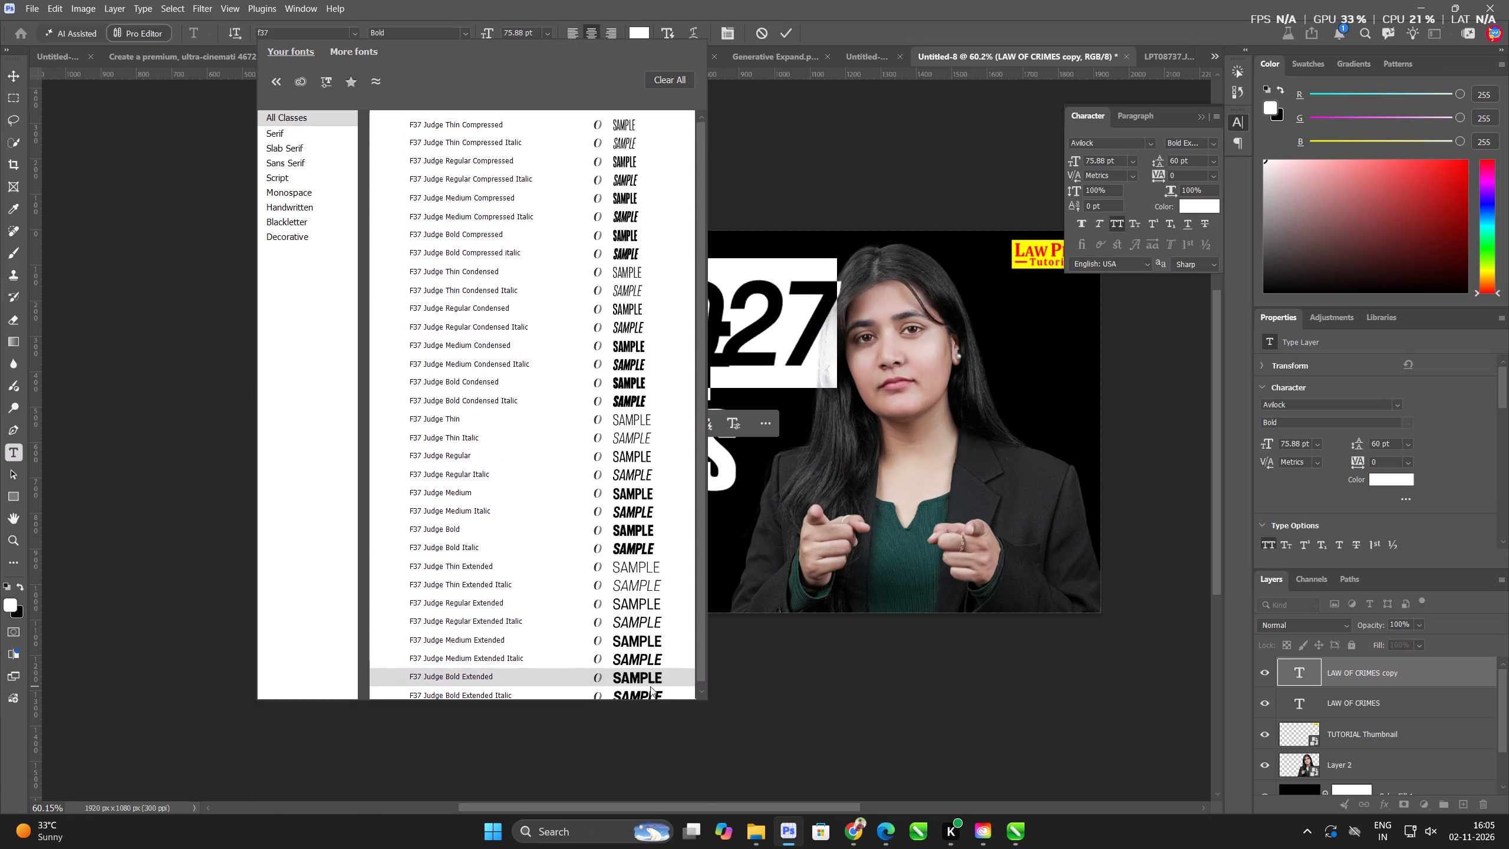
pyautogui.click(651, 680)
pyautogui.moveTo(488, 31); pyautogui.dragTo(474, 32)
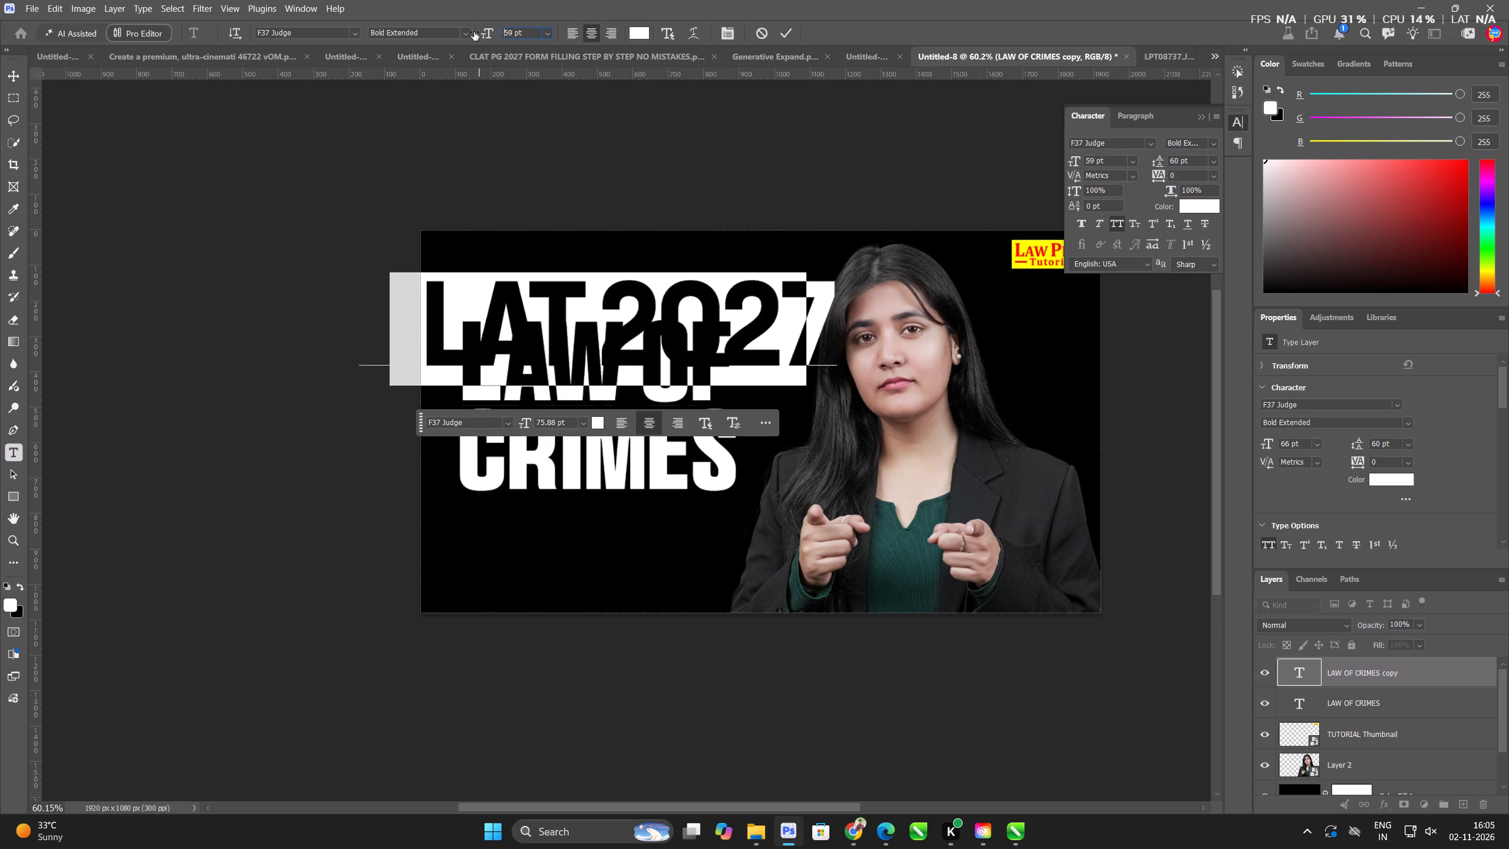
pyautogui.moveTo(474, 32); pyautogui.dragTo(459, 35)
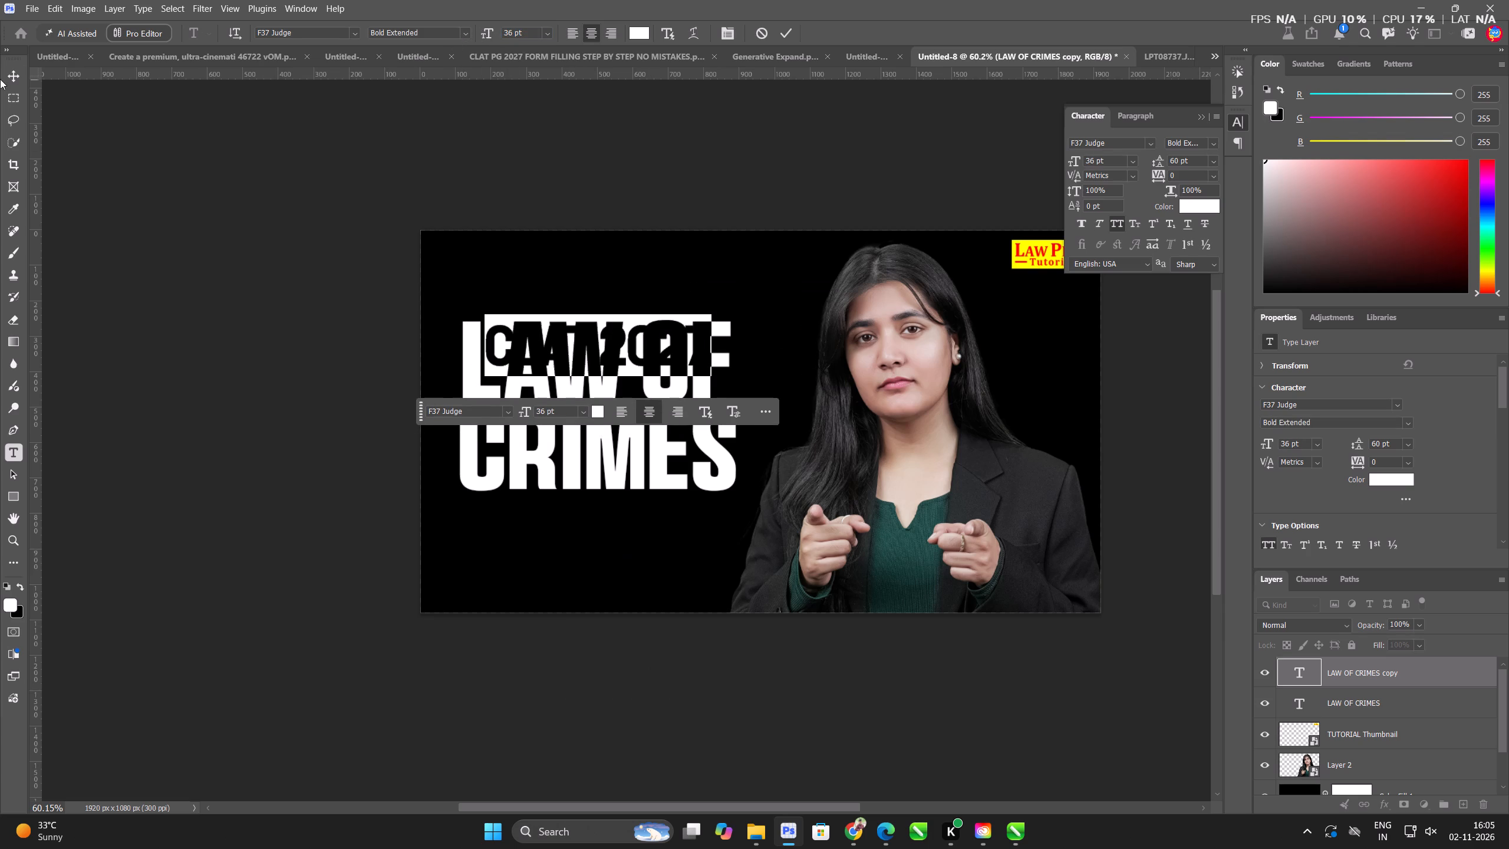
# Move CLAT 2027 above the headline, scale it to about 80.5%, and align its left edge with LAW OF.
pyautogui.click(10, 75)
pyautogui.moveTo(638, 351); pyautogui.dragTo(638, 291)
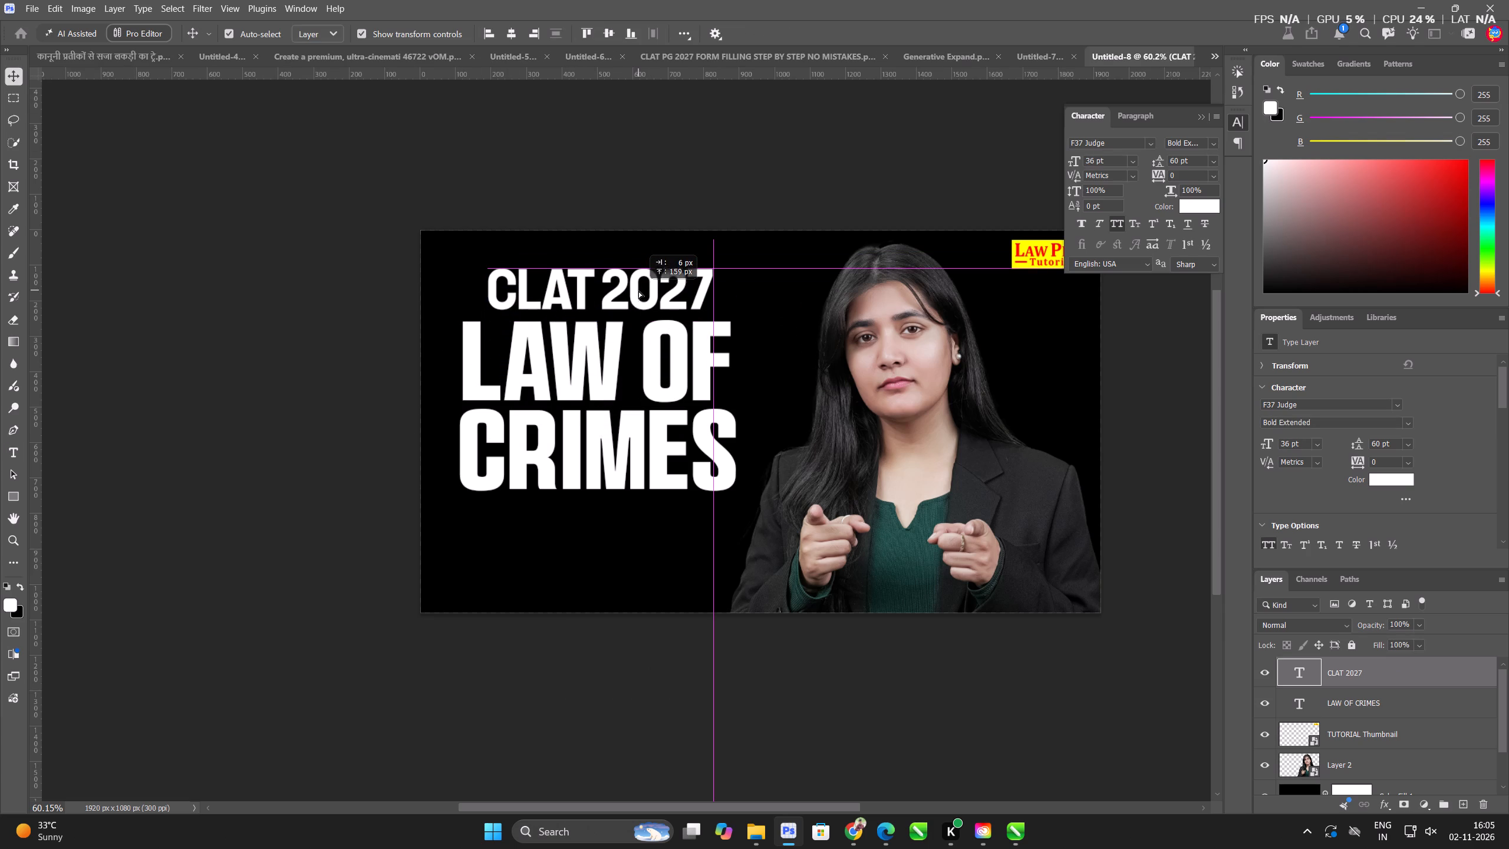
pyautogui.moveTo(638, 291); pyautogui.dragTo(604, 277)
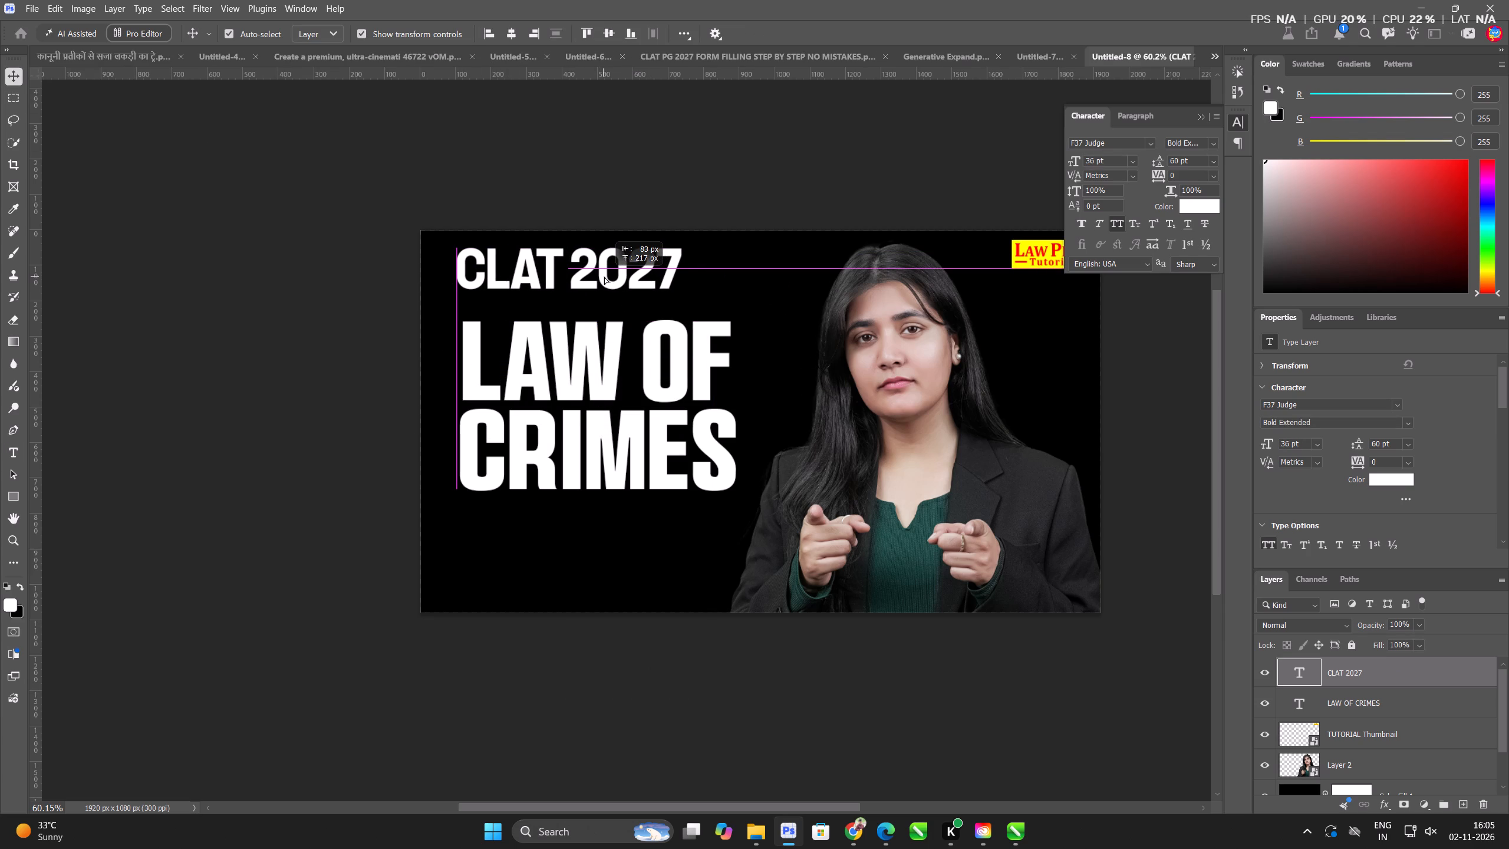
pyautogui.moveTo(604, 277); pyautogui.dragTo(607, 282)
pyautogui.moveTo(684, 279); pyautogui.dragTo(640, 286)
pyautogui.moveTo(609, 274); pyautogui.dragTo(616, 277)
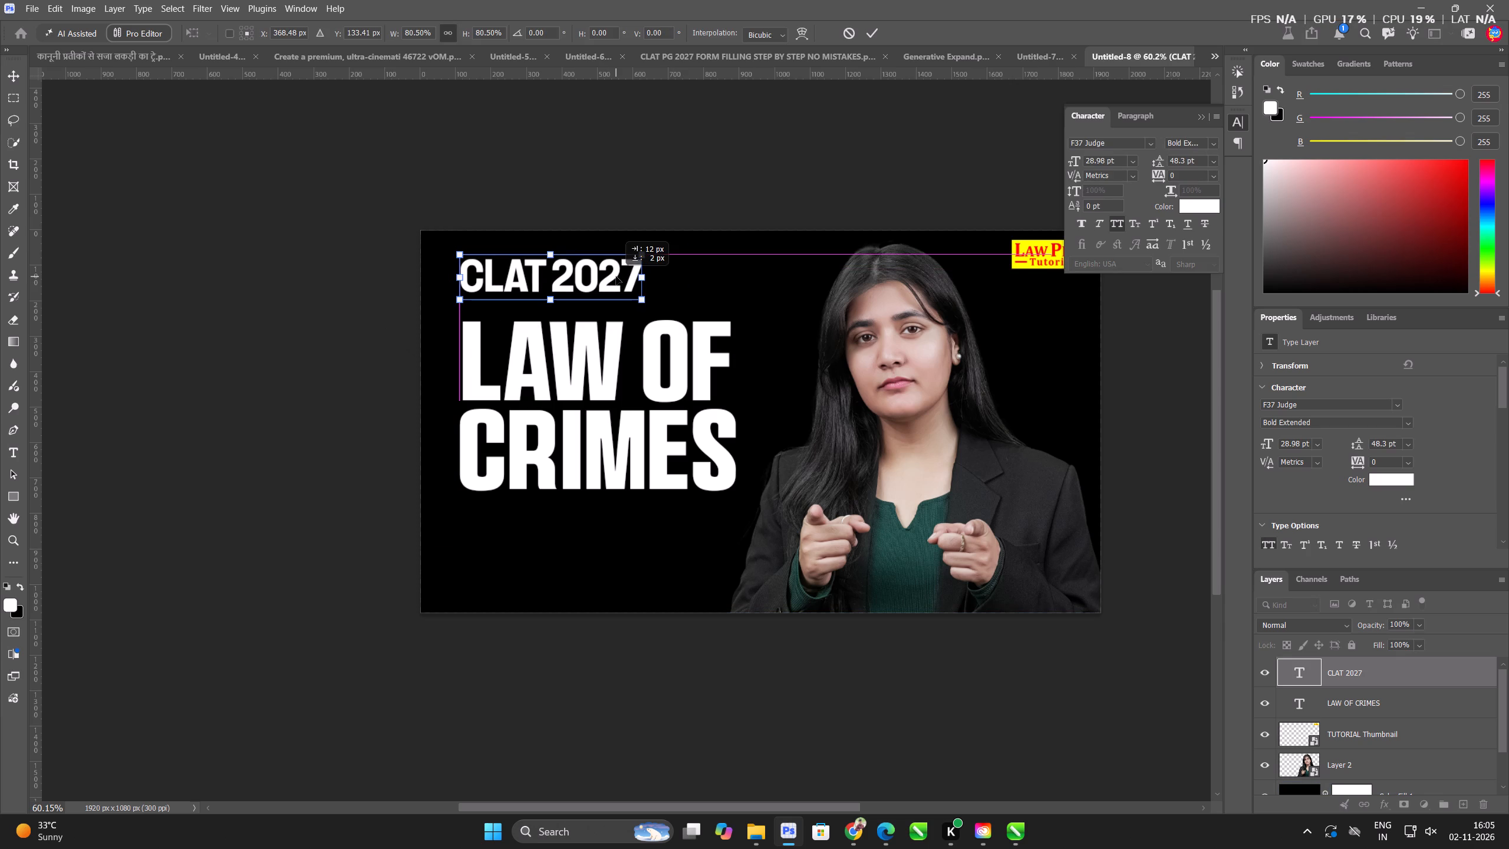
pyautogui.moveTo(616, 277); pyautogui.dragTo(617, 279)
pyautogui.click(875, 26)
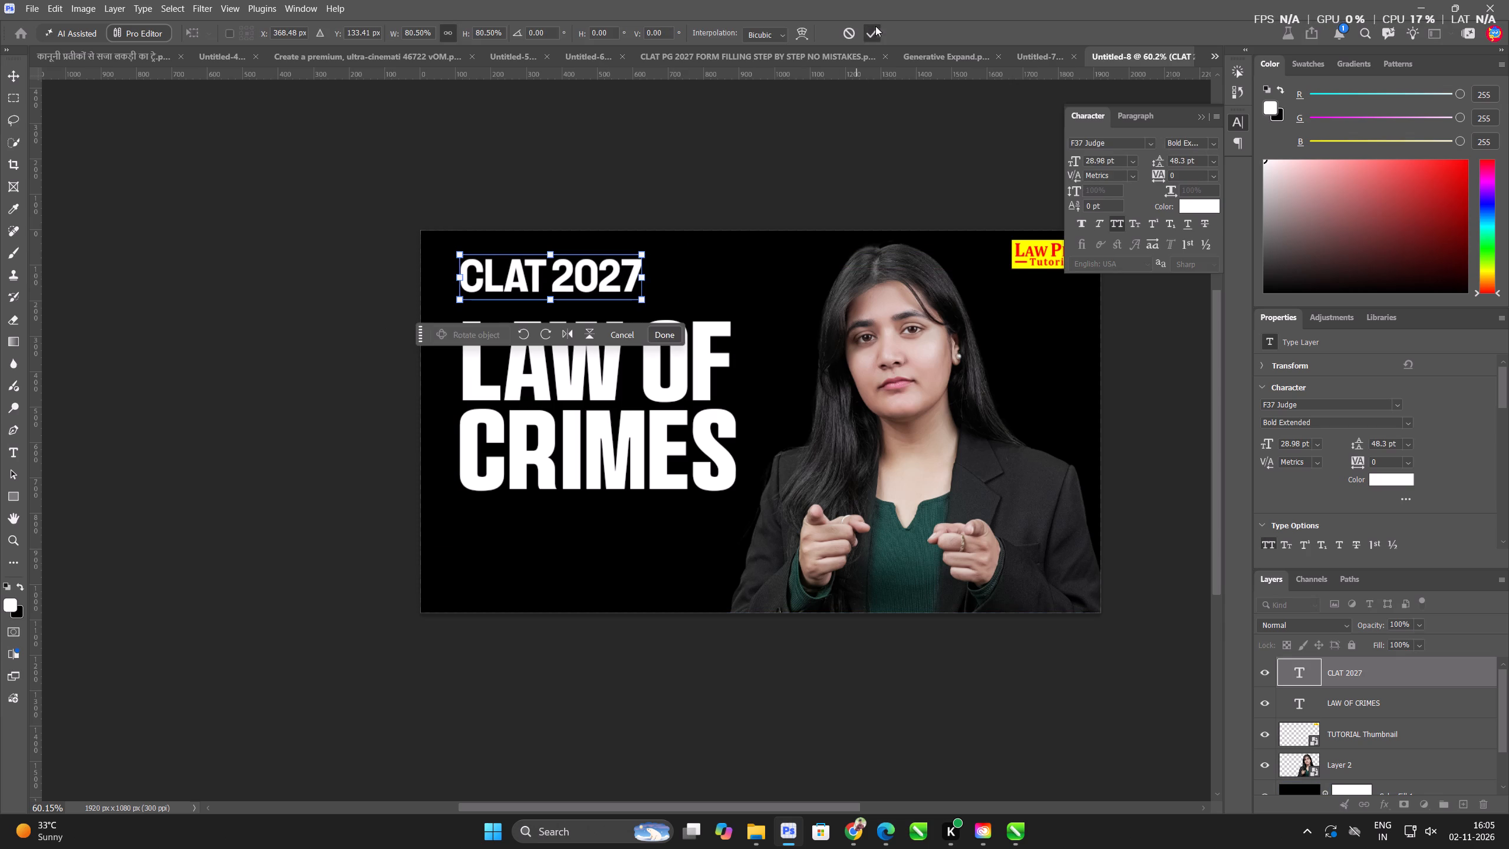
pyautogui.click(354, 235)
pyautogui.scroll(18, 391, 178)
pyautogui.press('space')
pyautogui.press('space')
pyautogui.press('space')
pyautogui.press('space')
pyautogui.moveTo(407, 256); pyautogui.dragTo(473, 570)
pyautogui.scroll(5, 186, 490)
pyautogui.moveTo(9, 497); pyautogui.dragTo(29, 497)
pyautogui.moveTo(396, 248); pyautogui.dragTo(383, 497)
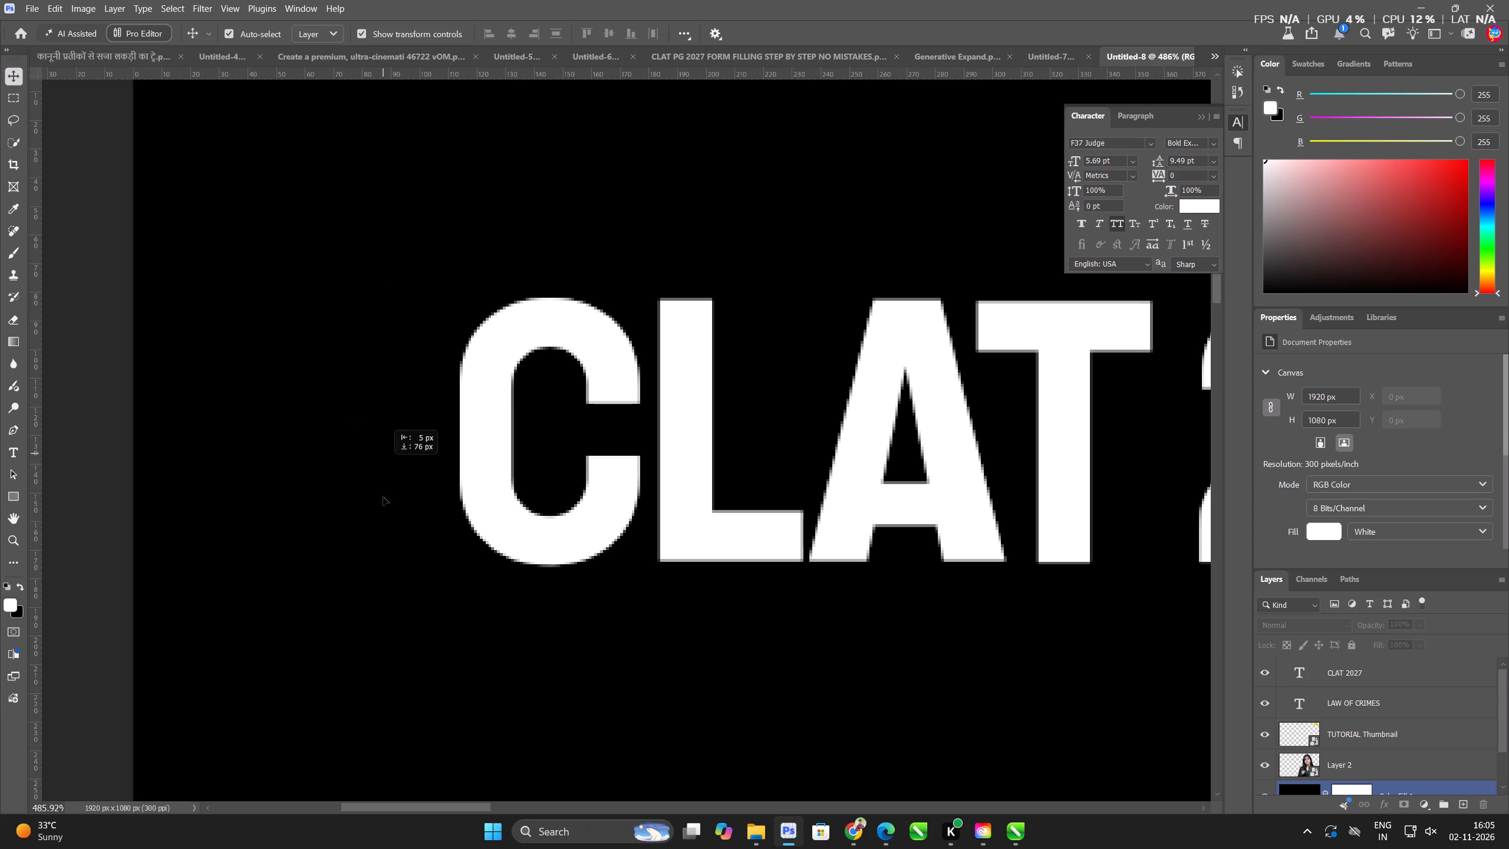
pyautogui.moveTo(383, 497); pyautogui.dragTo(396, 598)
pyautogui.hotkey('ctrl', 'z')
# Draw a thin red vertical rectangle about 8 × 151 px just left of the CLAT 2027 text.
pyautogui.moveTo(12, 497); pyautogui.dragTo(27, 497)
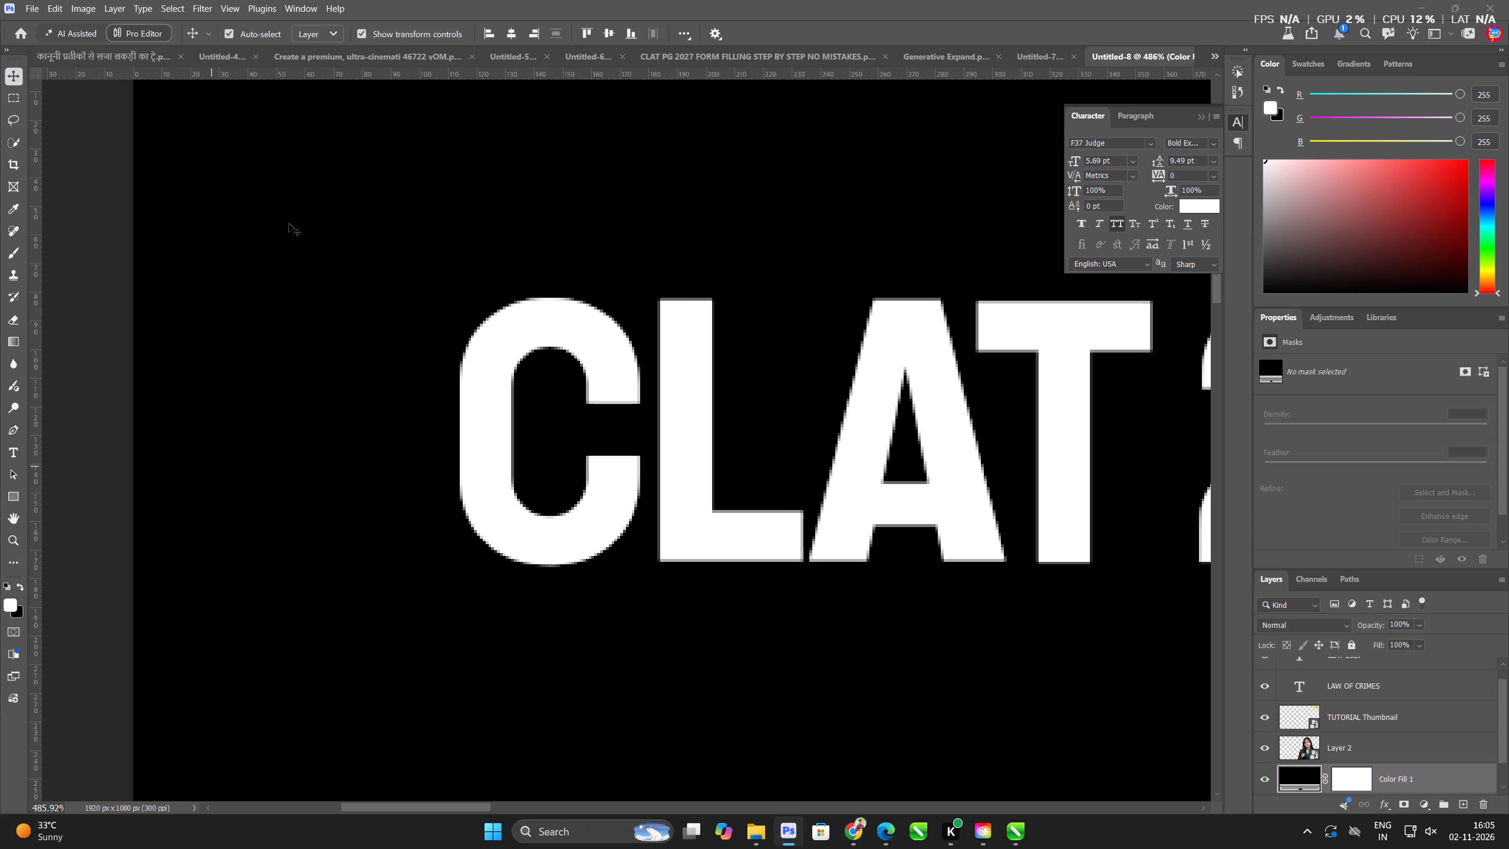
pyautogui.press('u')
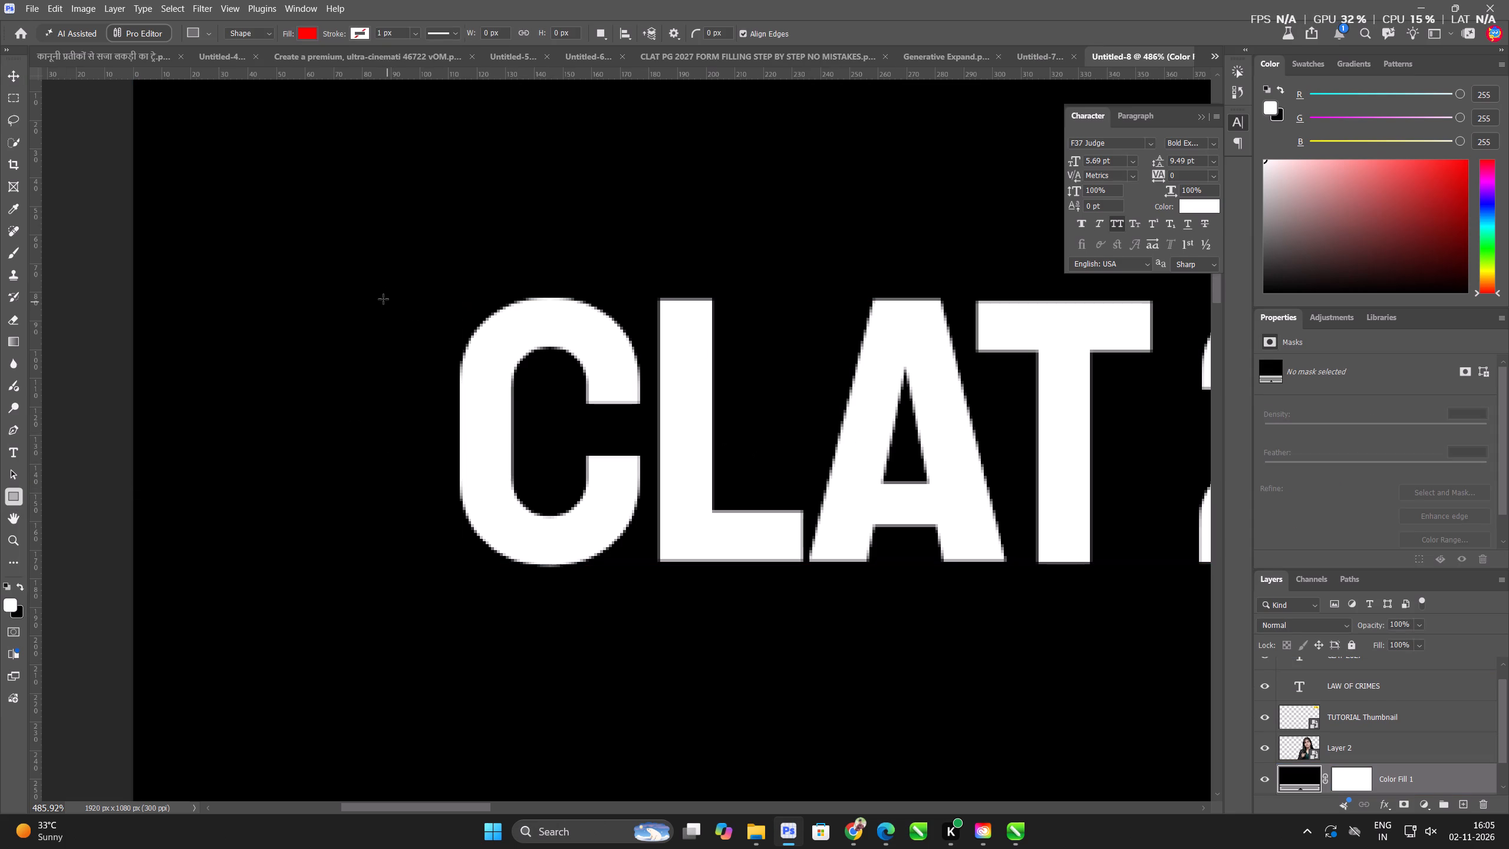
pyautogui.moveTo(351, 241); pyautogui.dragTo(368, 668)
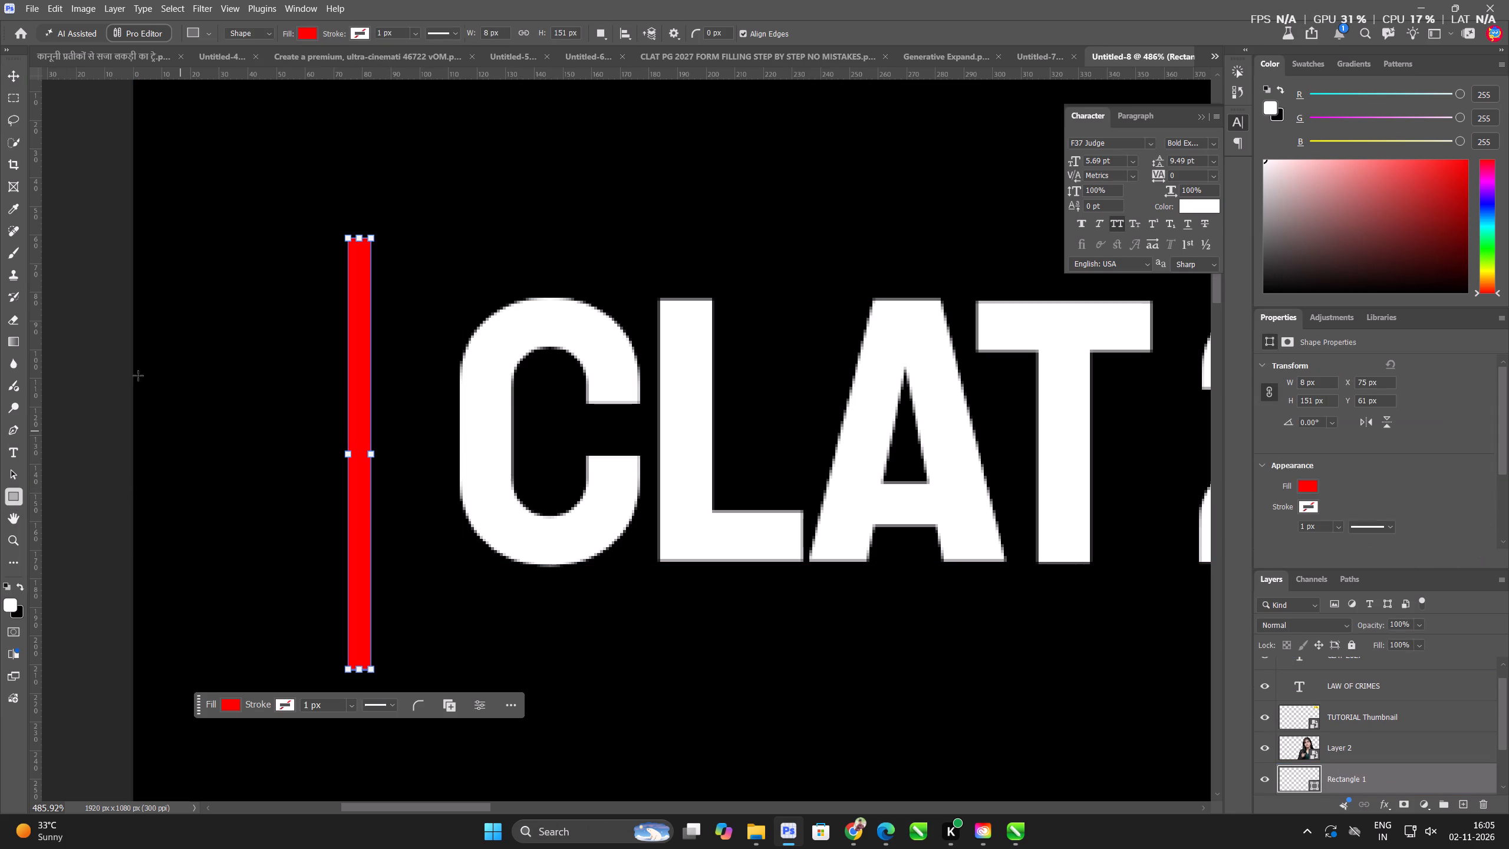
pyautogui.moveTo(11, 77); pyautogui.dragTo(18, 82)
pyautogui.click(250, 256)
# Left-align the LAW OF CRIMES text and move it back under CLAT 2027, its left edge in line with the red bar.
pyautogui.scroll(-9, 686, 377)
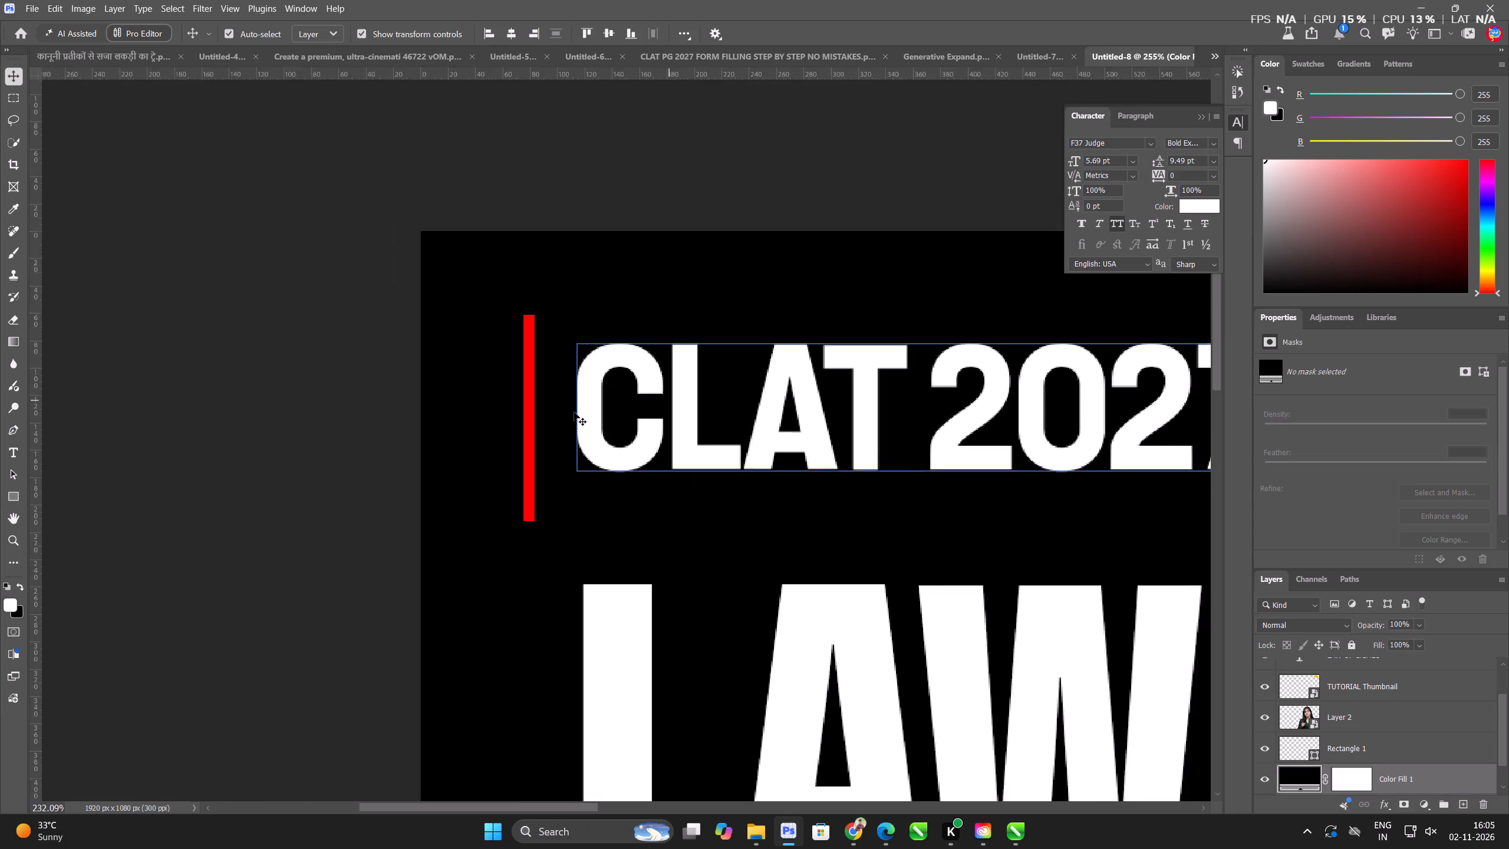
pyautogui.scroll(-15, 574, 412)
pyautogui.moveTo(726, 508); pyautogui.dragTo(712, 514)
pyautogui.doubleClick(712, 514)
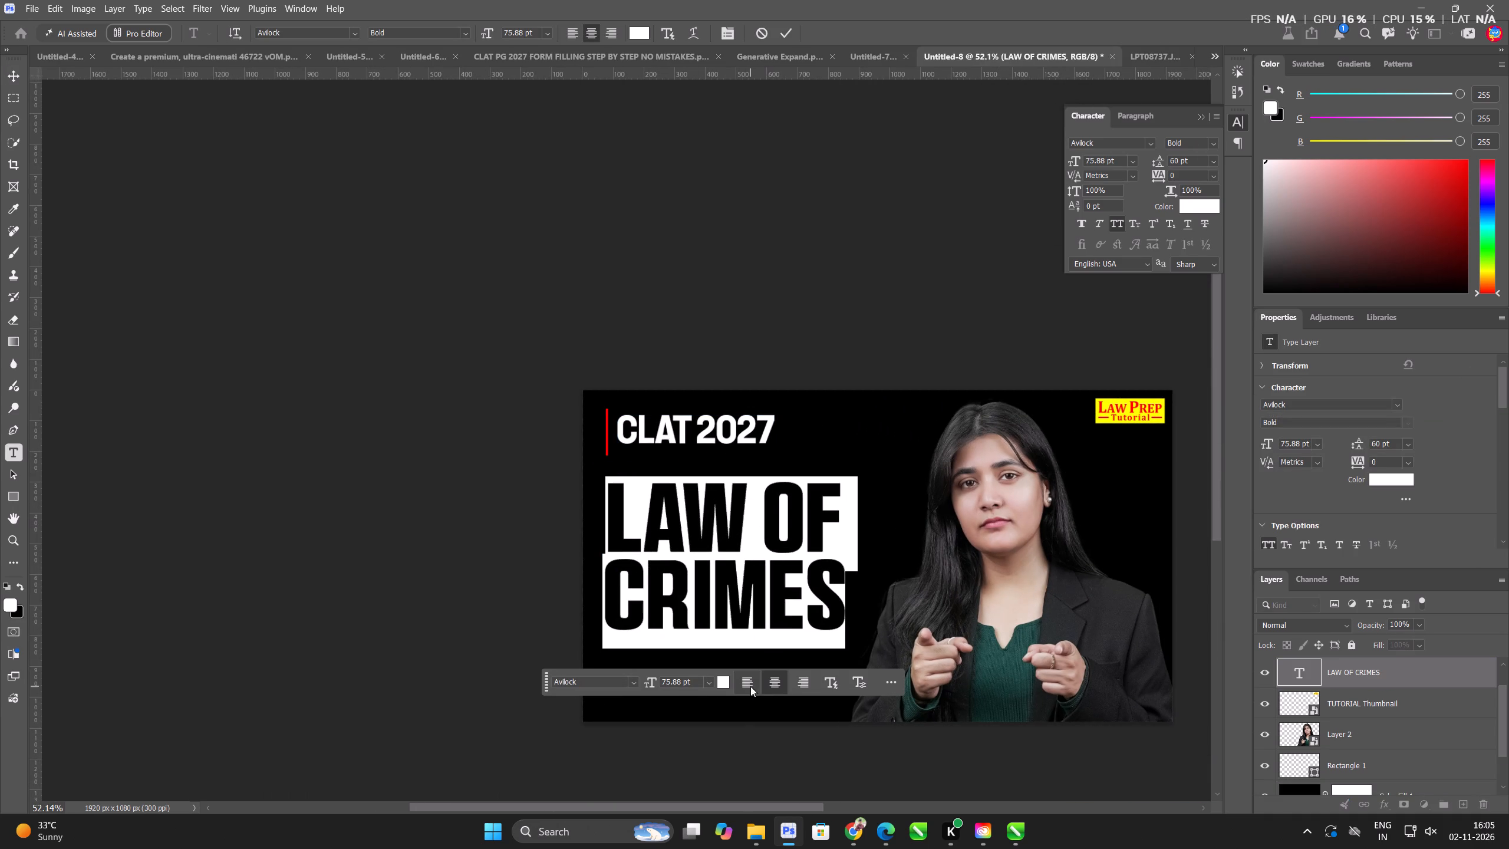
pyautogui.click(750, 686)
pyautogui.click(797, 585)
pyautogui.hotkey('ctrl', 'a')
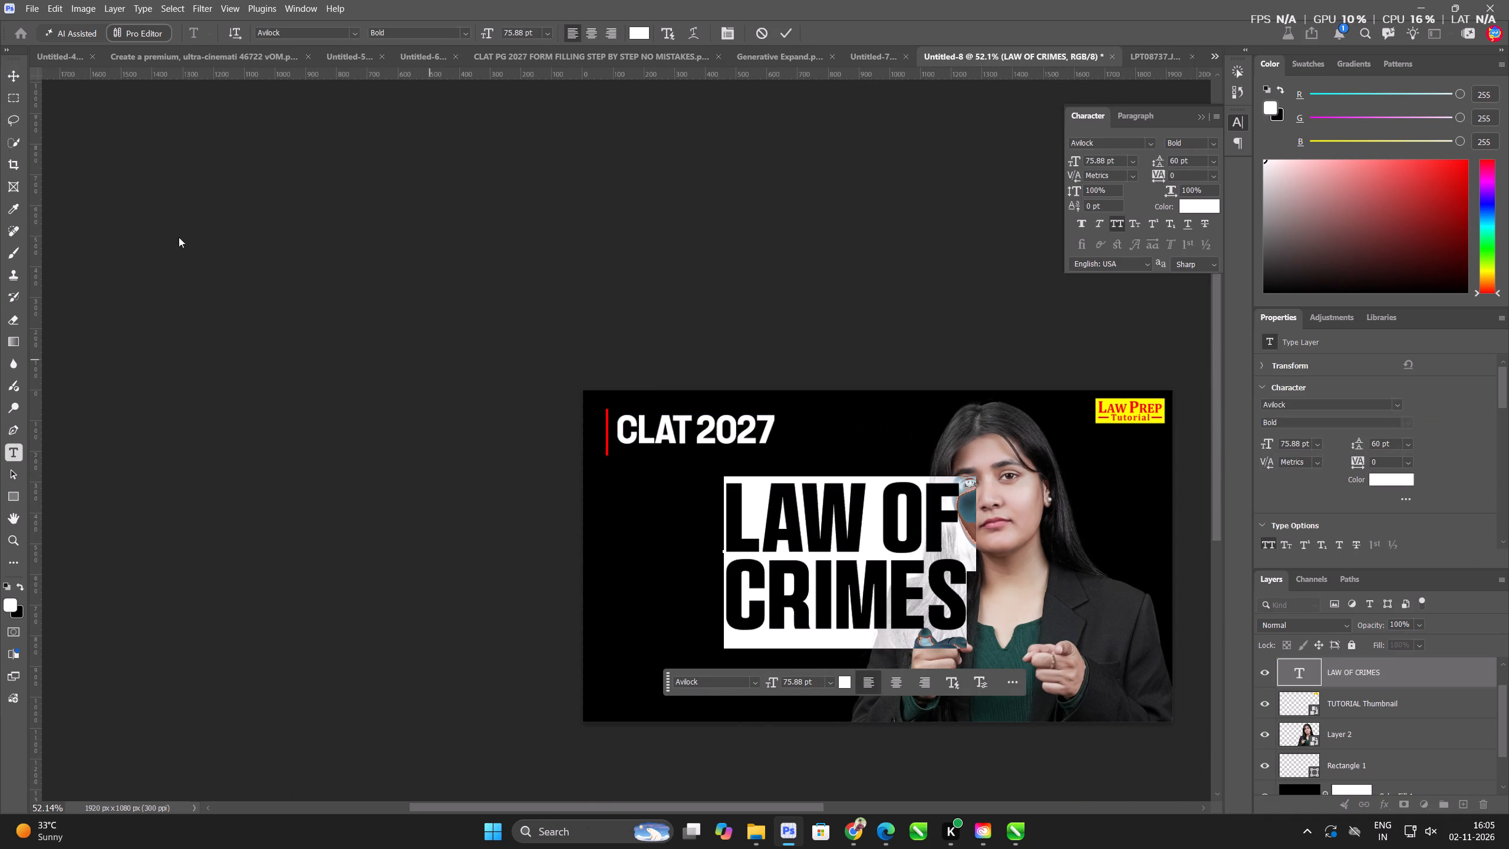
pyautogui.moveTo(14, 77); pyautogui.dragTo(28, 83)
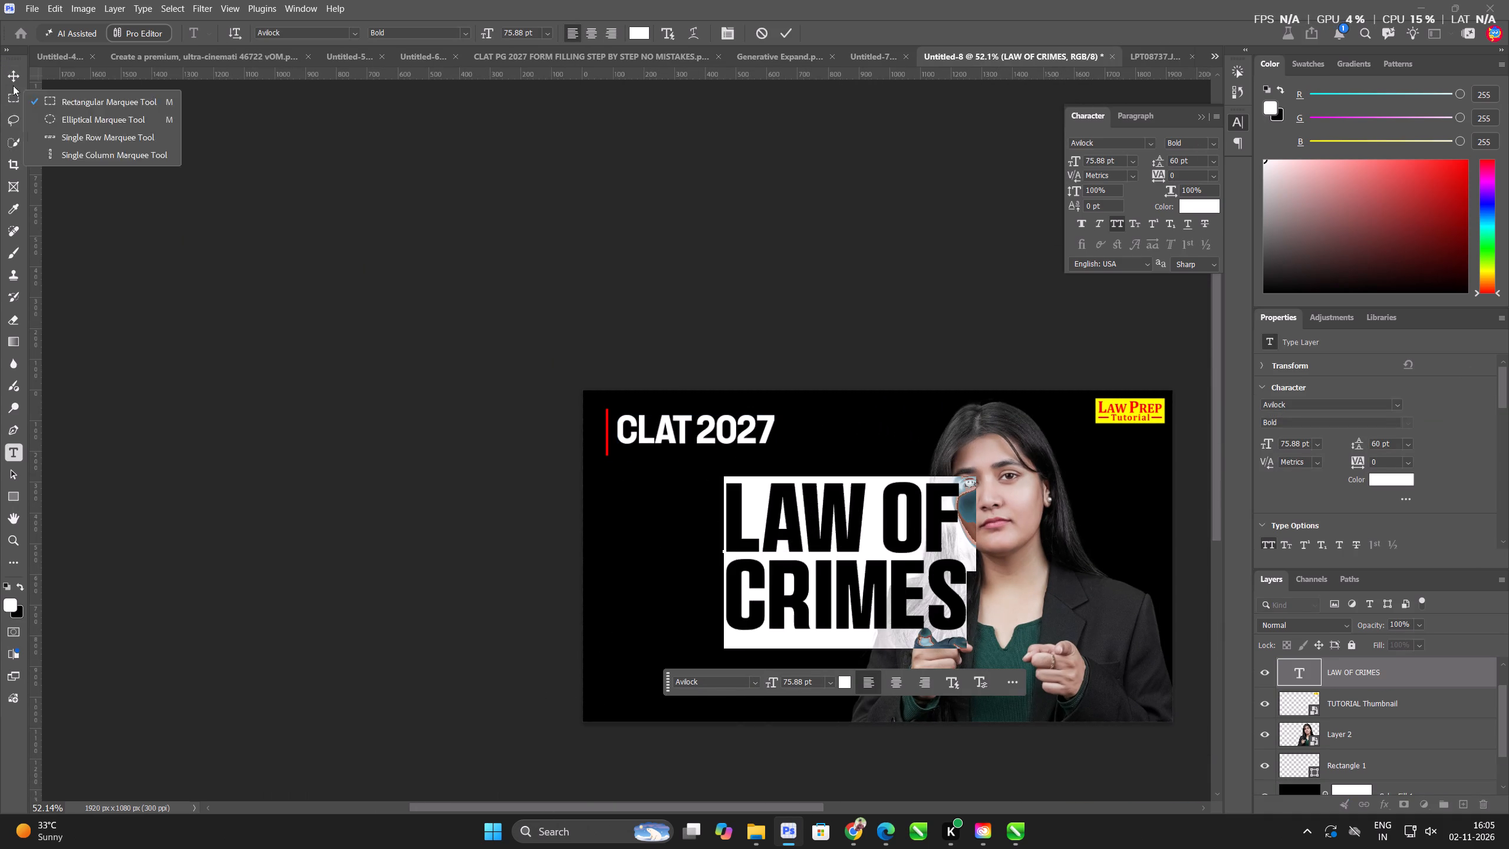
pyautogui.click(14, 76)
pyautogui.moveTo(896, 584); pyautogui.dragTo(780, 573)
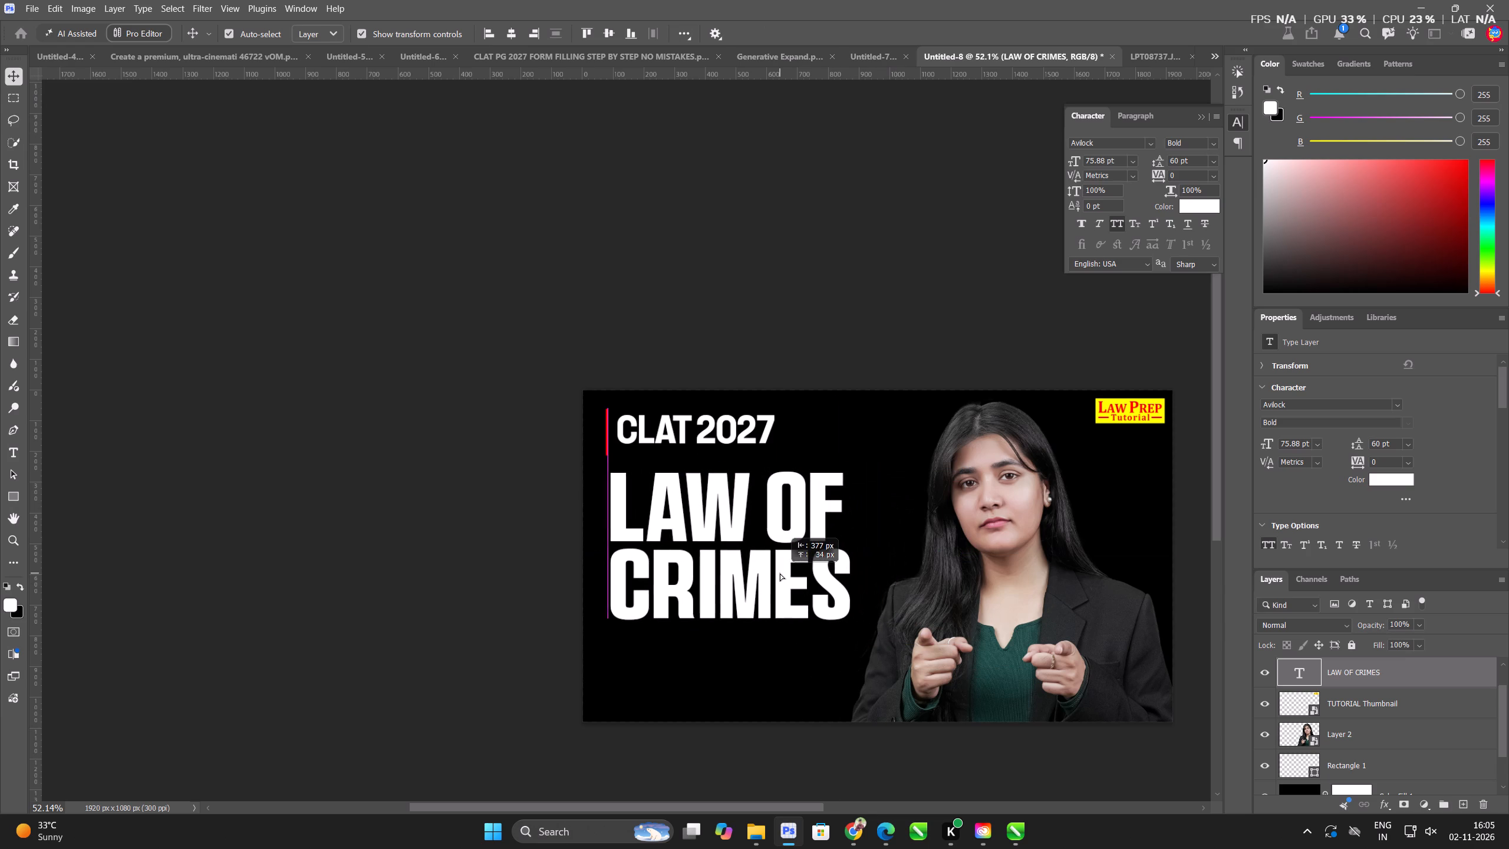
pyautogui.moveTo(780, 573); pyautogui.dragTo(777, 582)
pyautogui.moveTo(435, 535); pyautogui.dragTo(417, 518)
pyautogui.scroll(-5, 309, 340)
pyautogui.scroll(3, 773, 508)
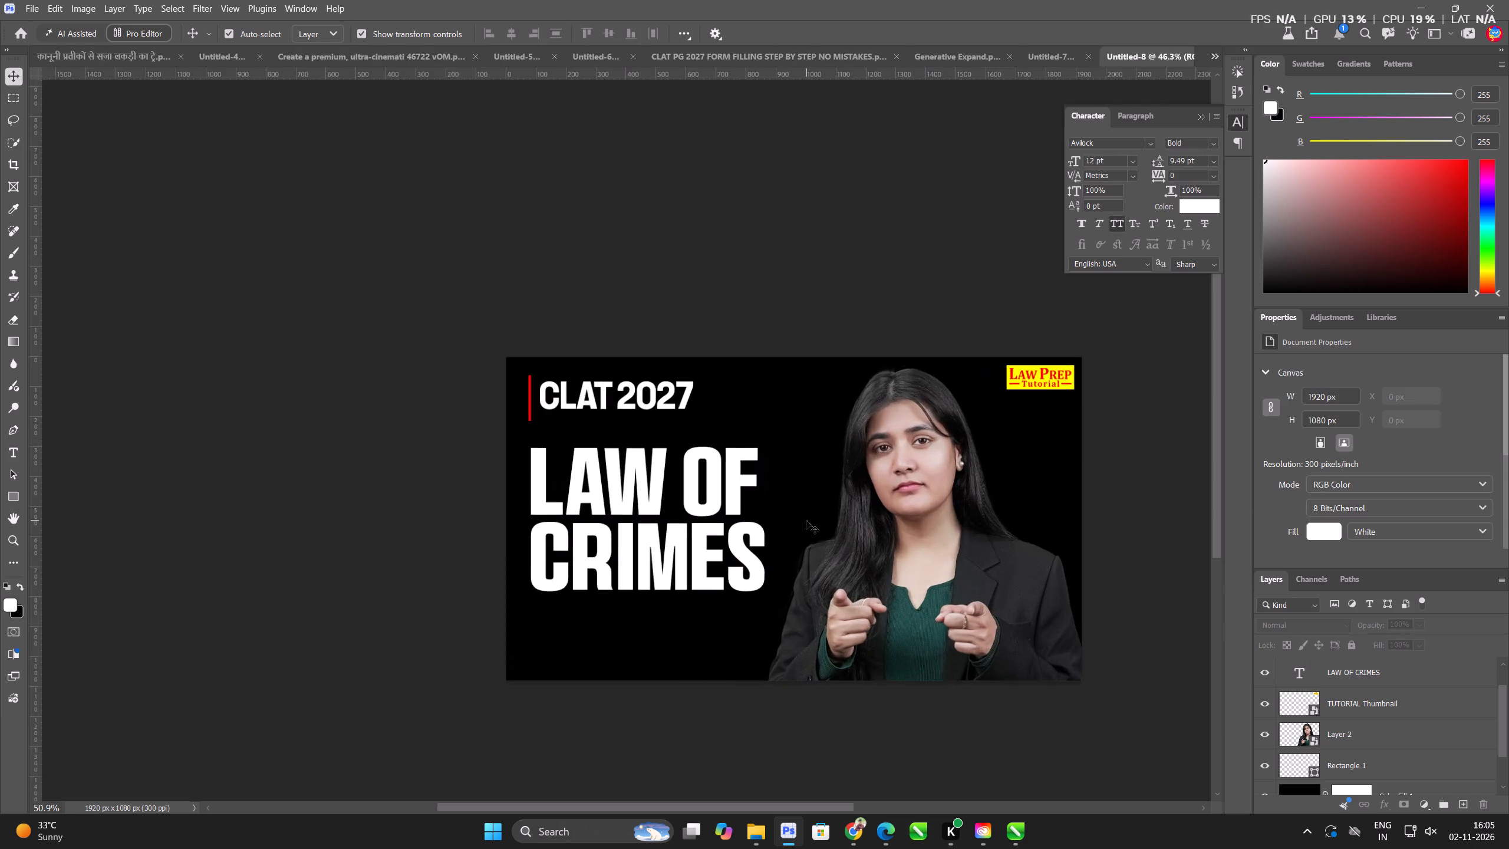
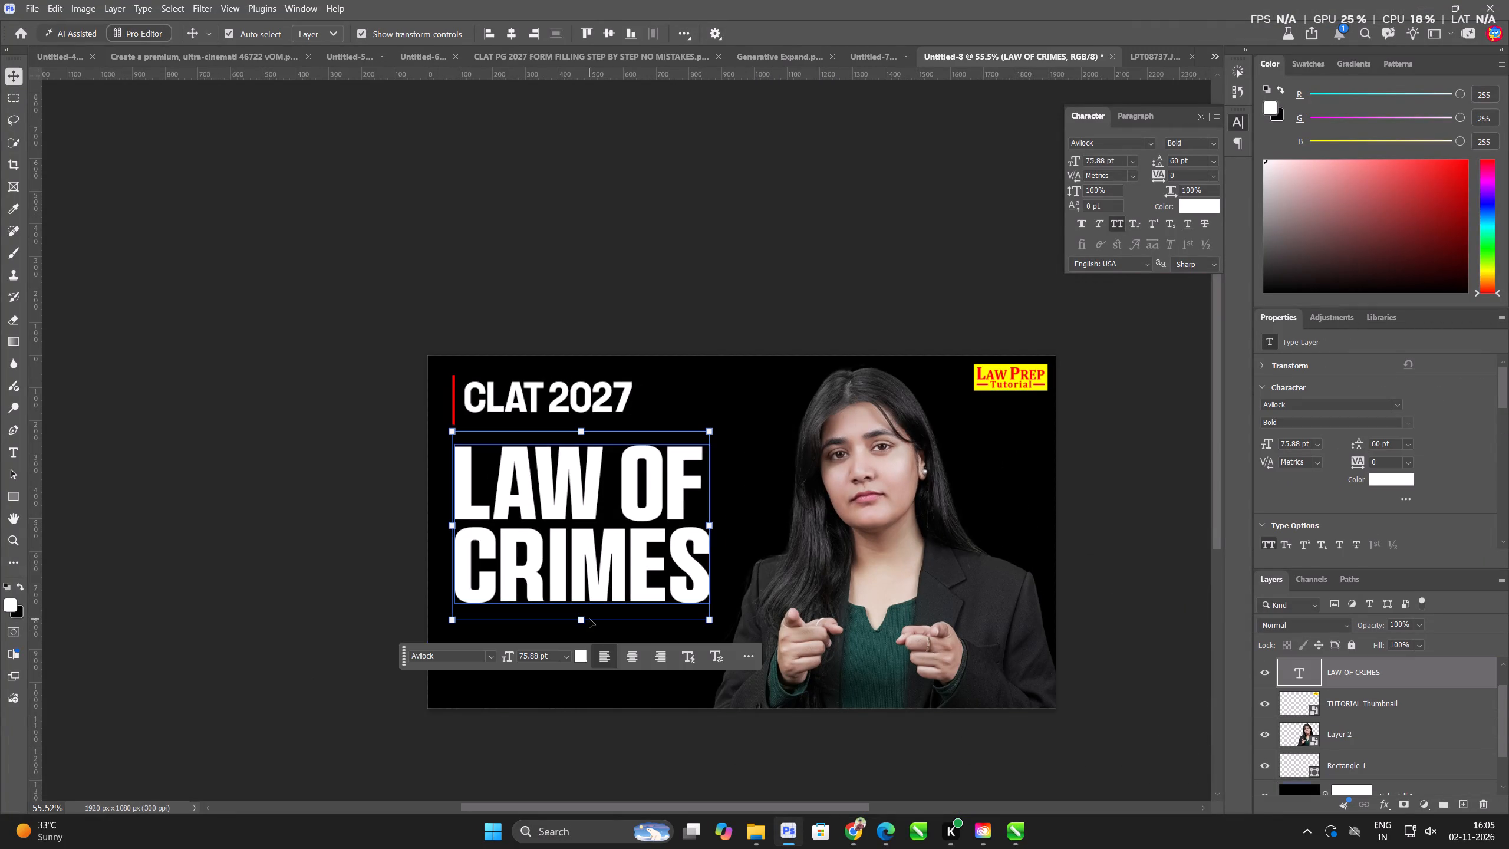
# Scale the LAW OF CRIMES headline down to about 95.3%, keeping its left edge in line with the red bar.
pyautogui.moveTo(582, 626); pyautogui.dragTo(581, 617)
pyautogui.click(585, 576)
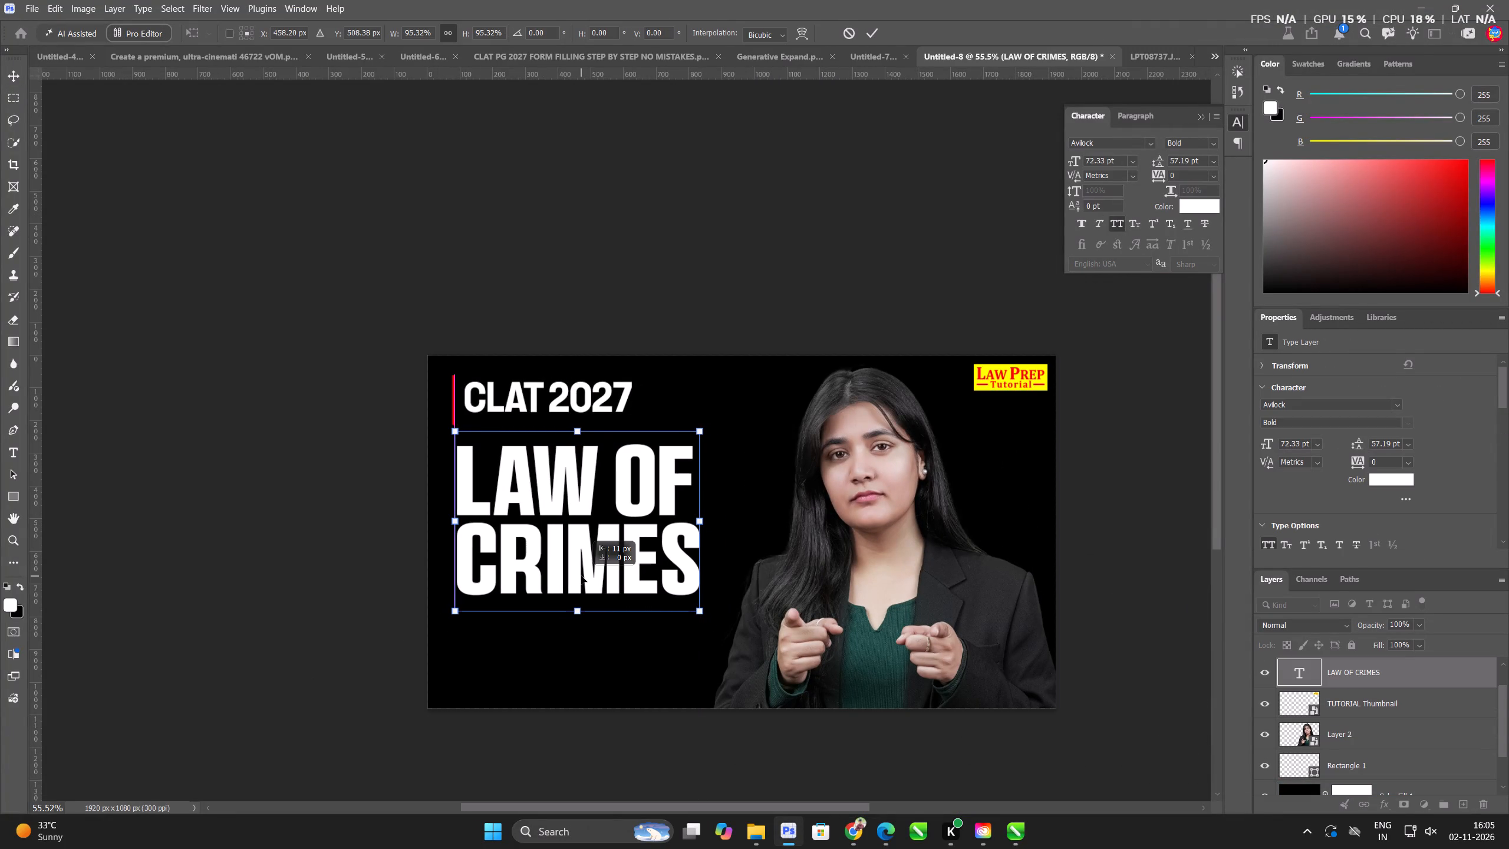
pyautogui.click(869, 28)
# Duplicate the CLAT 2027 text to just below CRIMES and replace the copy's wording with FULL REVISION MARATHON.
pyautogui.keyDown('alt'); pyautogui.moveTo(607, 390); pyautogui.dragTo(608, 597); pyautogui.keyUp('alt')
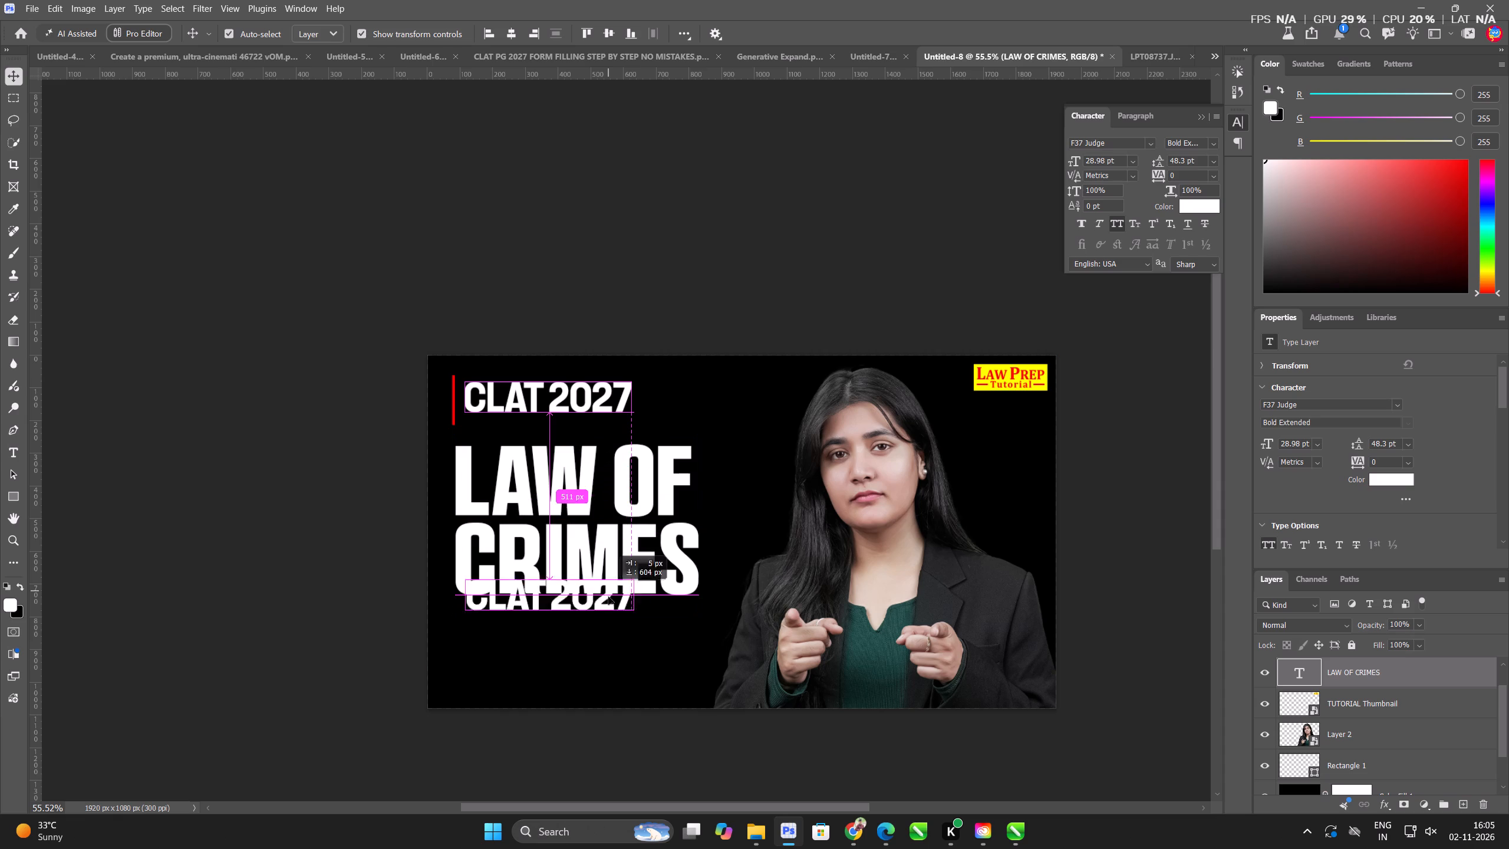
pyautogui.keyDown('alt'); pyautogui.moveTo(608, 597); pyautogui.dragTo(608, 623); pyautogui.keyUp('alt')
pyautogui.doubleClick(608, 623)
pyautogui.hotkey('ctrl', 'v')
pyautogui.hotkey('ctrl', 'a')
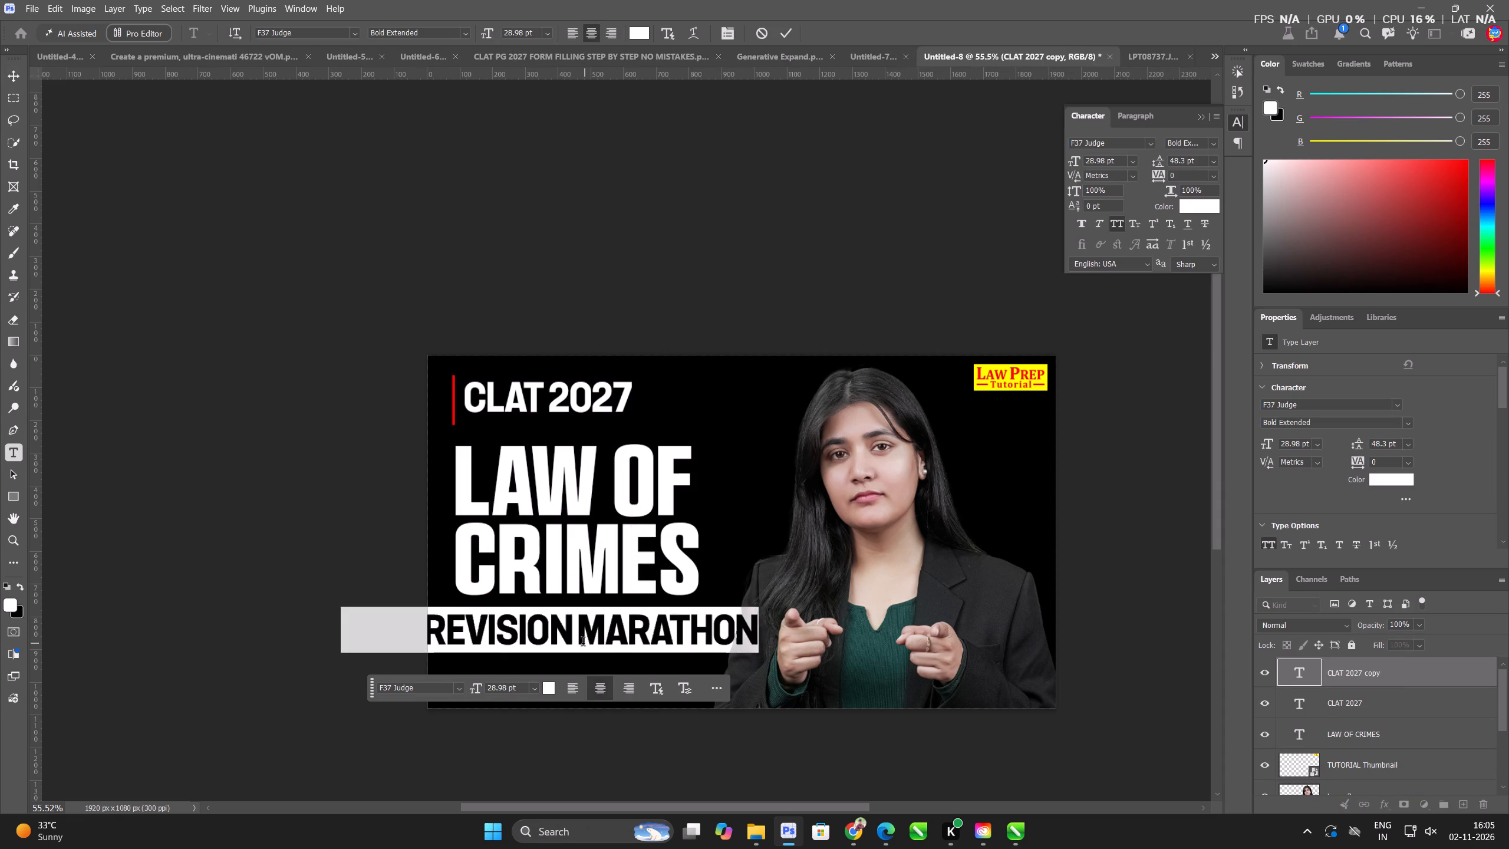
# Break the new text into two lines, FULL REVISION over MARATHON, and left-align both lines.
pyautogui.click(581, 640)
pyautogui.press('BackSpace')
pyautogui.press('Return')
pyautogui.hotkey('ctrl', 'a')
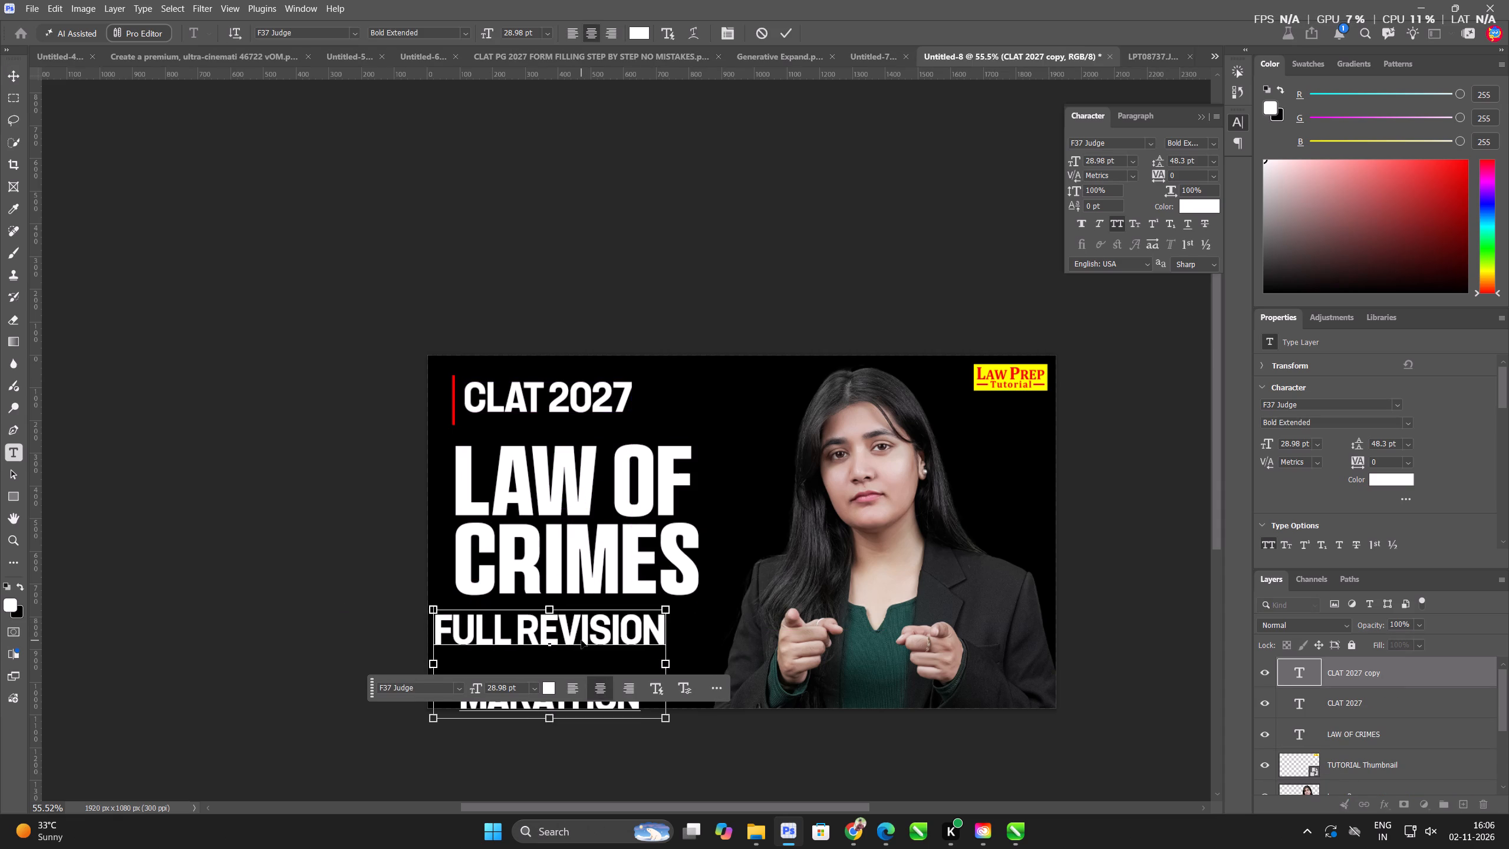
pyautogui.hotkey('ctrl', 'shift', 'l')
pyautogui.click(579, 640)
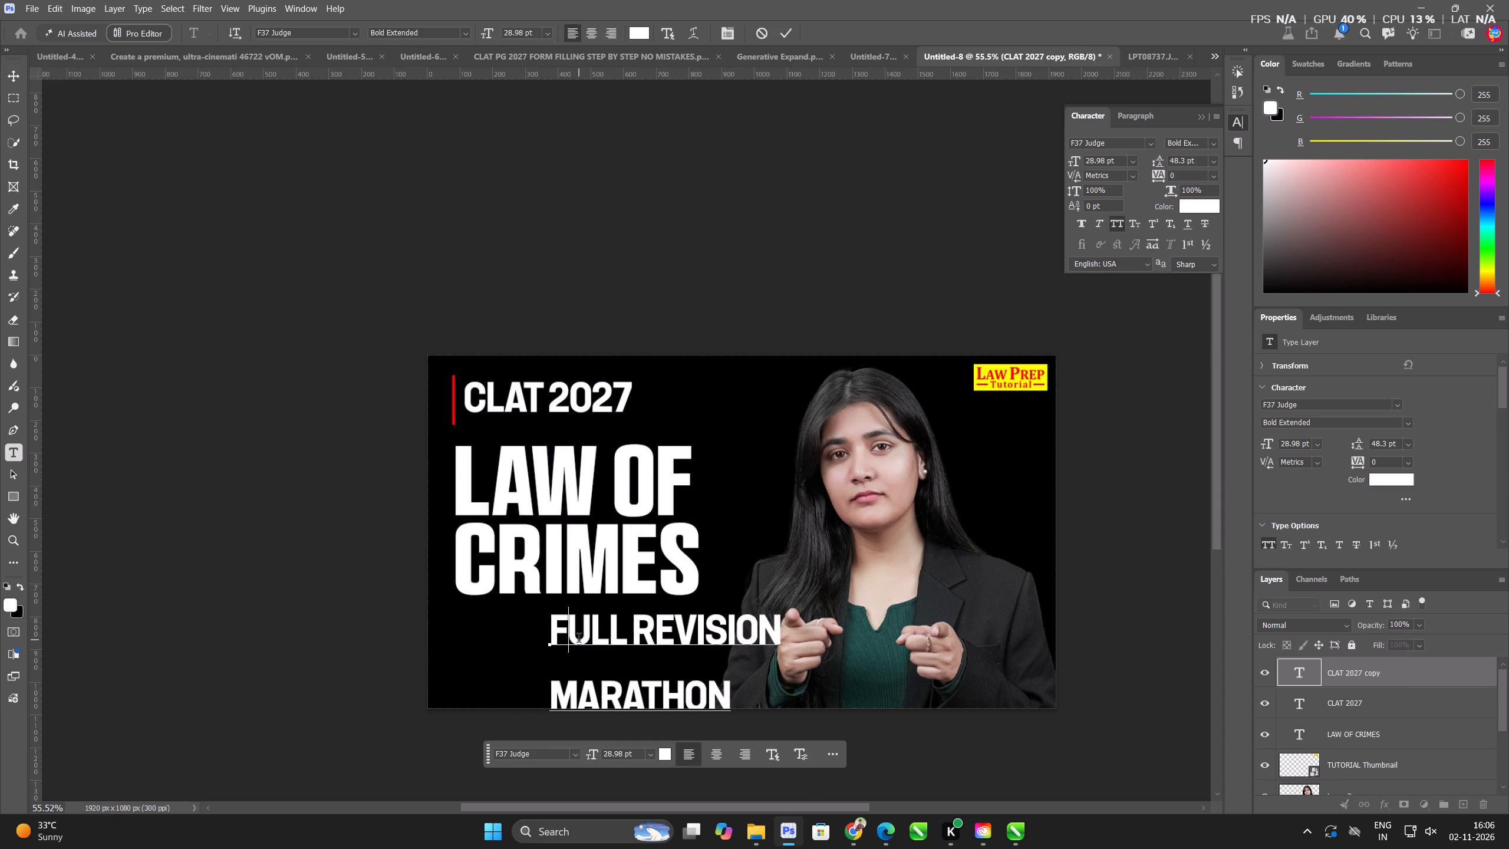
# Make the FULL REVISION line smaller than MARATHON and tighten the leading of both lines to 25 pt.
pyautogui.hotkey('ctrl', 'a')
pyautogui.click(779, 636)
pyautogui.moveTo(793, 635); pyautogui.dragTo(500, 635)
pyautogui.moveTo(1270, 441); pyautogui.dragTo(1262, 442)
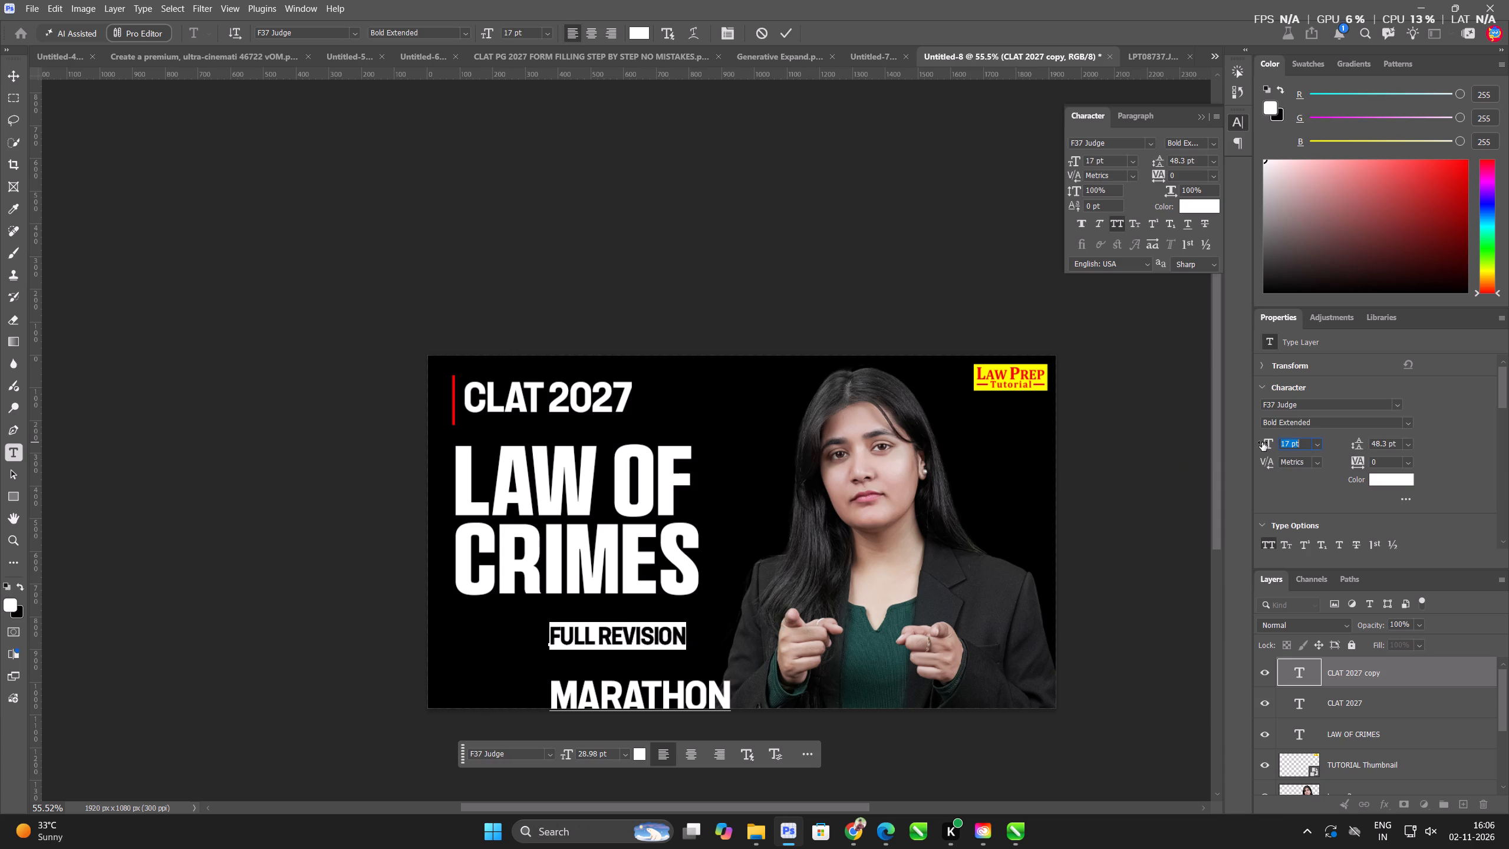
pyautogui.moveTo(1262, 442); pyautogui.dragTo(1264, 442)
pyautogui.hotkey('ctrl', 'a')
pyautogui.moveTo(1358, 444); pyautogui.dragTo(1352, 445)
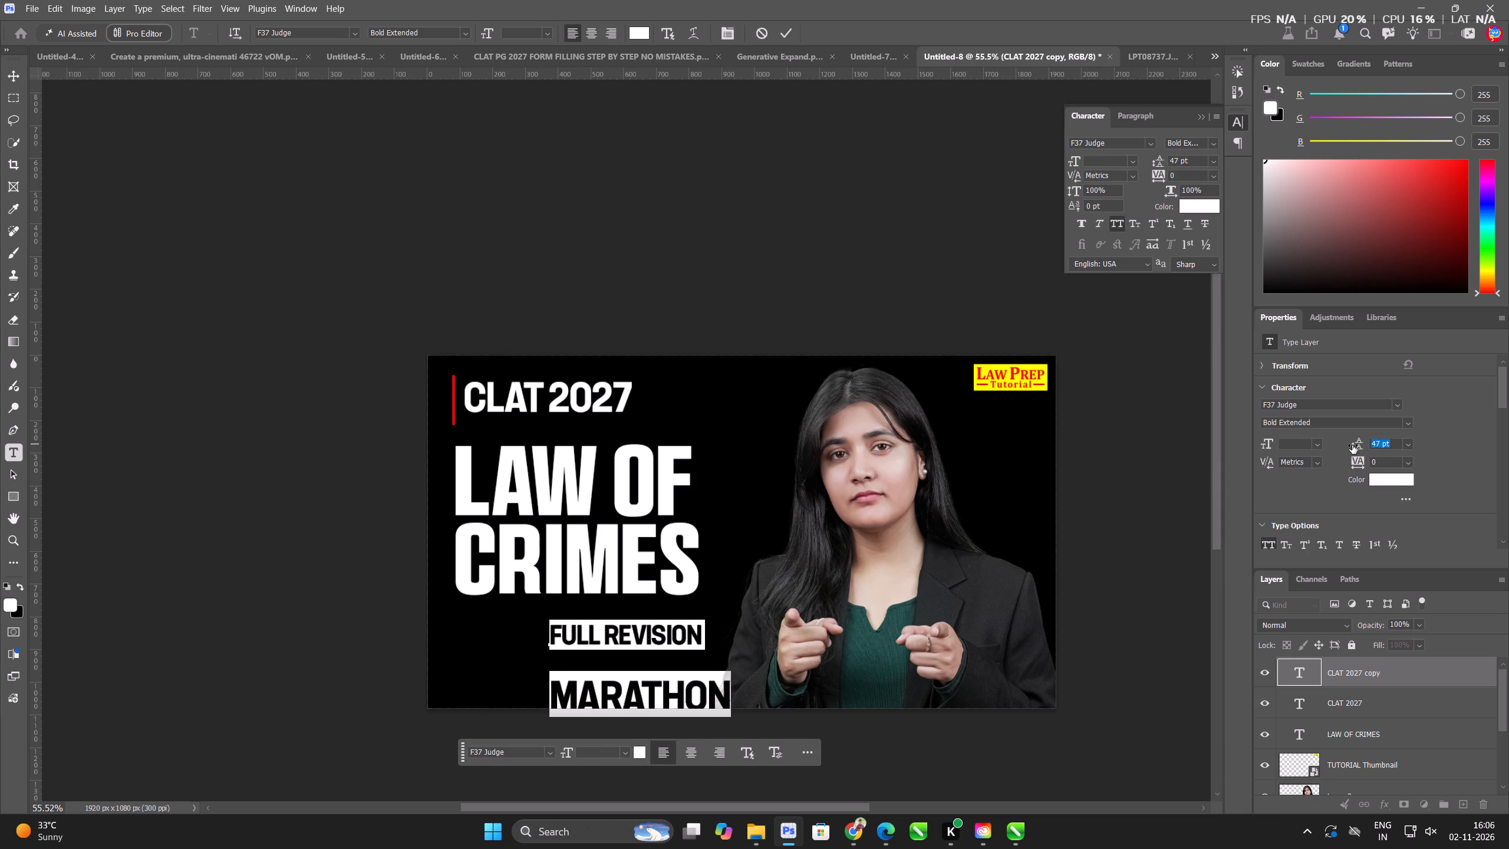
pyautogui.moveTo(1352, 445); pyautogui.dragTo(1340, 448)
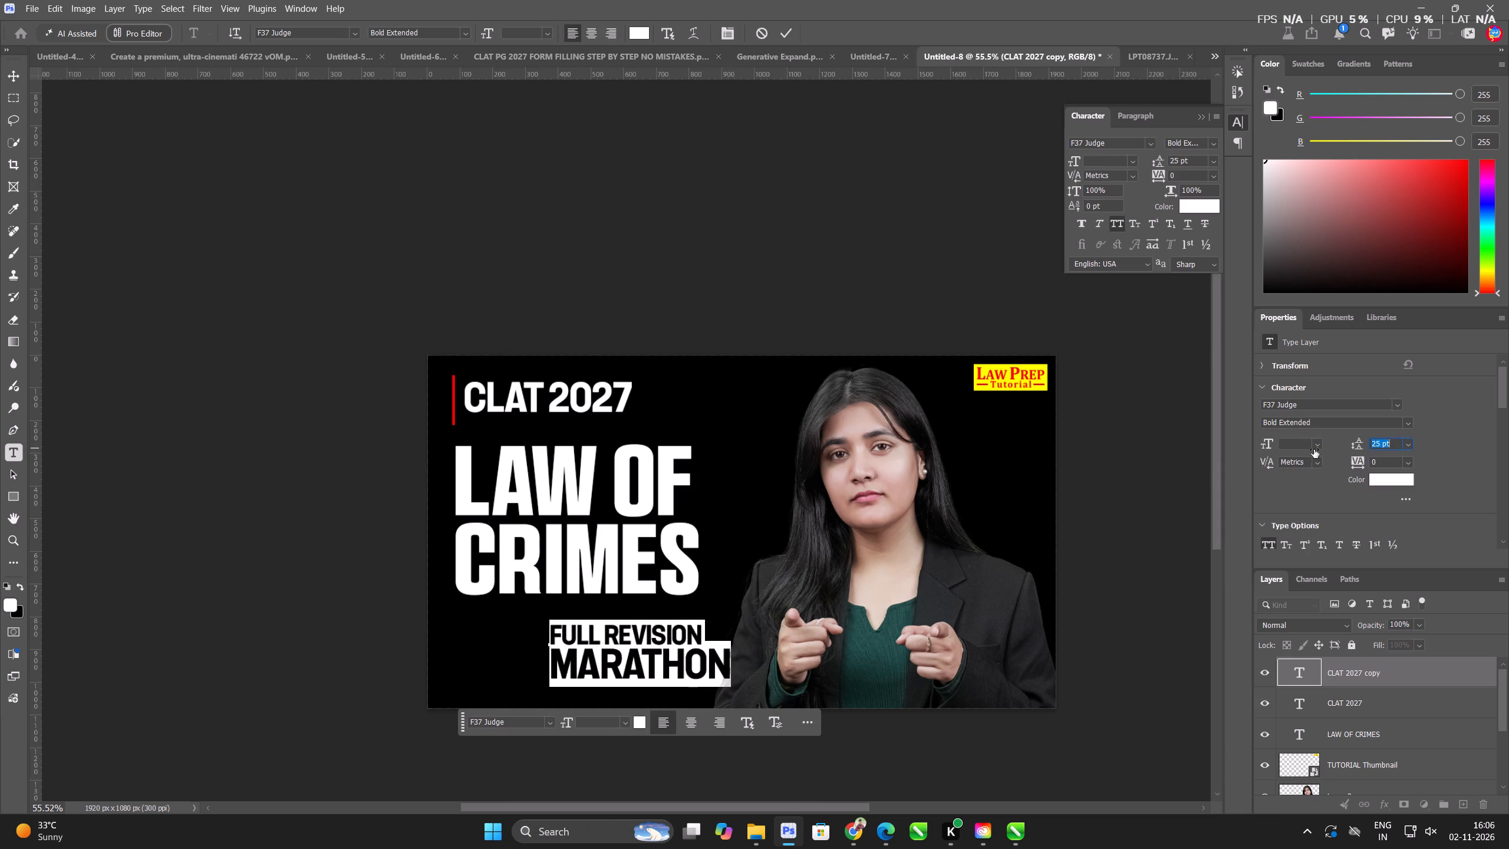
# Move FULL REVISION MARATHON under CRIMES, enlarge it slightly, and align its left edge with the headline.
pyautogui.click(12, 73)
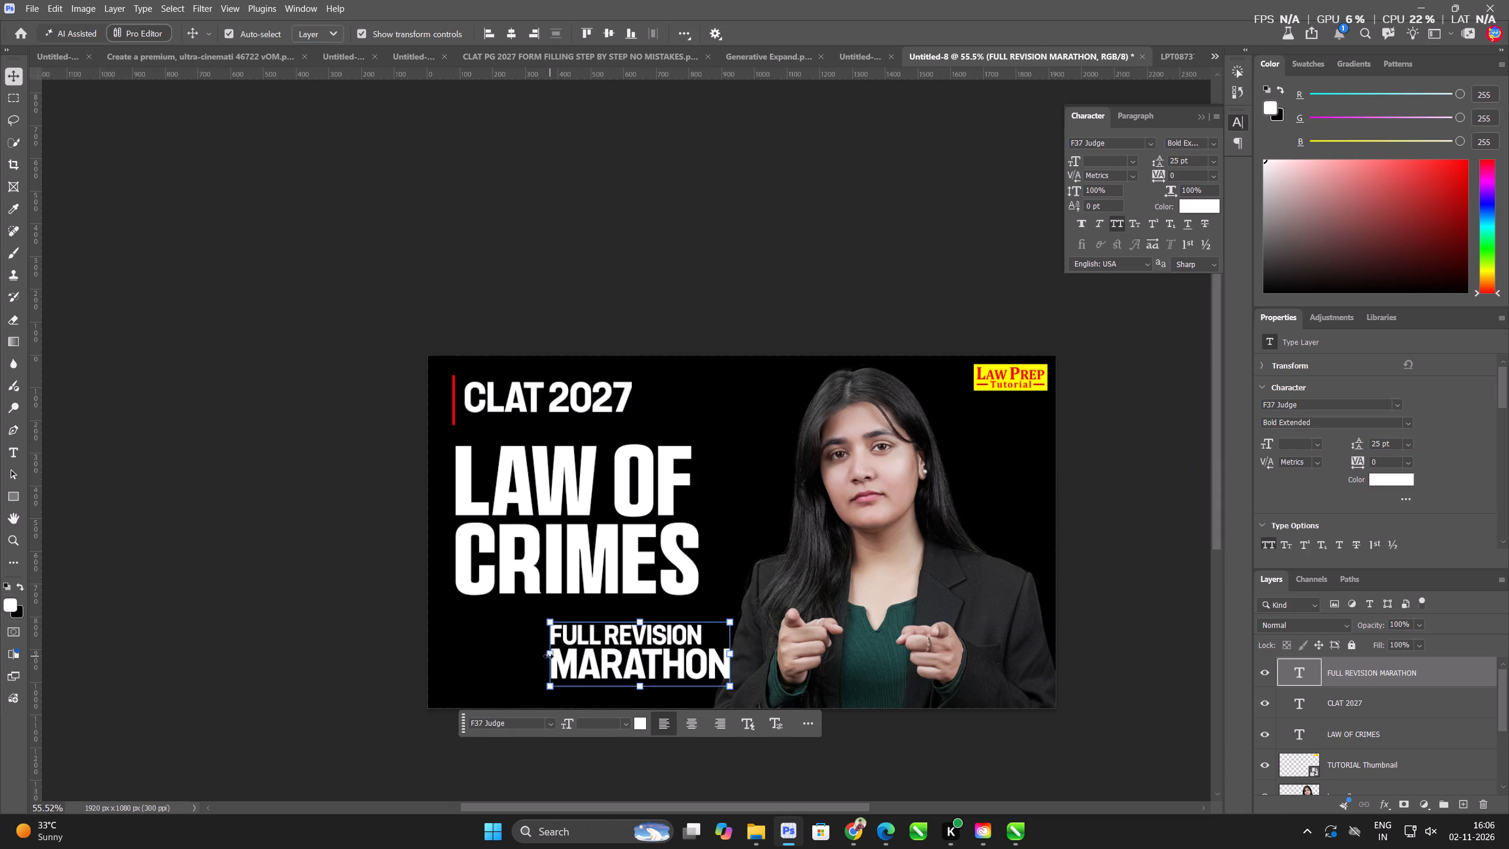
pyautogui.moveTo(549, 656); pyautogui.dragTo(510, 656)
pyautogui.moveTo(584, 666); pyautogui.dragTo(531, 666)
pyautogui.press('Return')
pyautogui.click(102, 514)
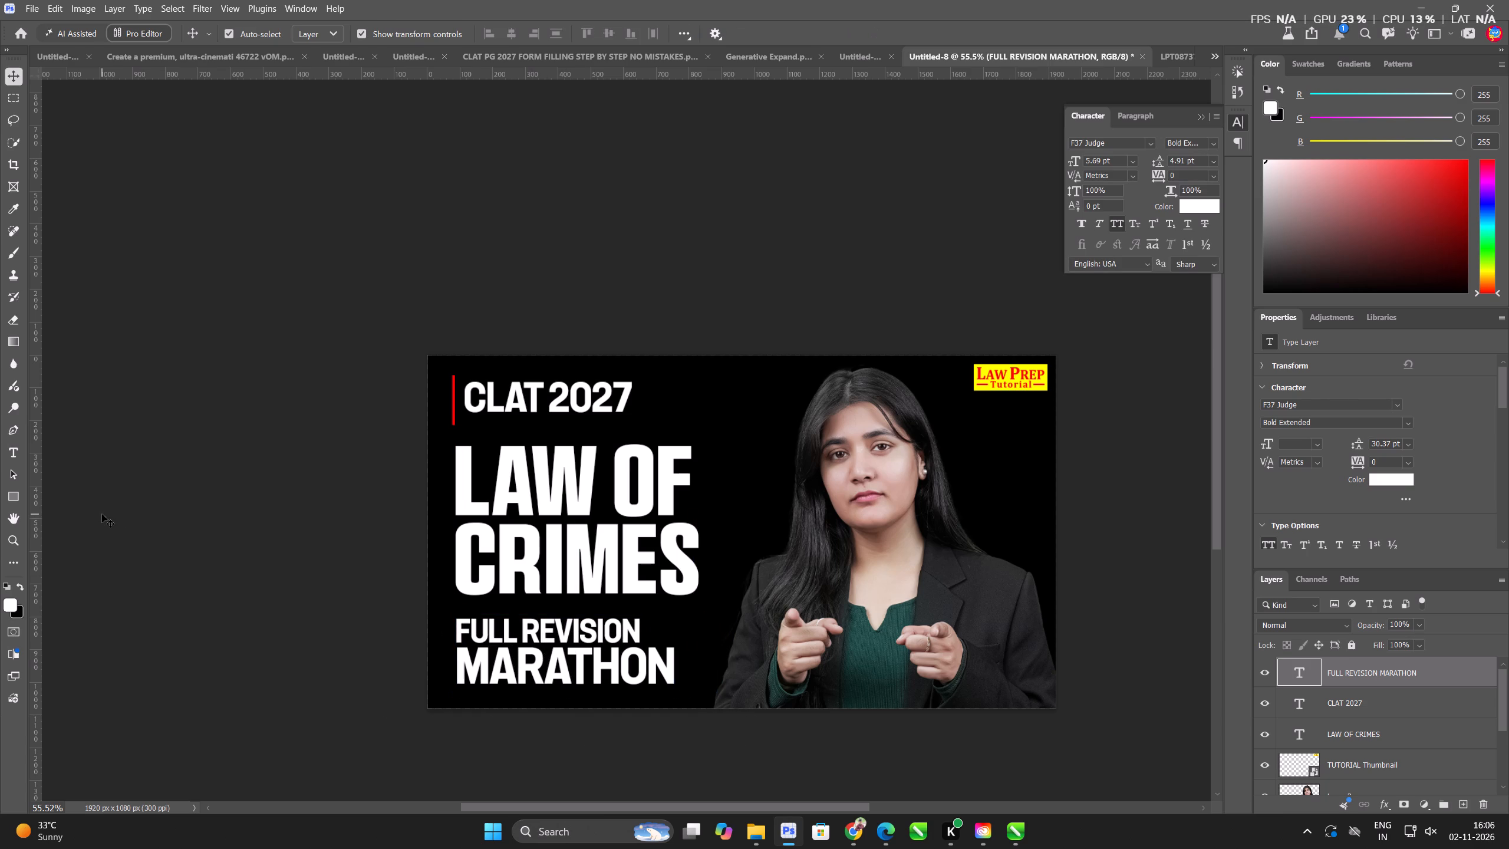
# Fit the thumbnail to the window, uncover the Law Prep Tutorial logo, and capture a screen snip of the whole canvas.
pyautogui.hotkey('ctrl', '0')
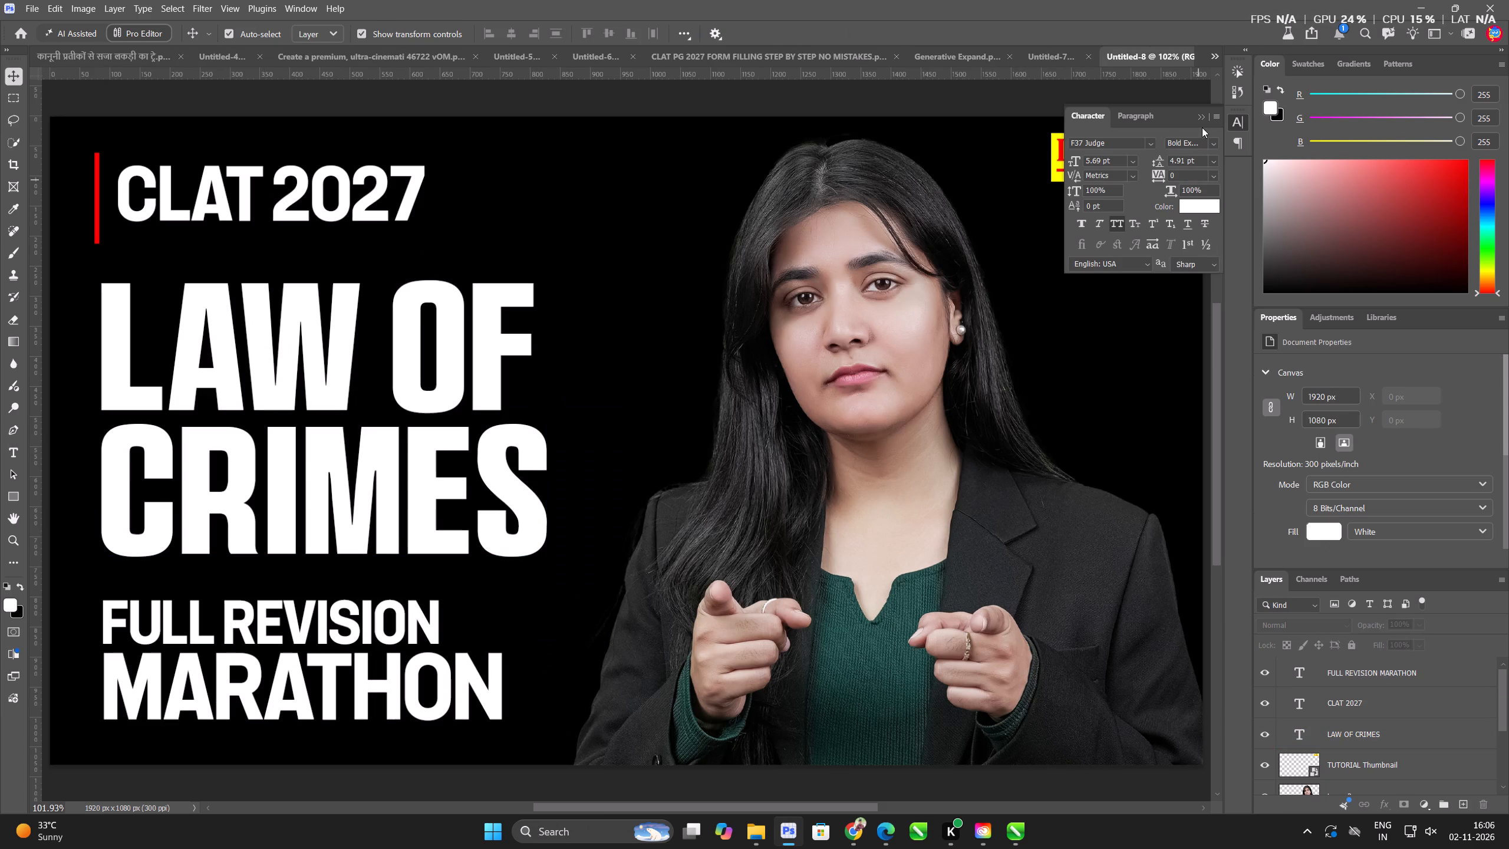
pyautogui.click(1202, 119)
pyautogui.press('shift+super+s')
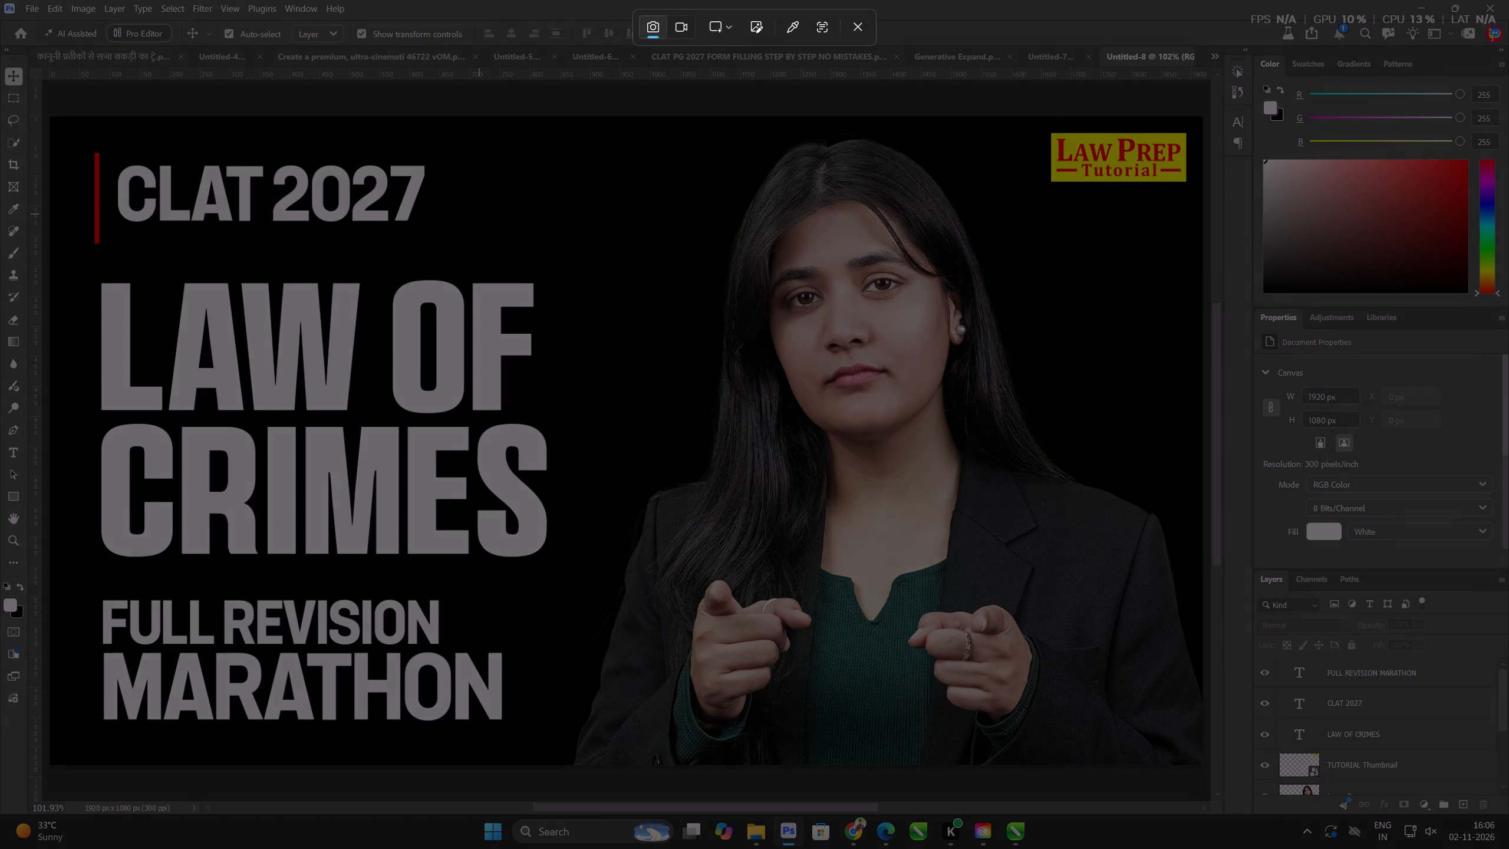
pyautogui.moveTo(43, 104); pyautogui.dragTo(1220, 809)
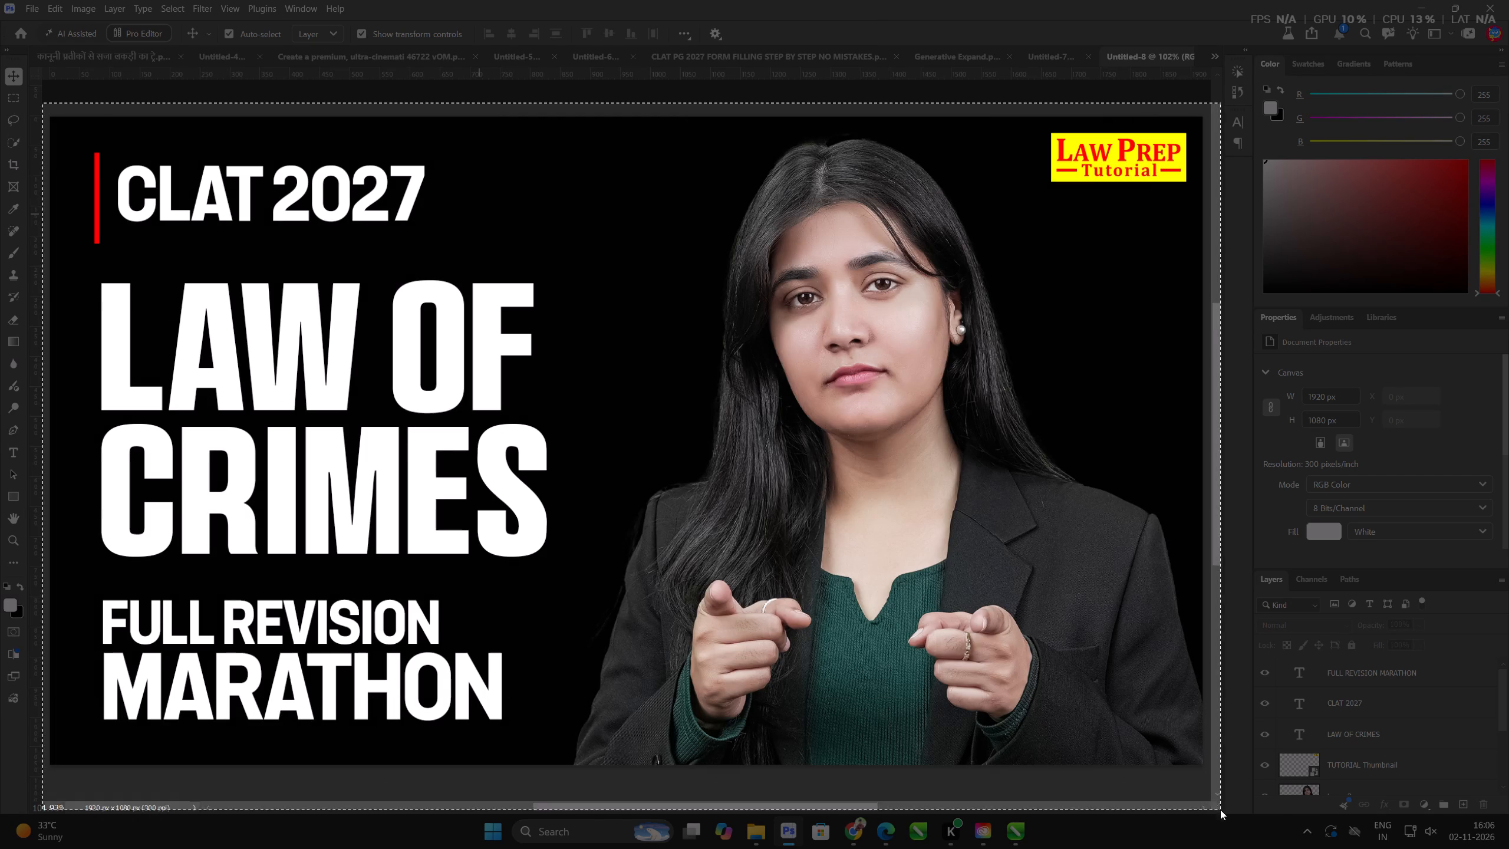
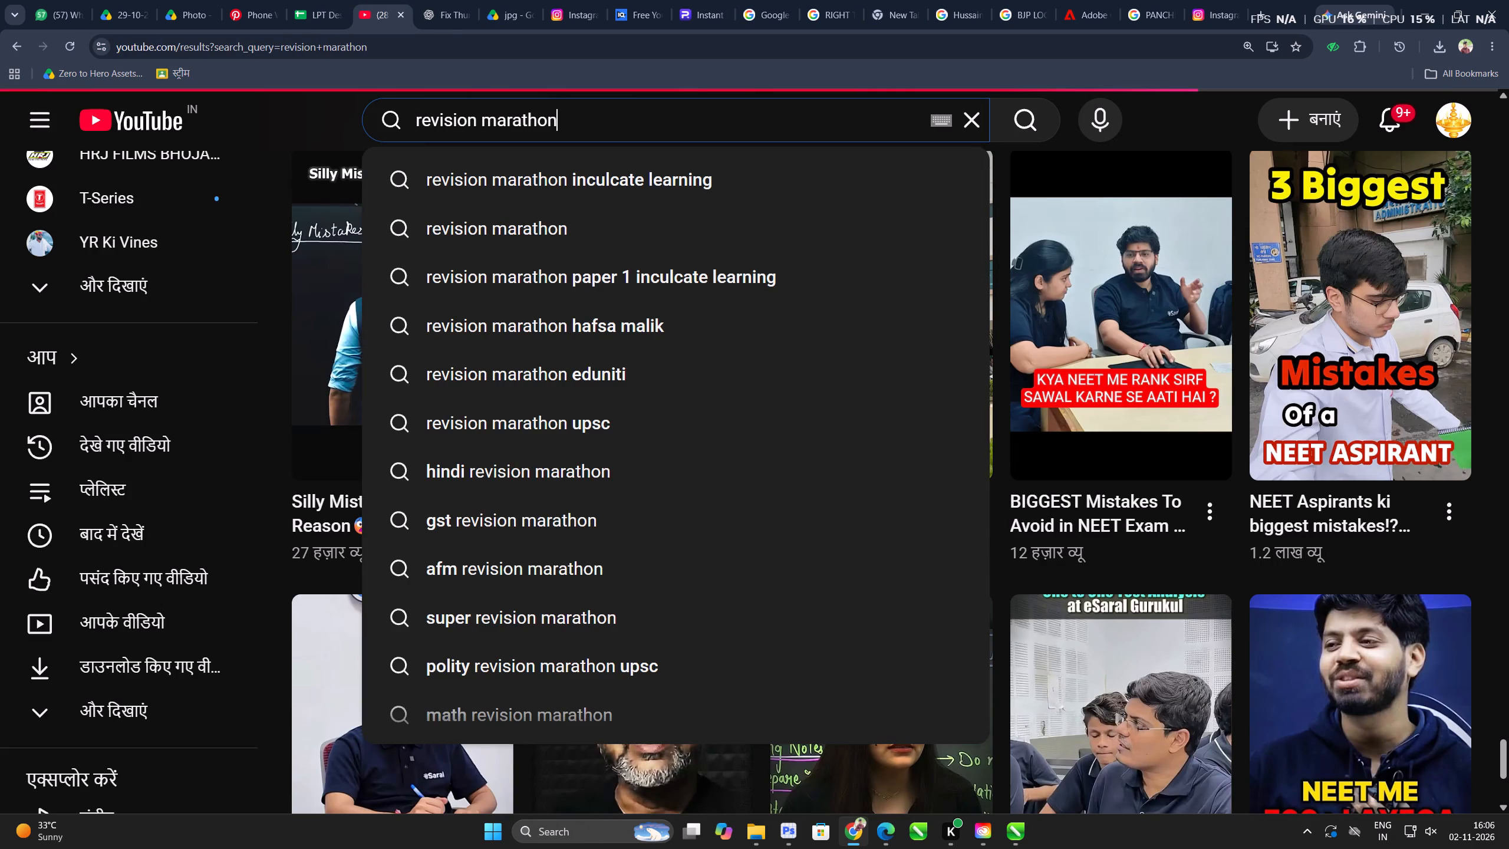
# Browse the YouTube results for revision marathon, examining the thumbnails' layouts, headline styles and backgrounds as design references.
pyautogui.scroll(-7, 1508, 432)
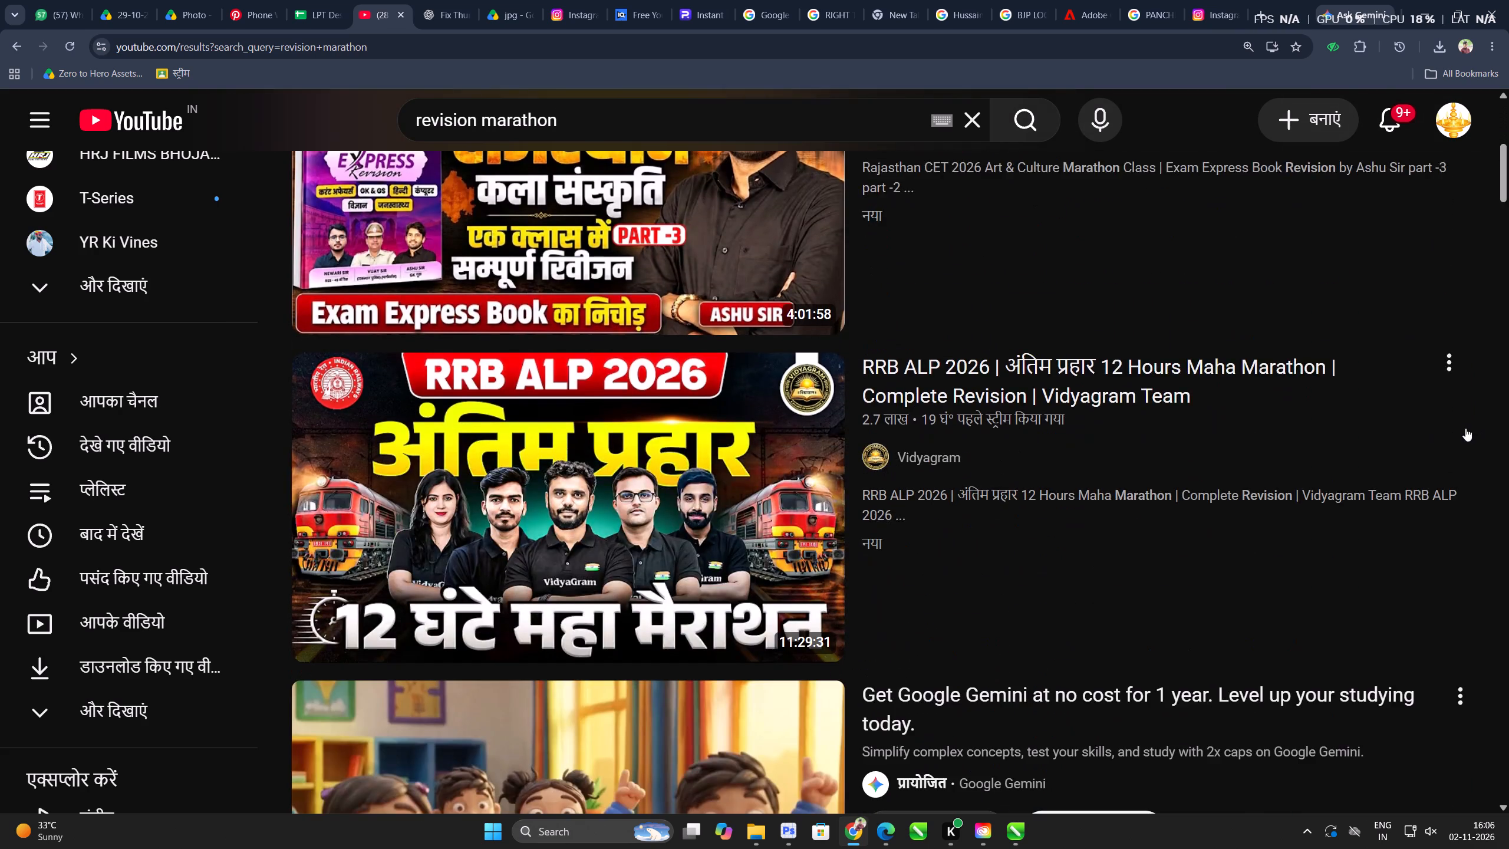
pyautogui.scroll(-12, 1465, 428)
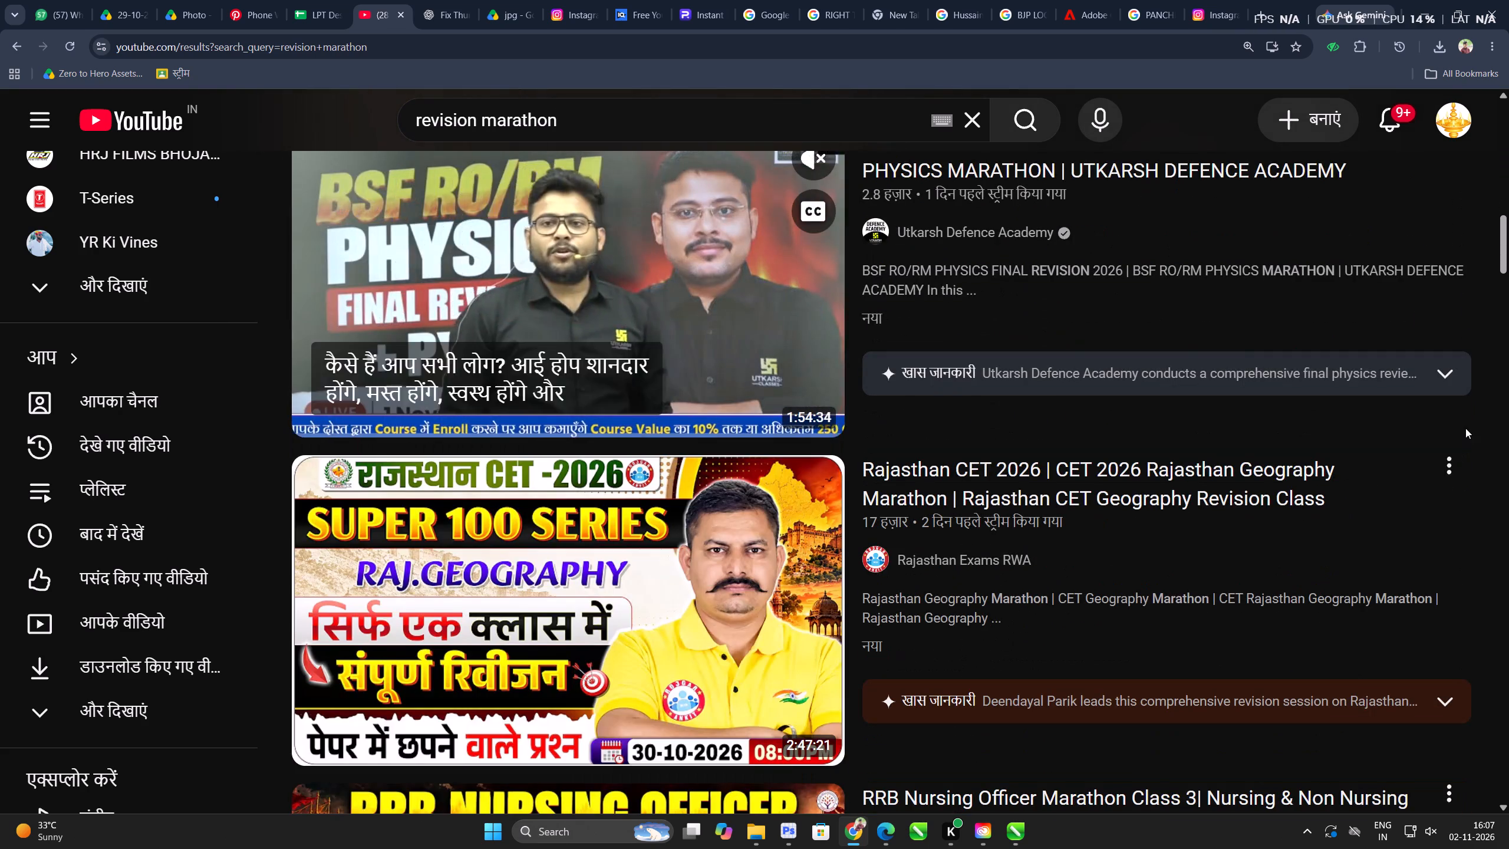
pyautogui.scroll(-14, 1465, 428)
pyautogui.scroll(1, 1465, 428)
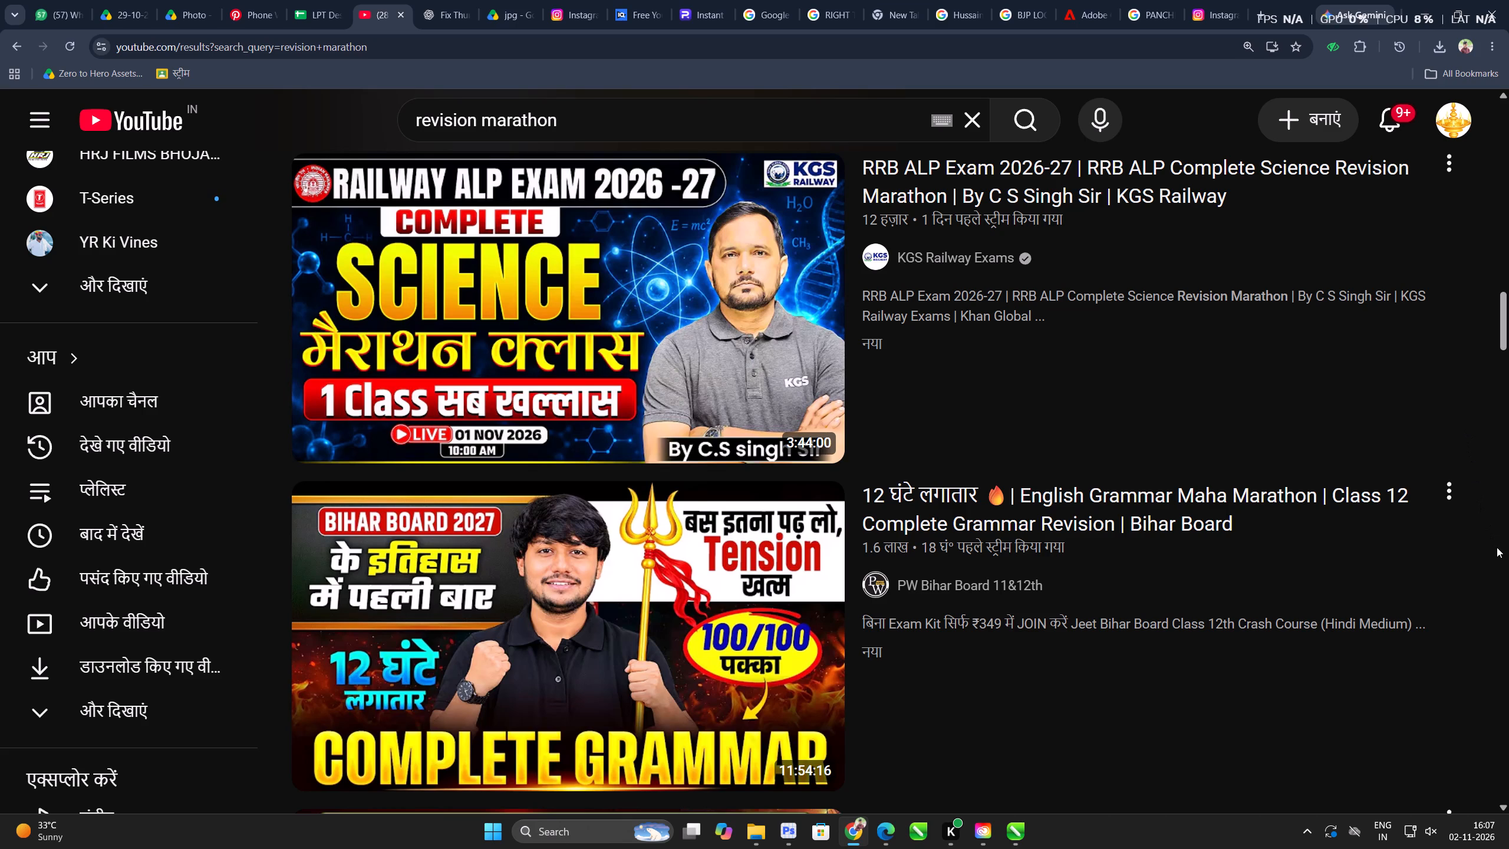
pyautogui.scroll(-5, 1497, 547)
pyautogui.scroll(2, 1497, 547)
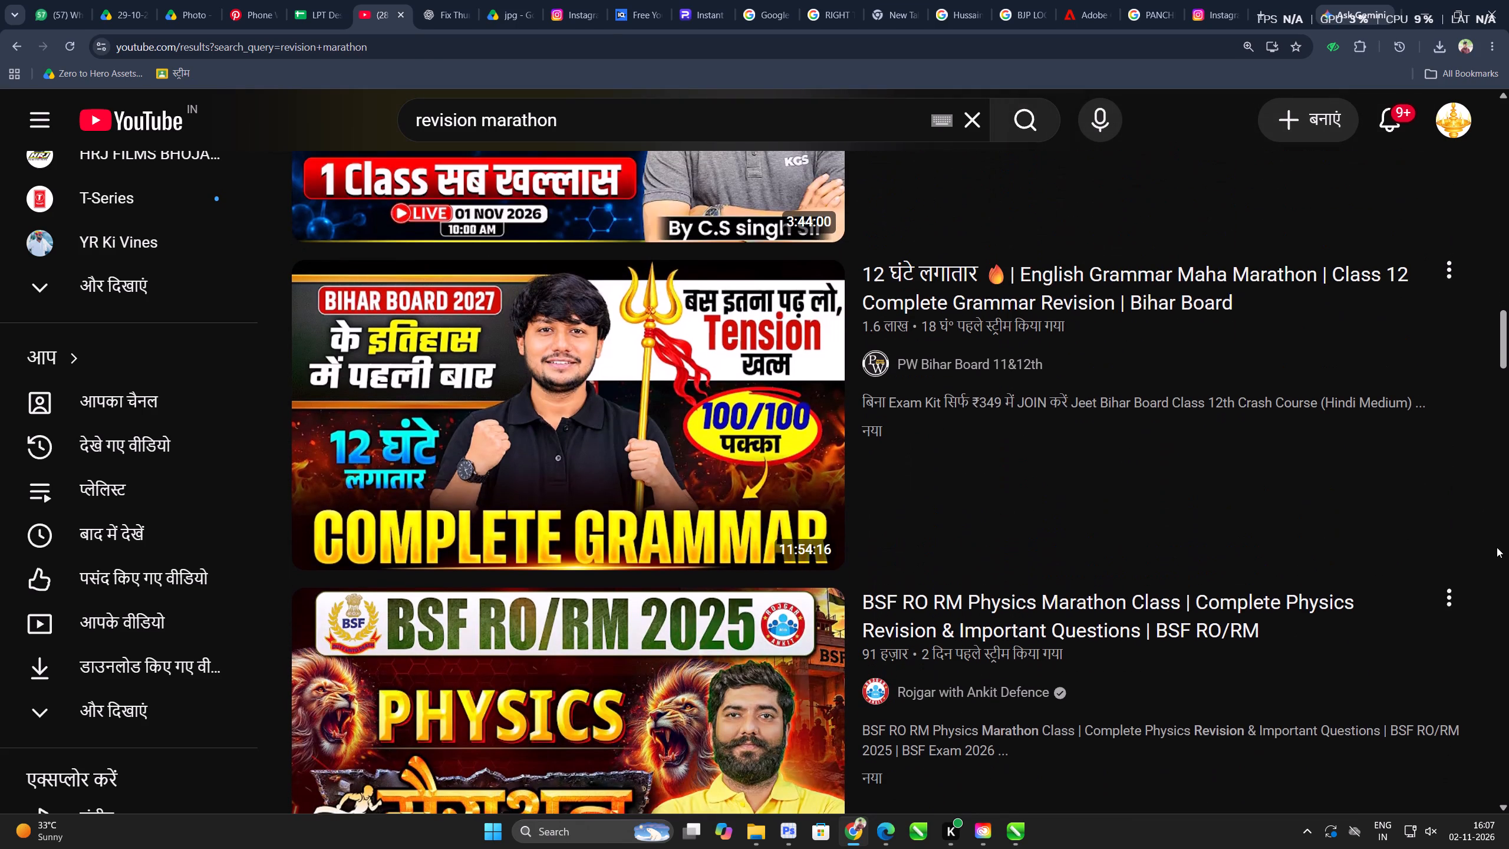
pyautogui.scroll(-5, 1264, 521)
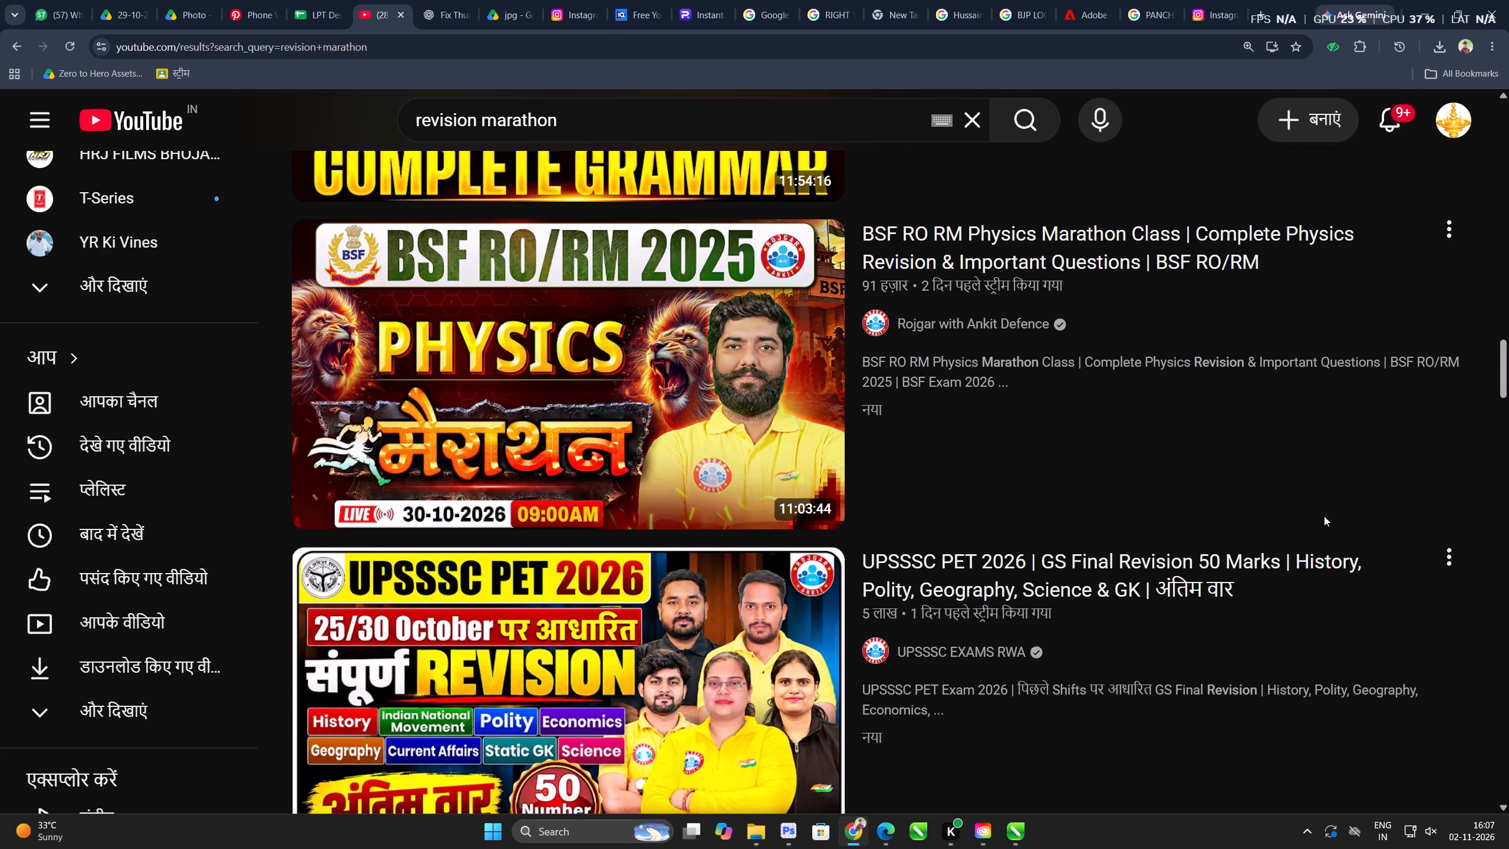
pyautogui.scroll(-18, 1335, 514)
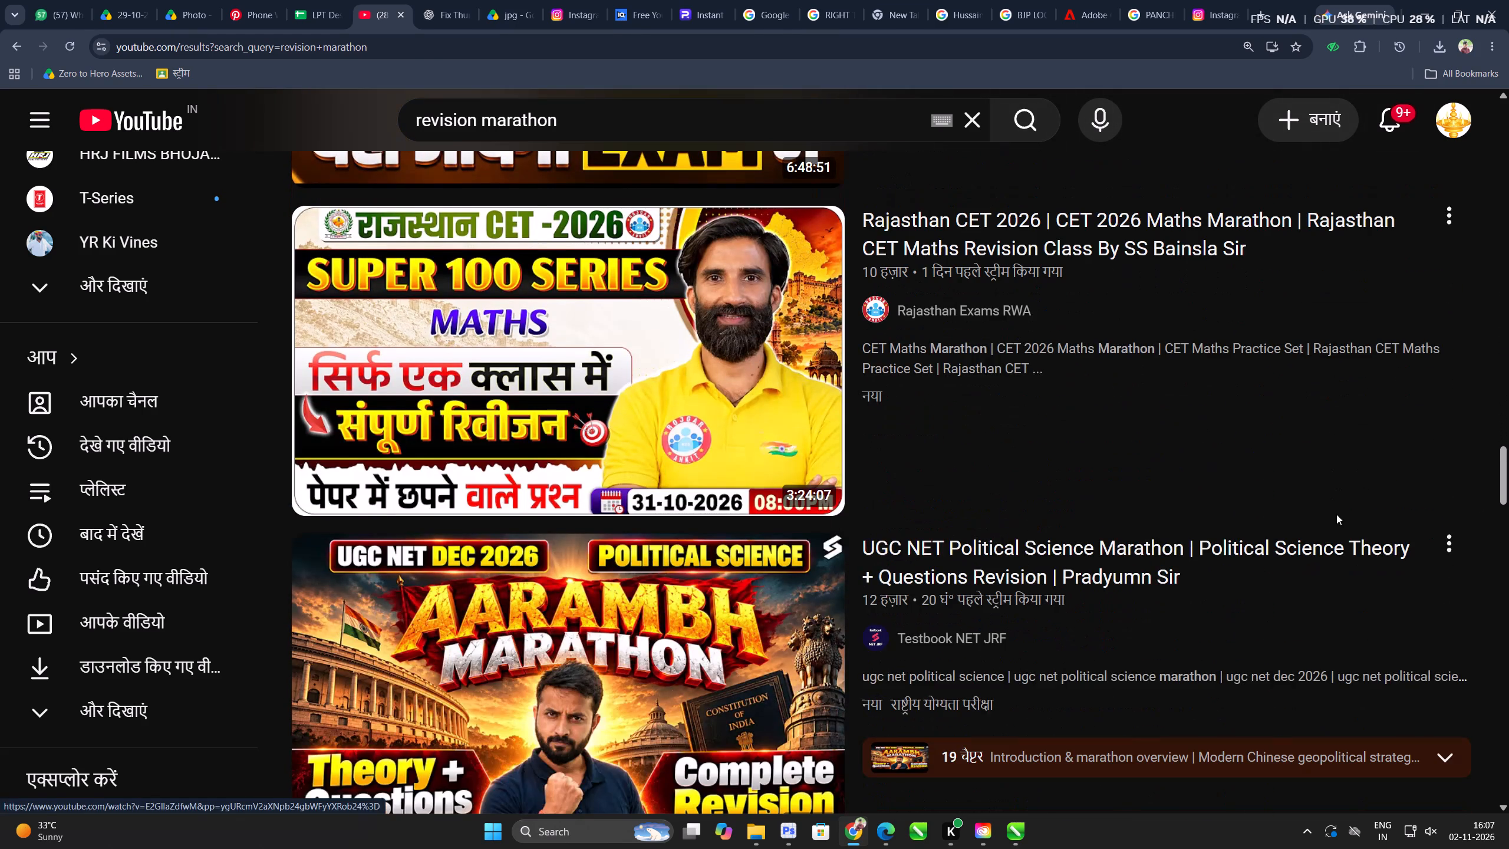
pyautogui.scroll(-6, 1336, 514)
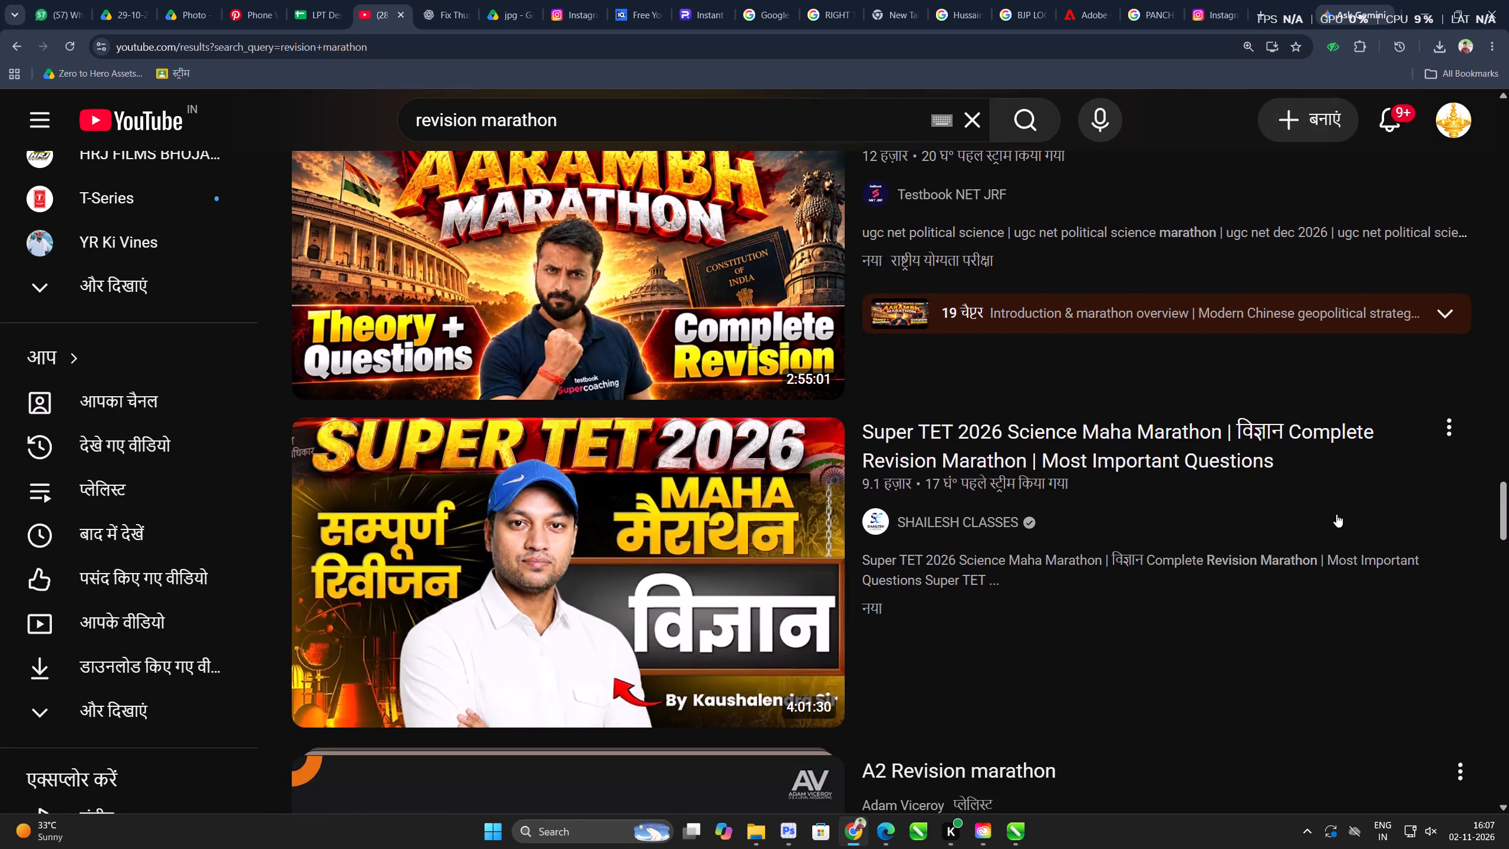
pyautogui.scroll(-13, 1336, 514)
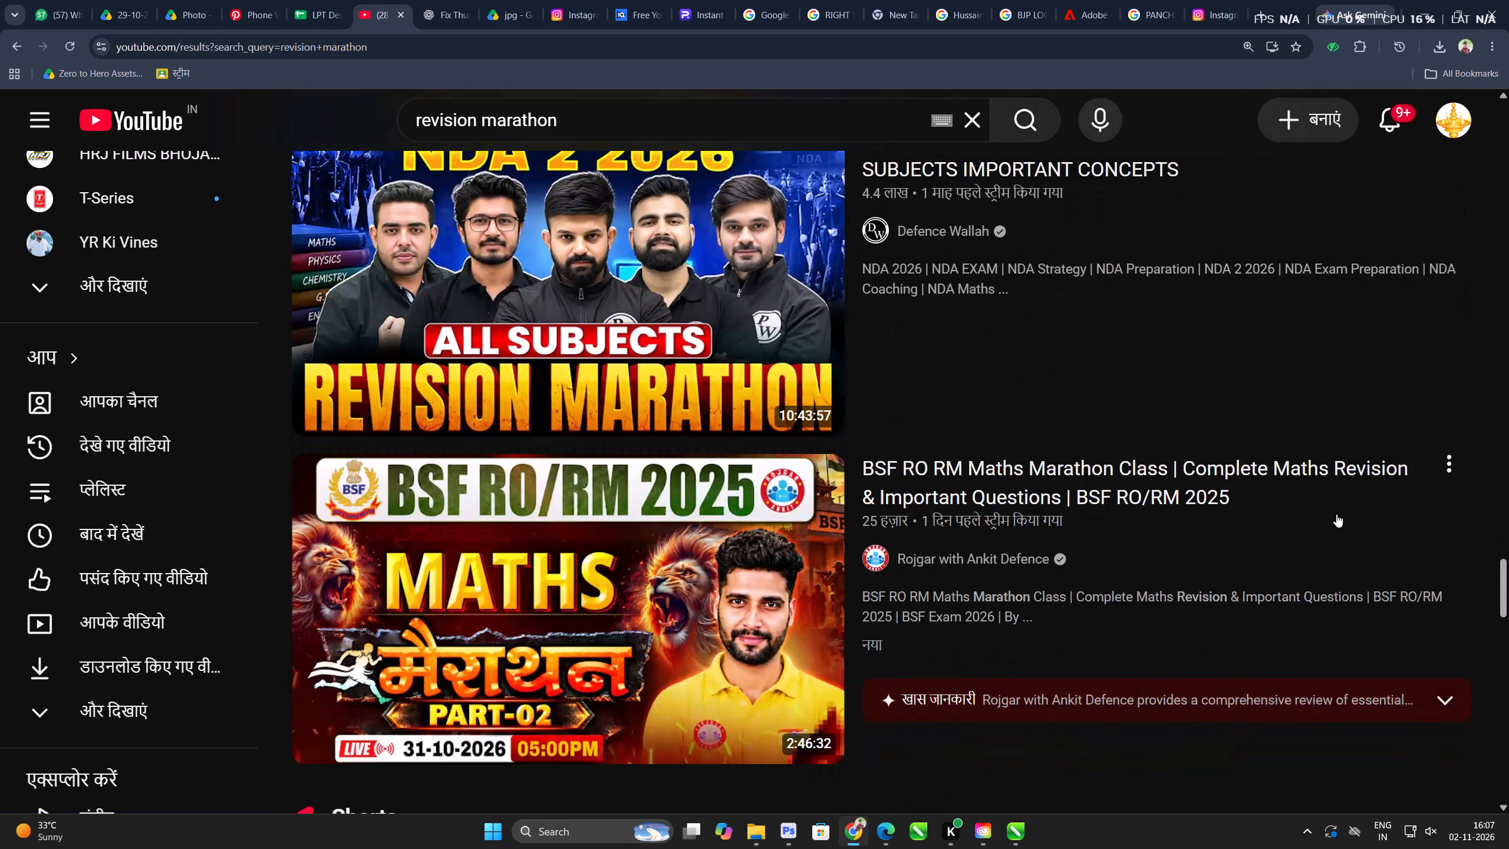
pyautogui.scroll(-20, 1336, 514)
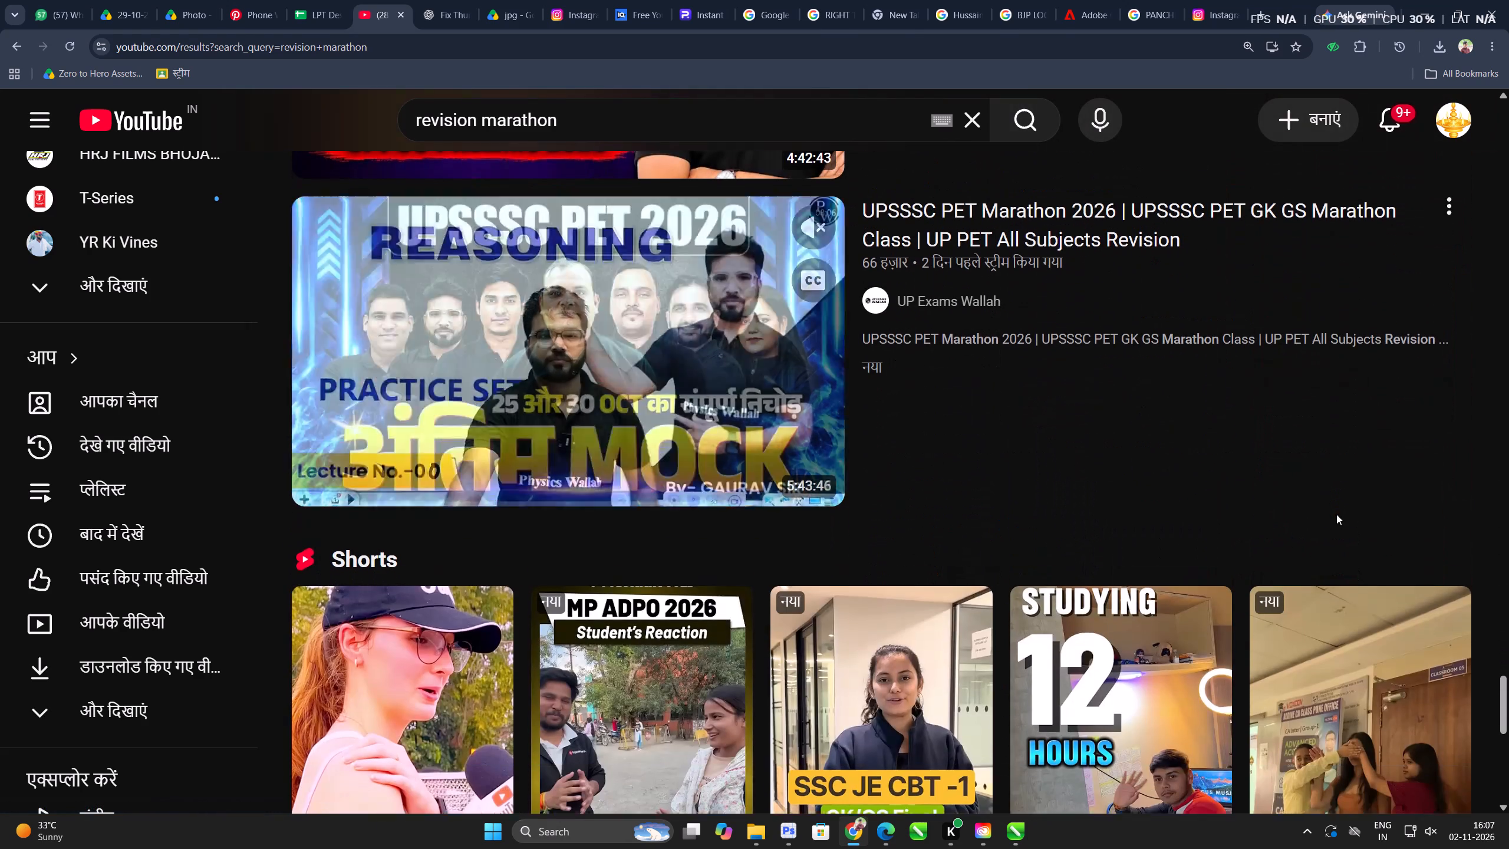
pyautogui.scroll(-11, 1336, 514)
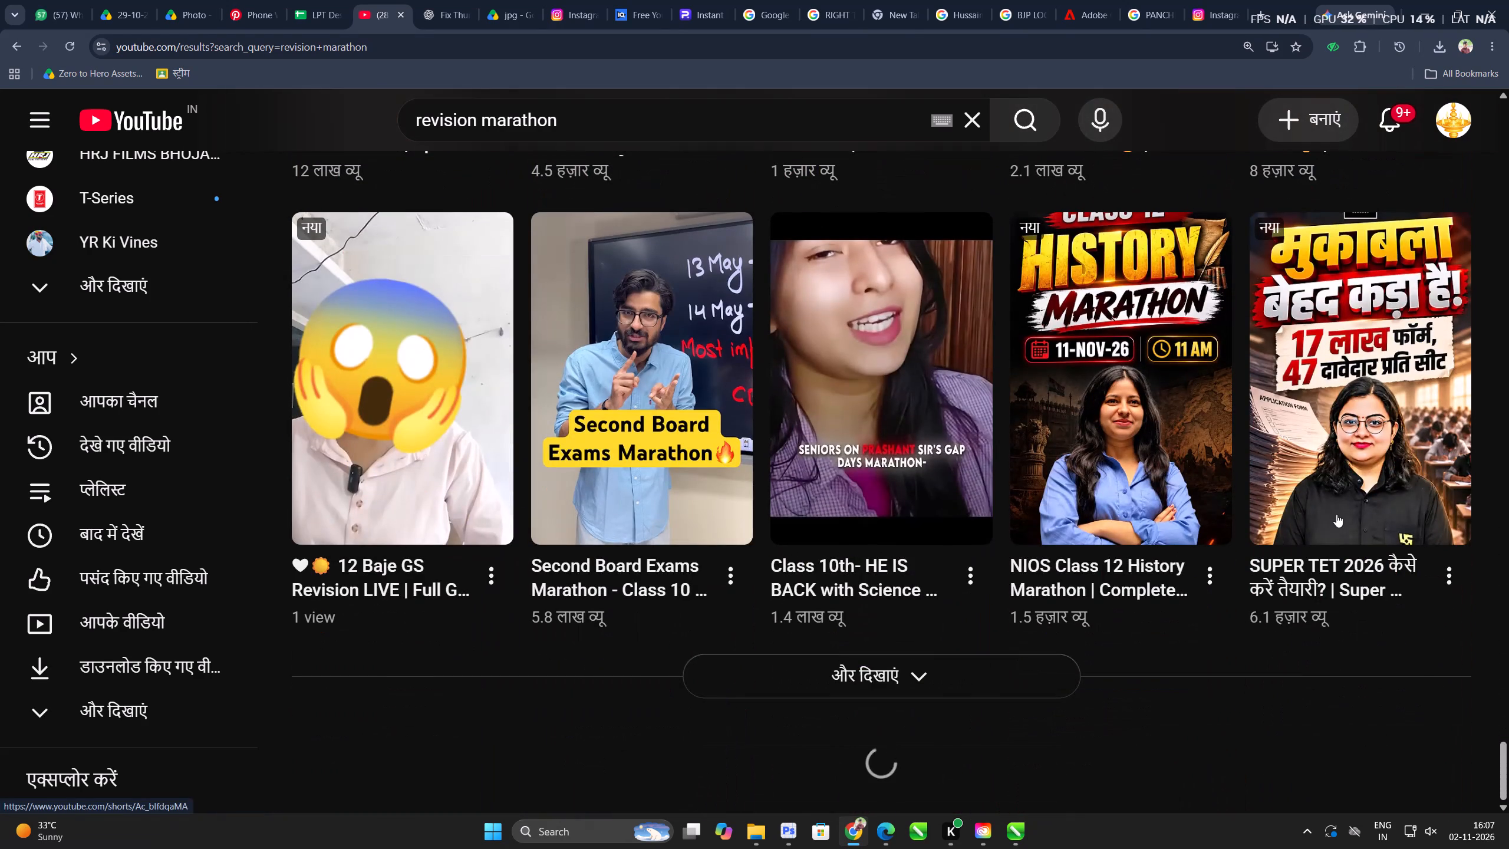
pyautogui.scroll(-5, 1336, 514)
pyautogui.scroll(-6, 1386, 524)
pyautogui.scroll(1, 1508, 584)
pyautogui.scroll(-8, 1508, 588)
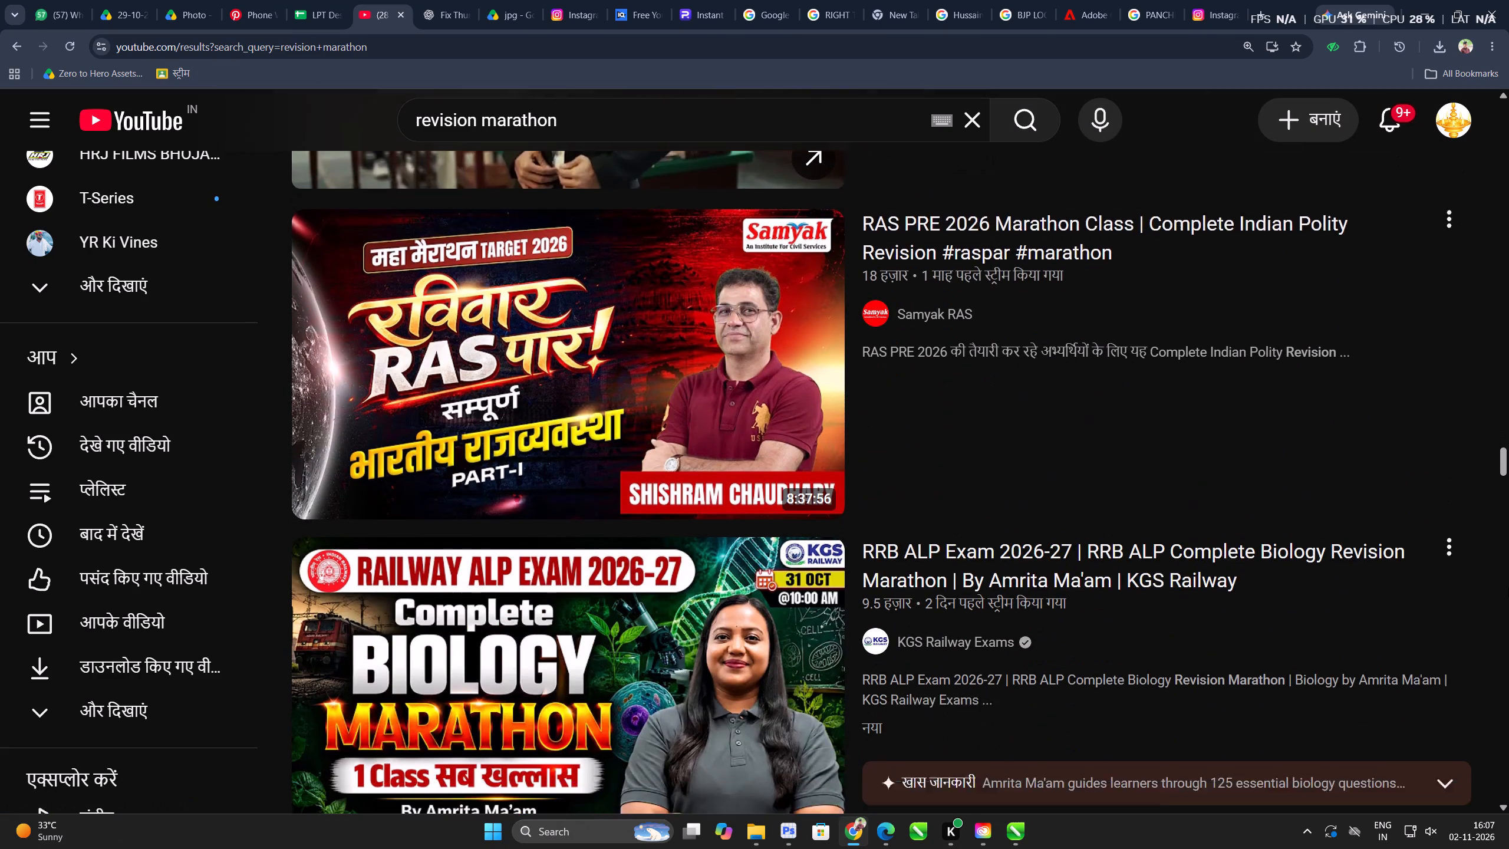
pyautogui.scroll(-4, 1508, 588)
pyautogui.scroll(-18, 1508, 588)
pyautogui.scroll(-3, 1508, 588)
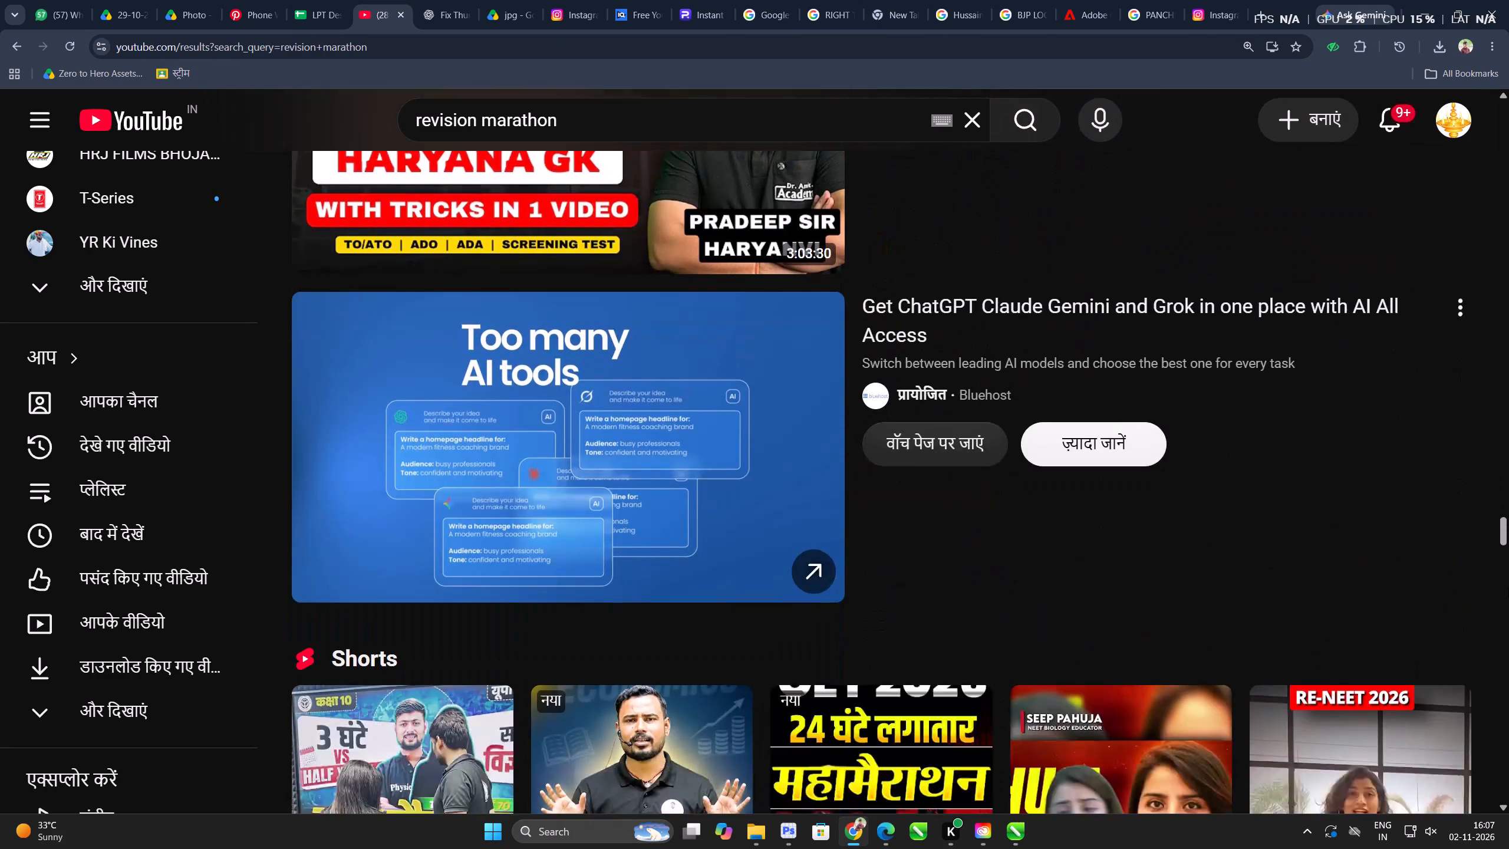
pyautogui.scroll(-20, 1508, 588)
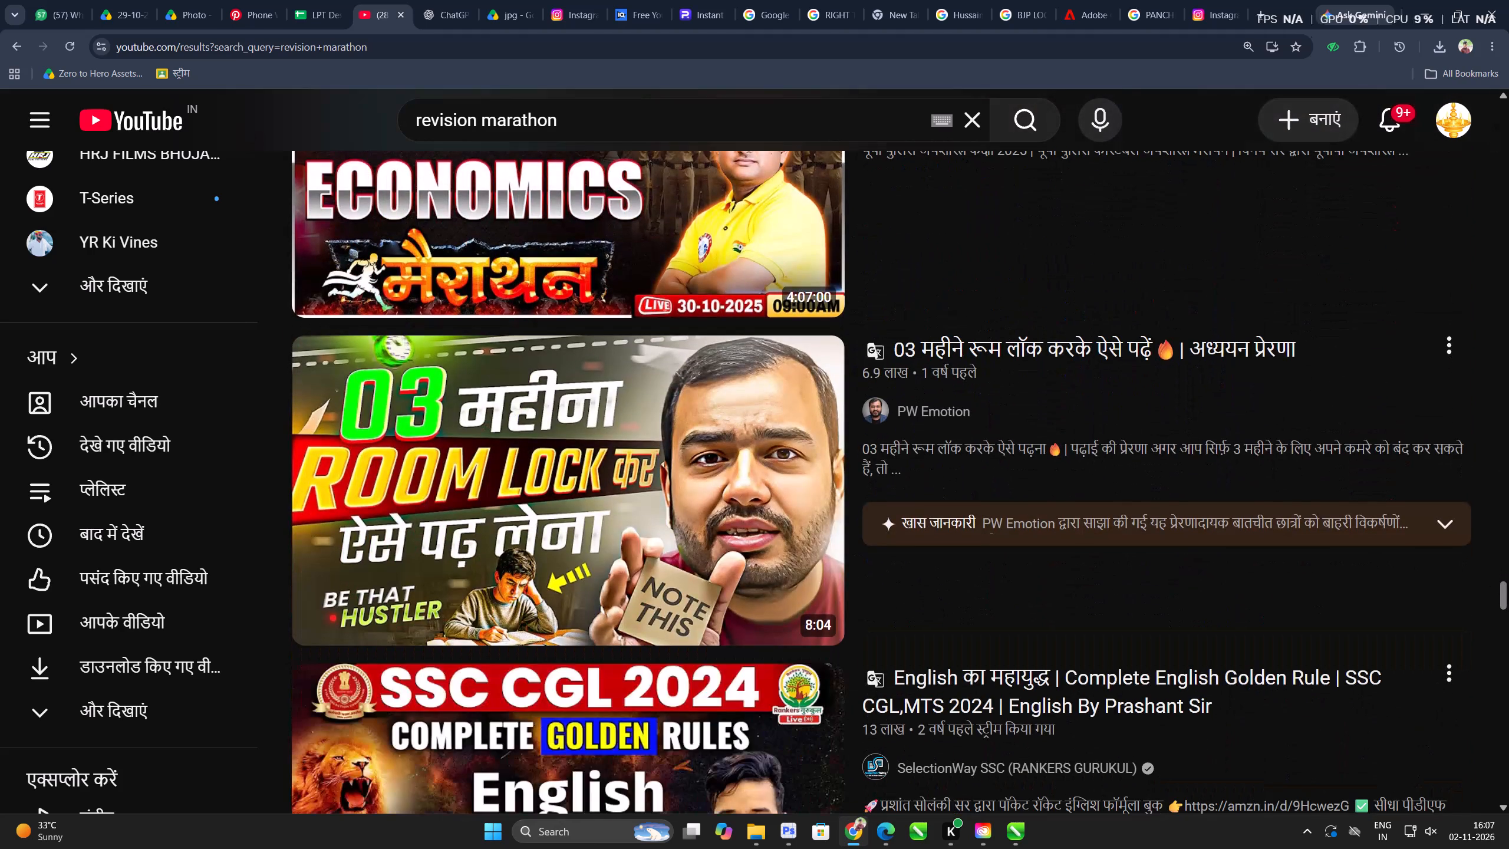
pyautogui.scroll(-7, 1508, 588)
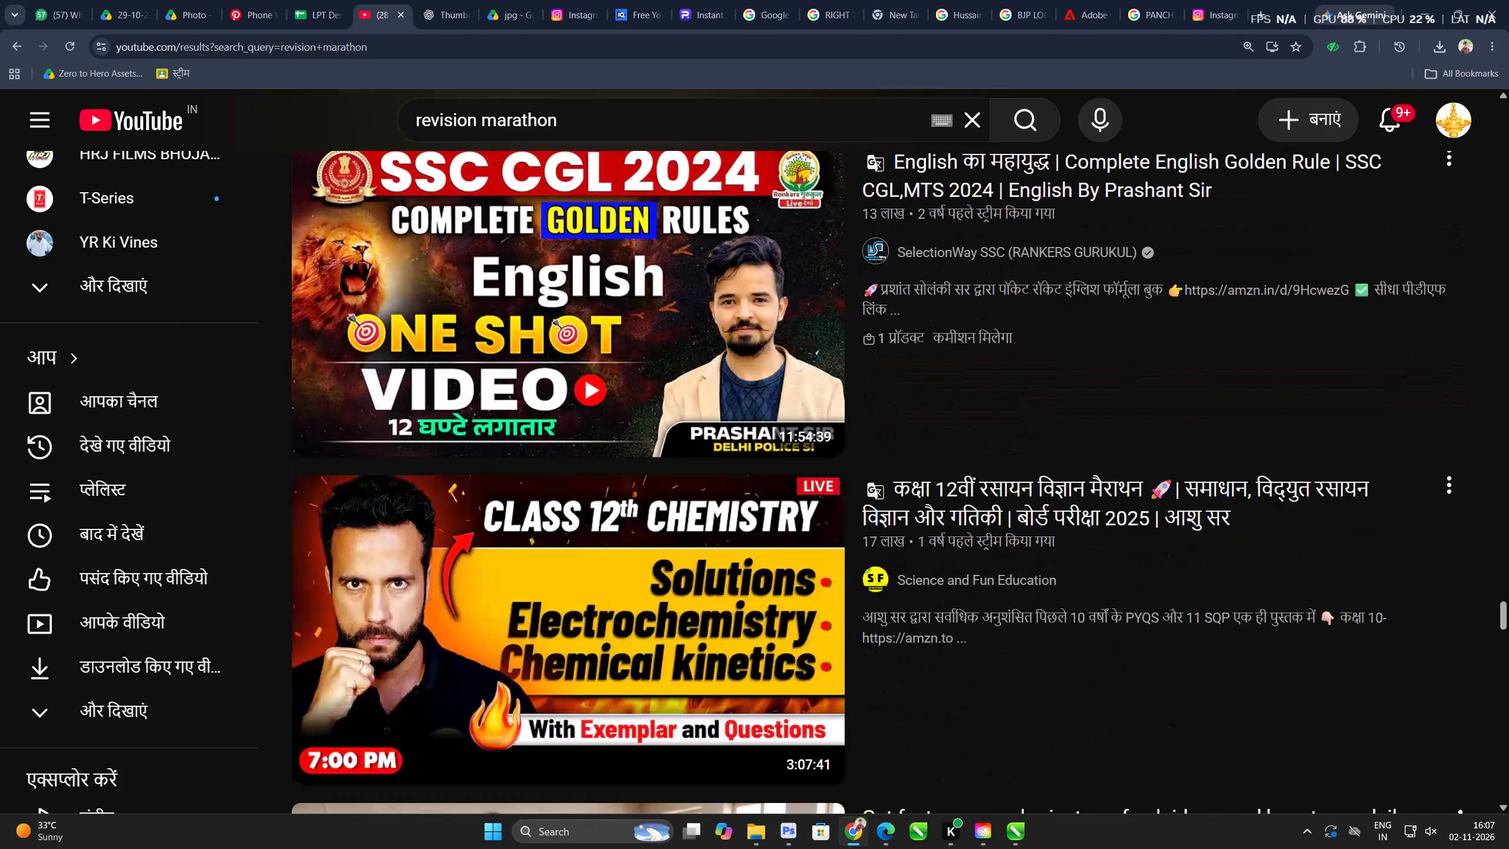
pyautogui.scroll(-16, 1508, 588)
pyautogui.scroll(-5, 1508, 588)
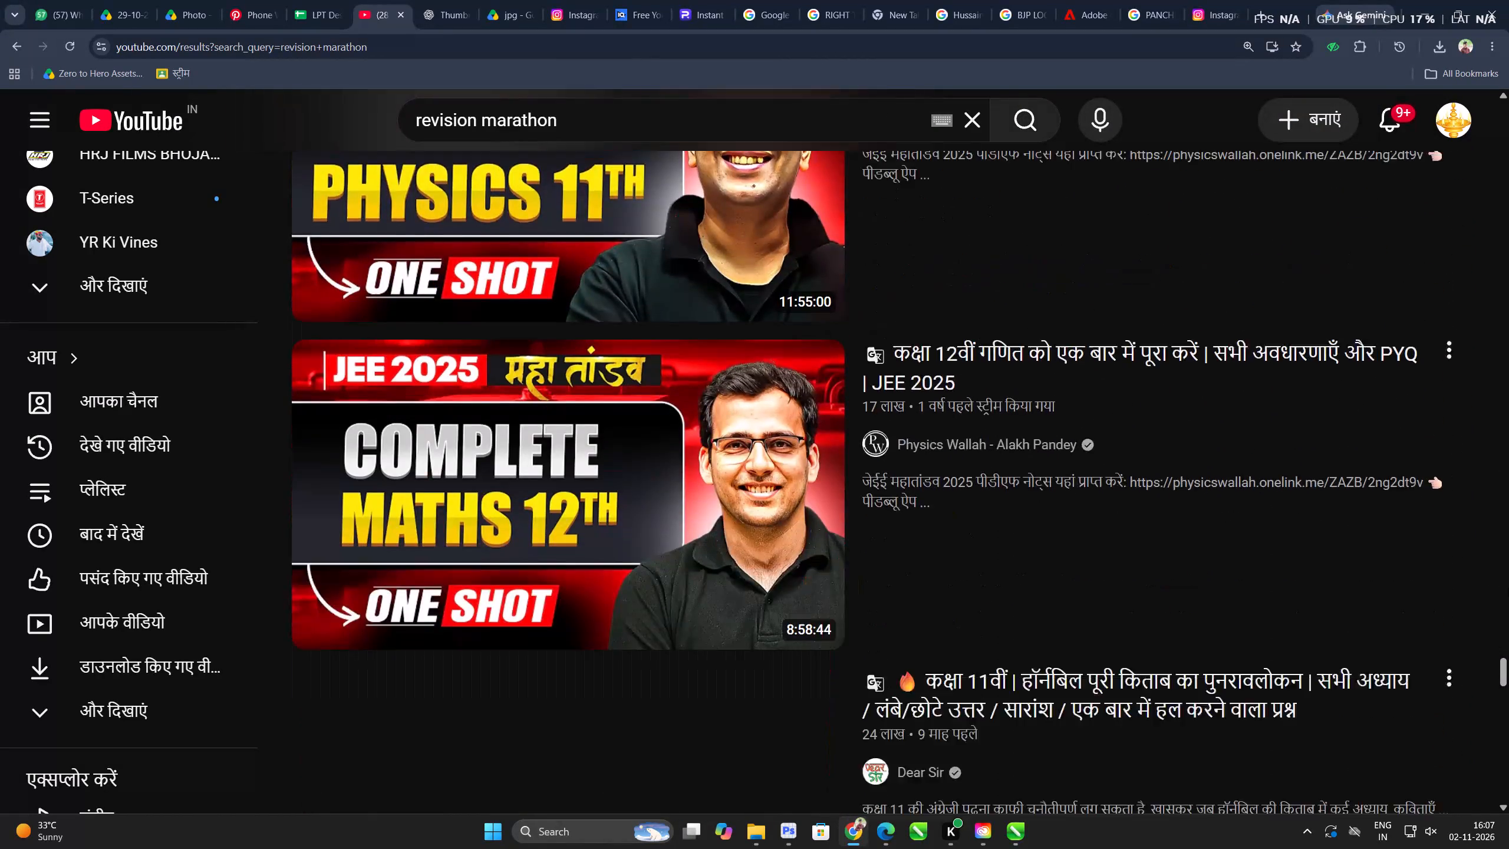
pyautogui.scroll(-11, 1508, 588)
pyautogui.scroll(5, 1508, 588)
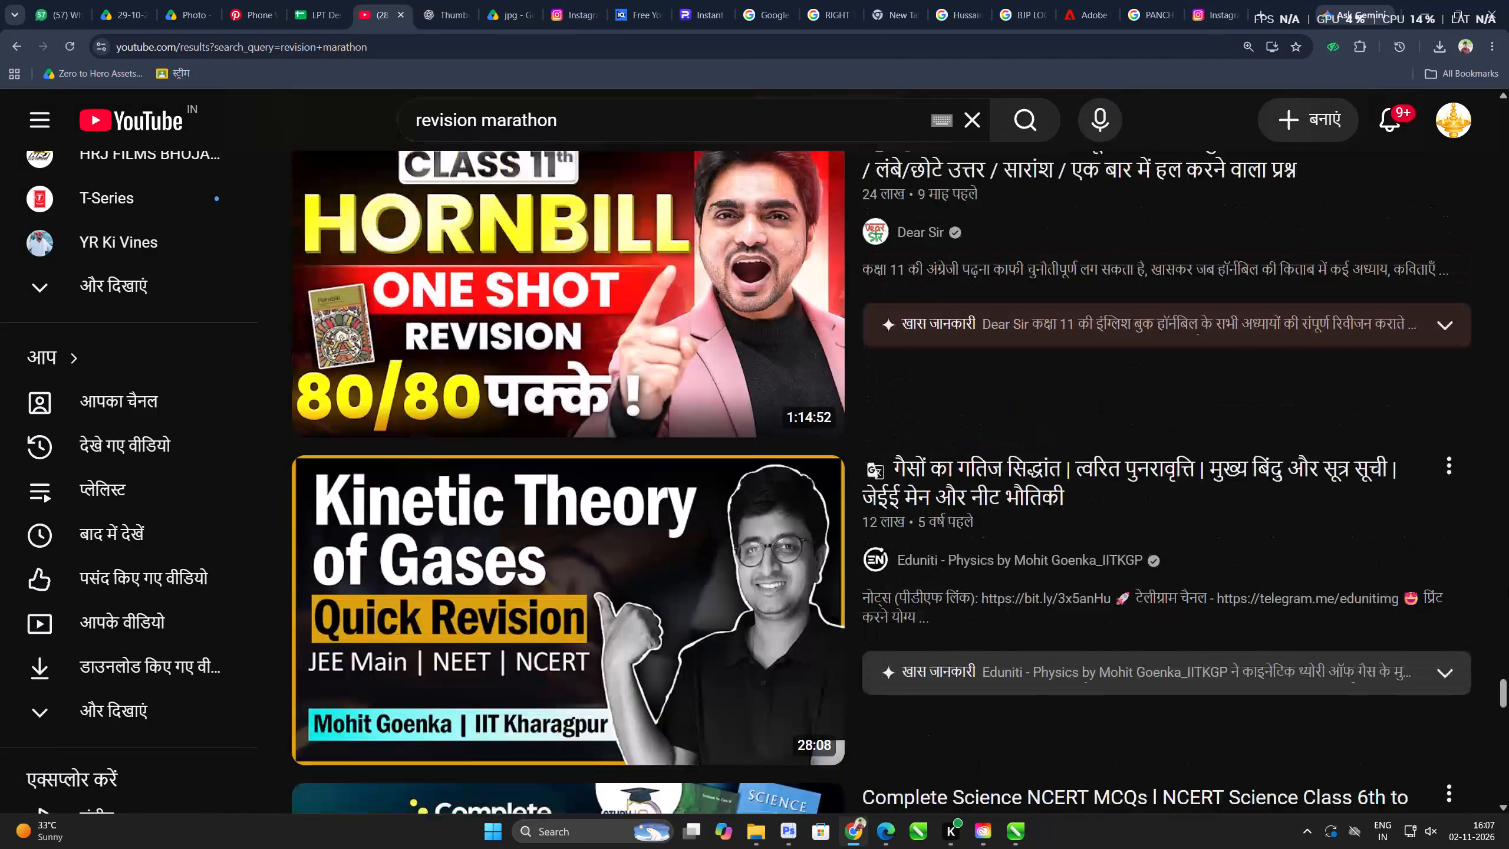
# From the revision marathon results, open the PW UP Board 11th & 12th channel and show its uploaded videos.
pyautogui.scroll(2, 1508, 588)
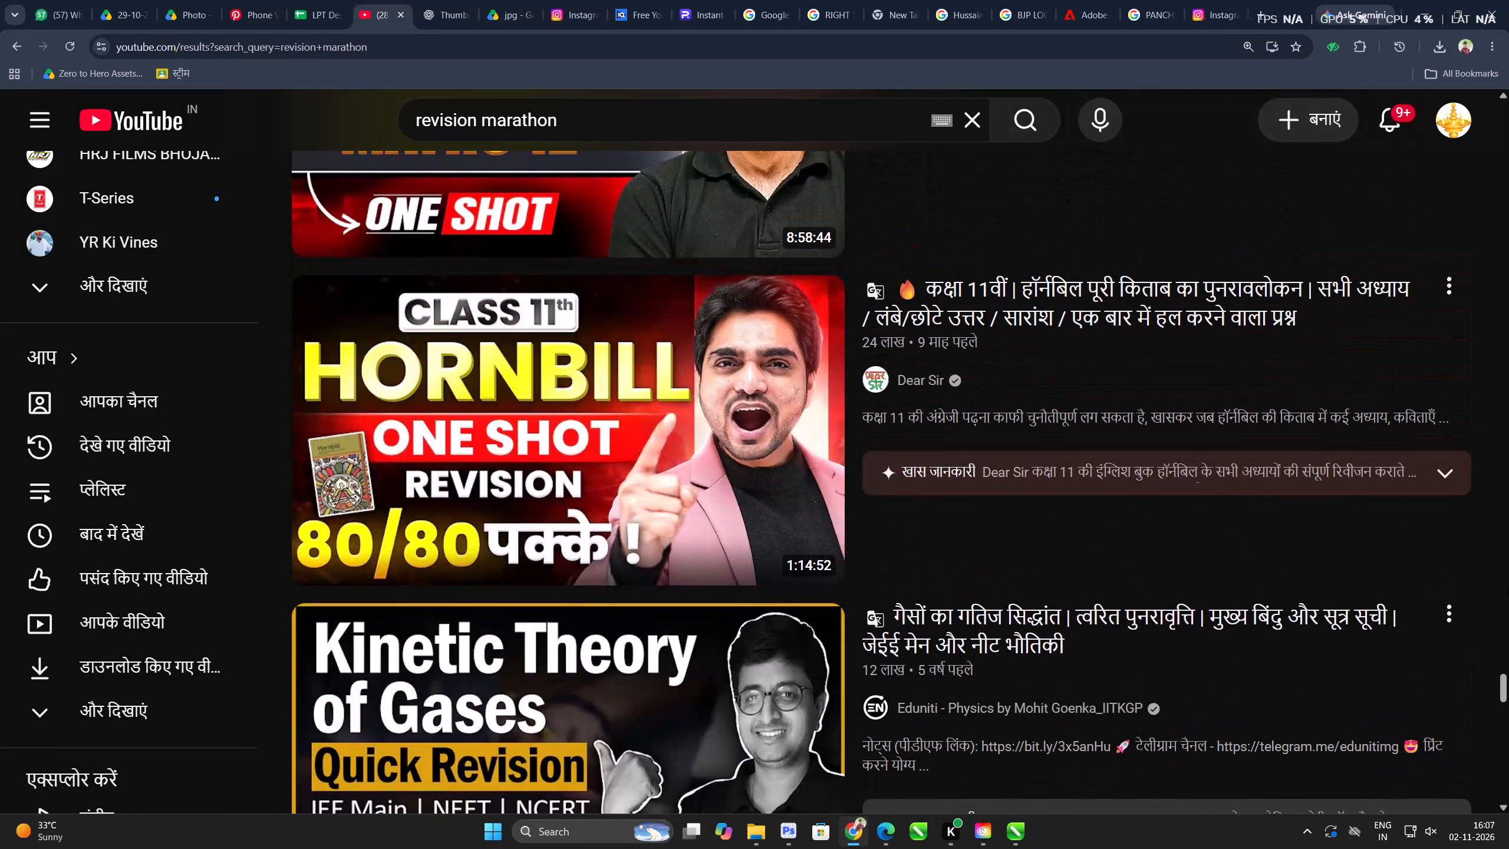
pyautogui.scroll(1, 1508, 588)
pyautogui.scroll(-8, 1508, 588)
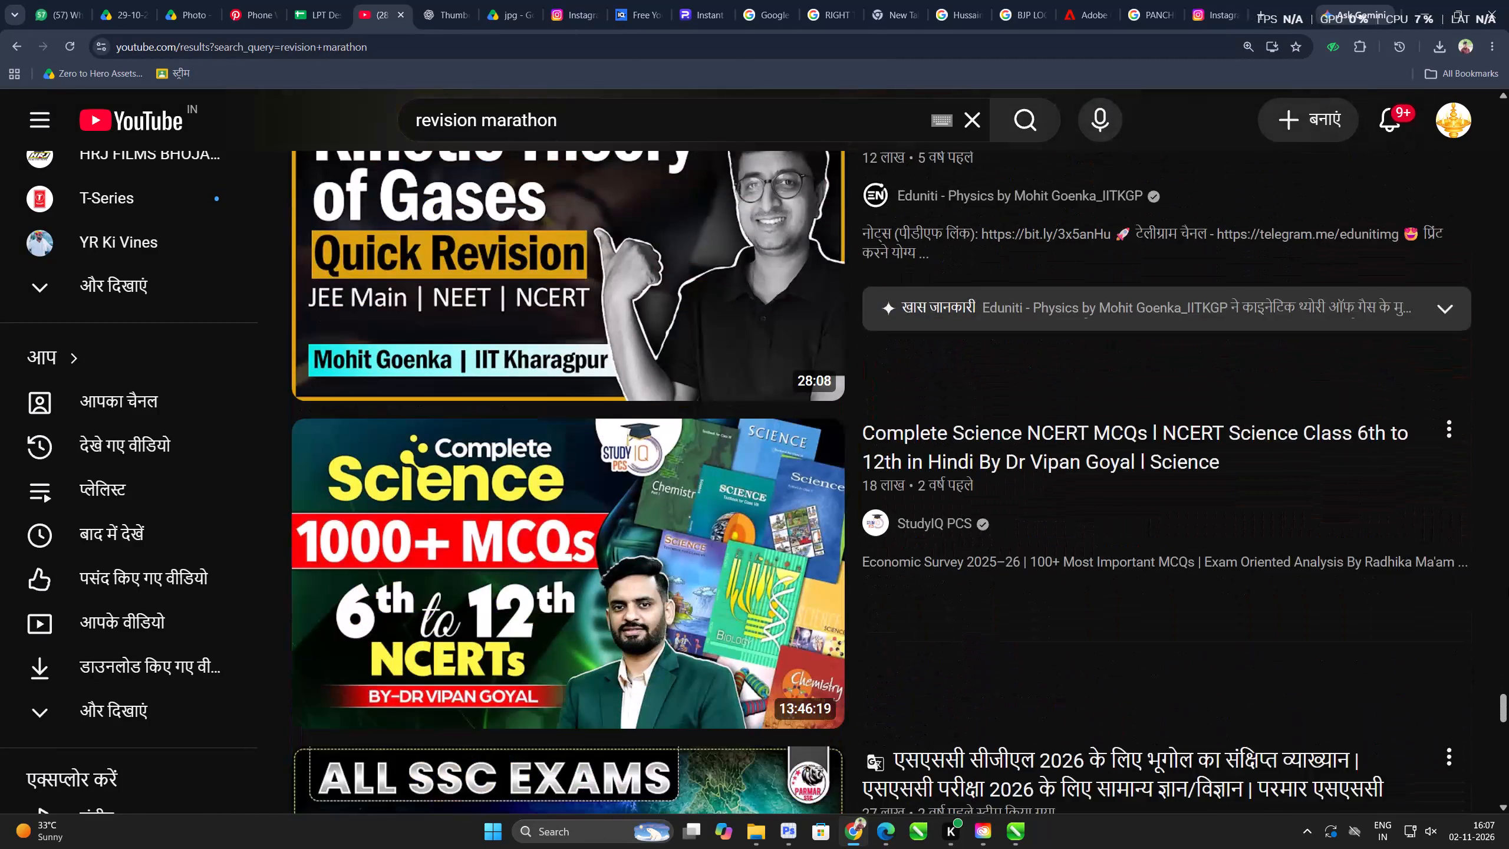
pyautogui.scroll(-13, 1508, 588)
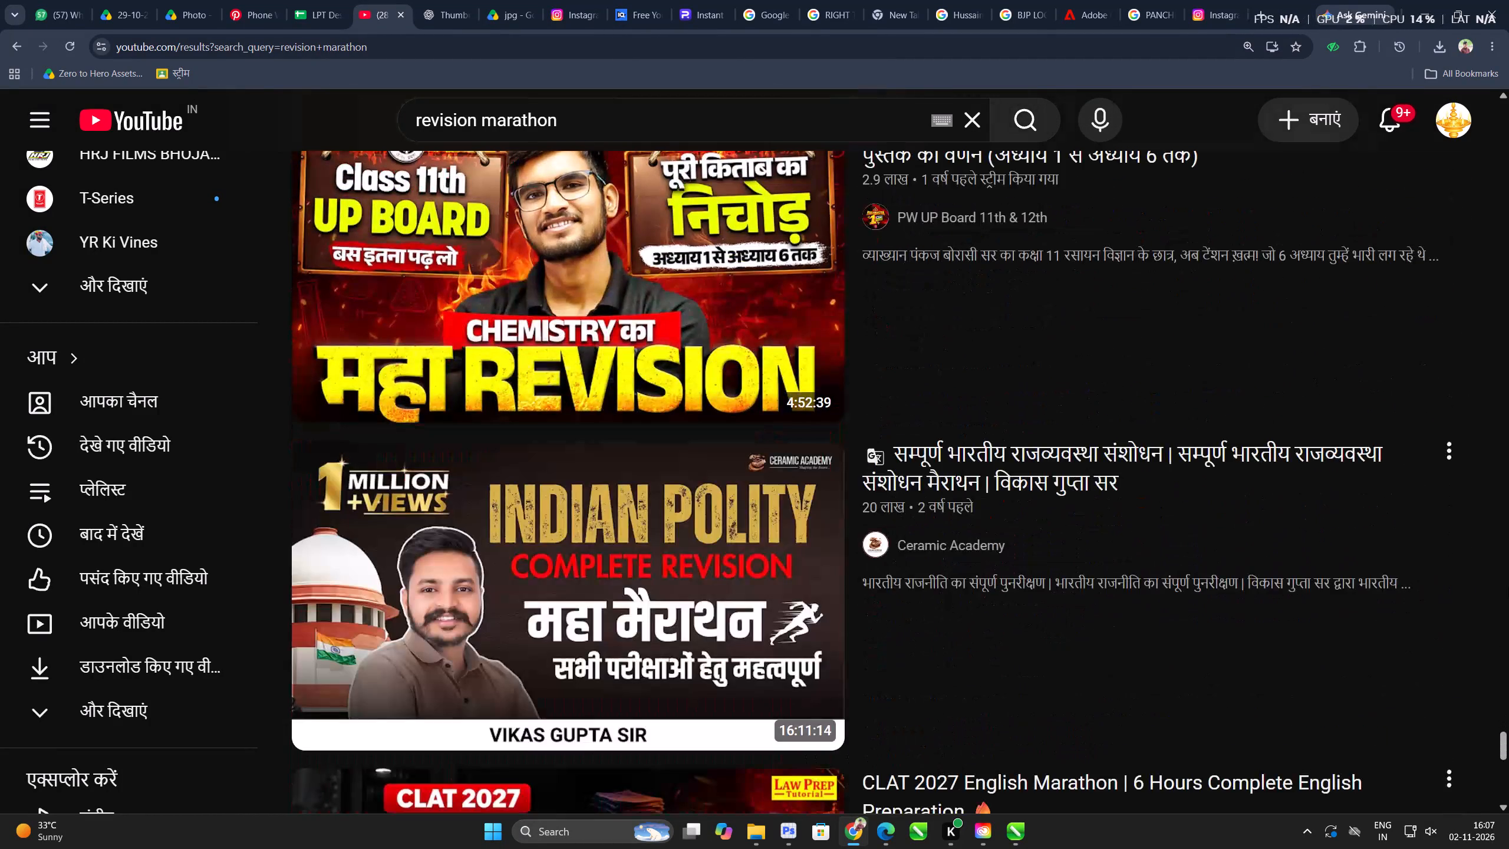
pyautogui.click(955, 225)
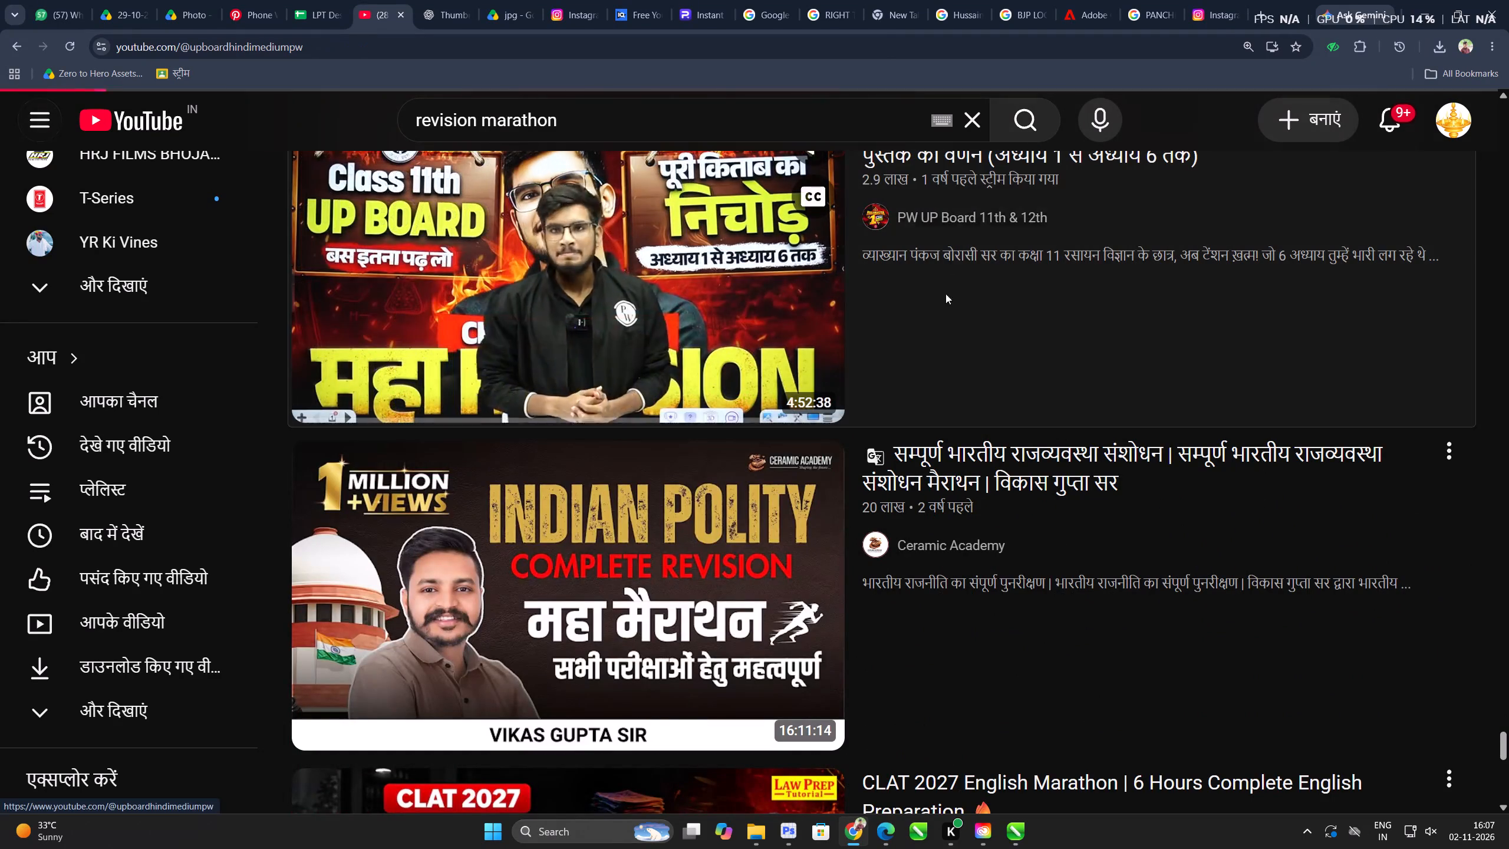
pyautogui.click(369, 614)
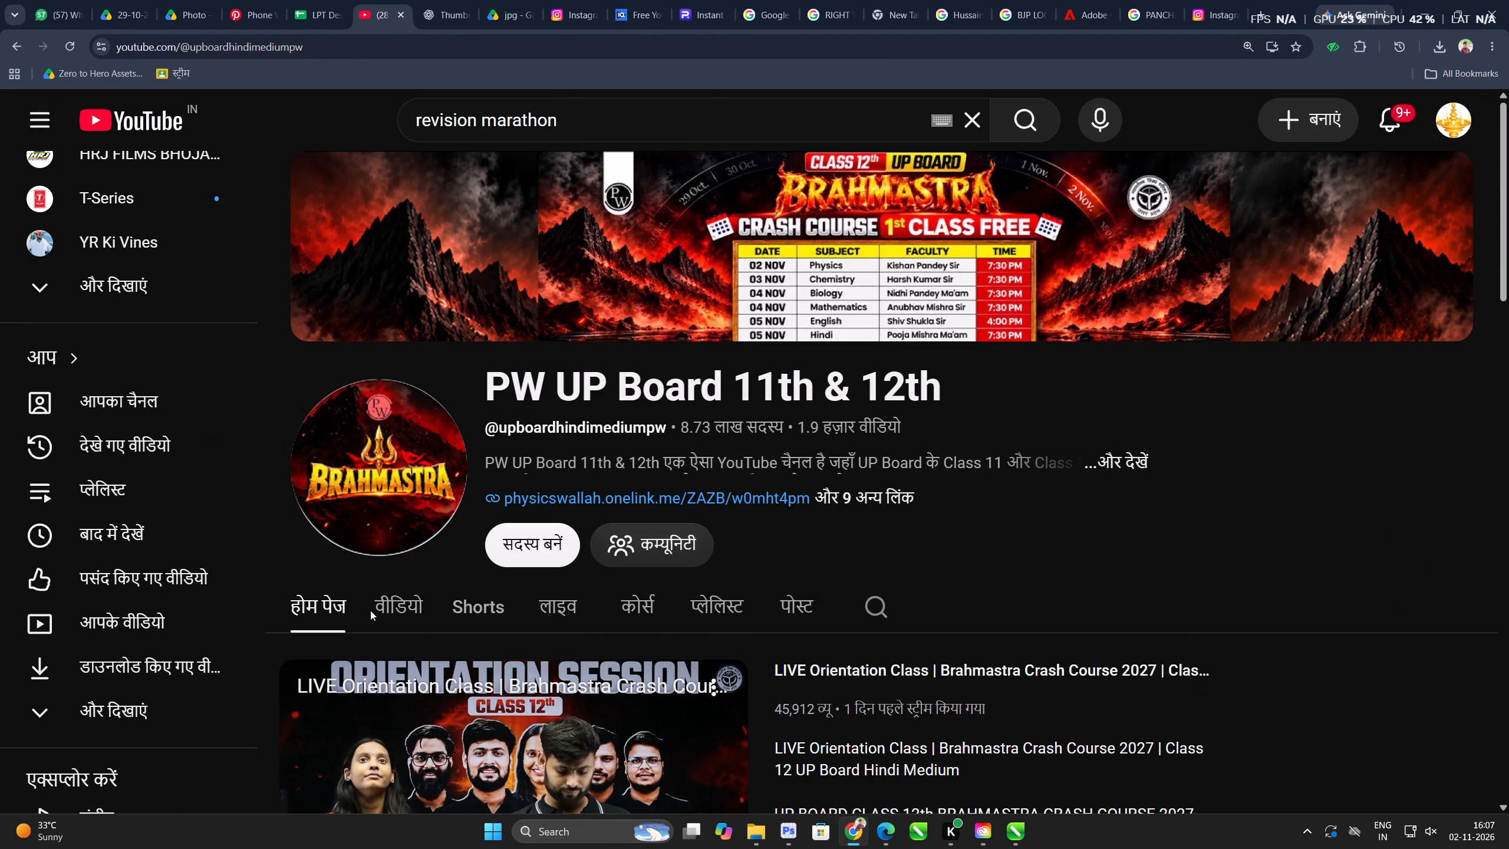
pyautogui.click(420, 616)
# Copy the share link of the channel's "Class 12 Maths Most Important Topics" video.
pyautogui.scroll(-4, 1322, 375)
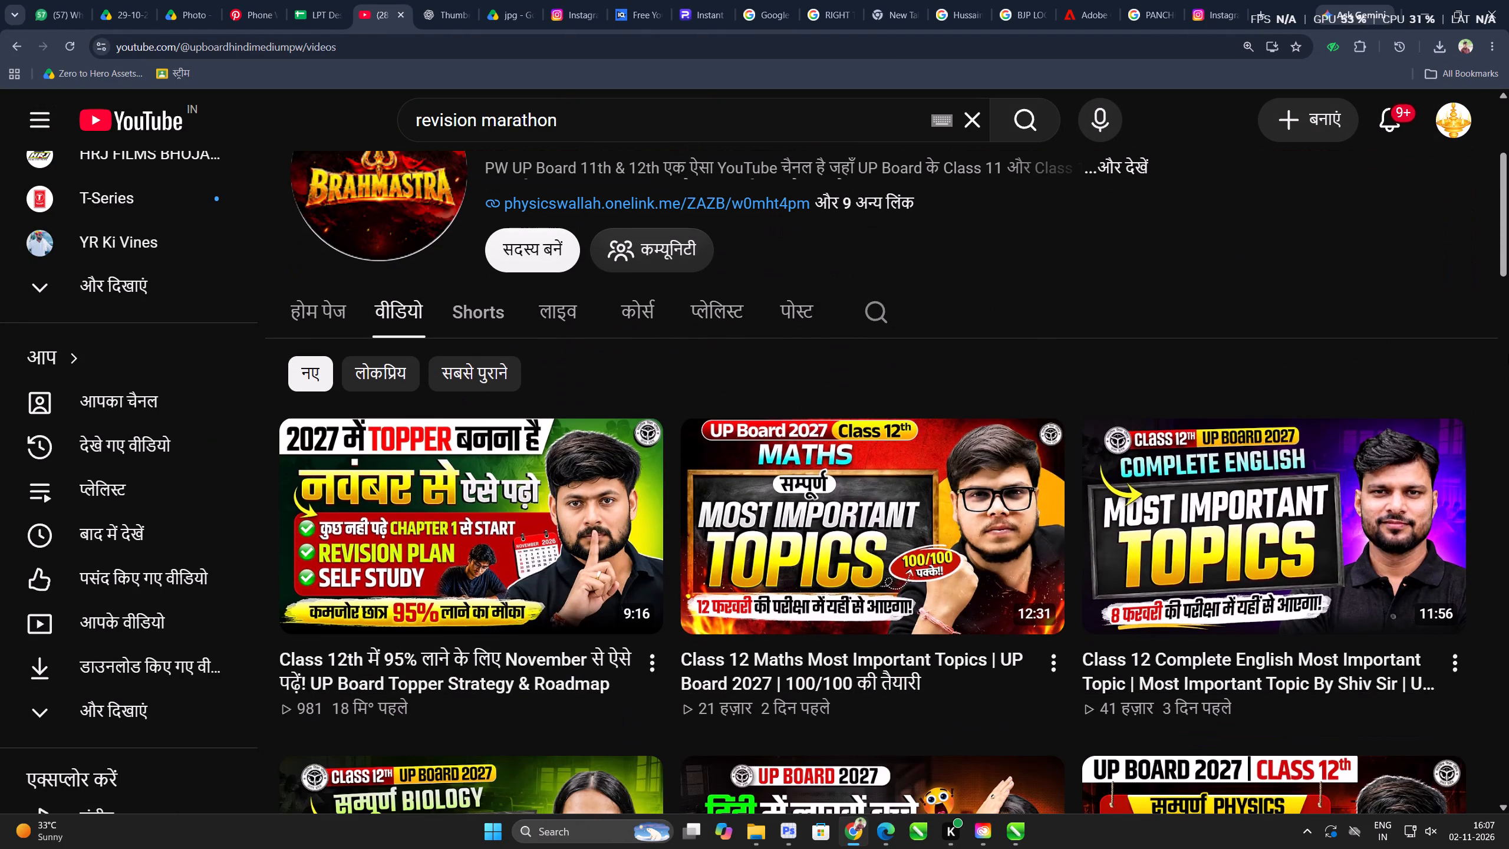
pyautogui.click(1042, 650)
pyautogui.click(1076, 604)
pyautogui.moveTo(934, 571); pyautogui.dragTo(952, 561)
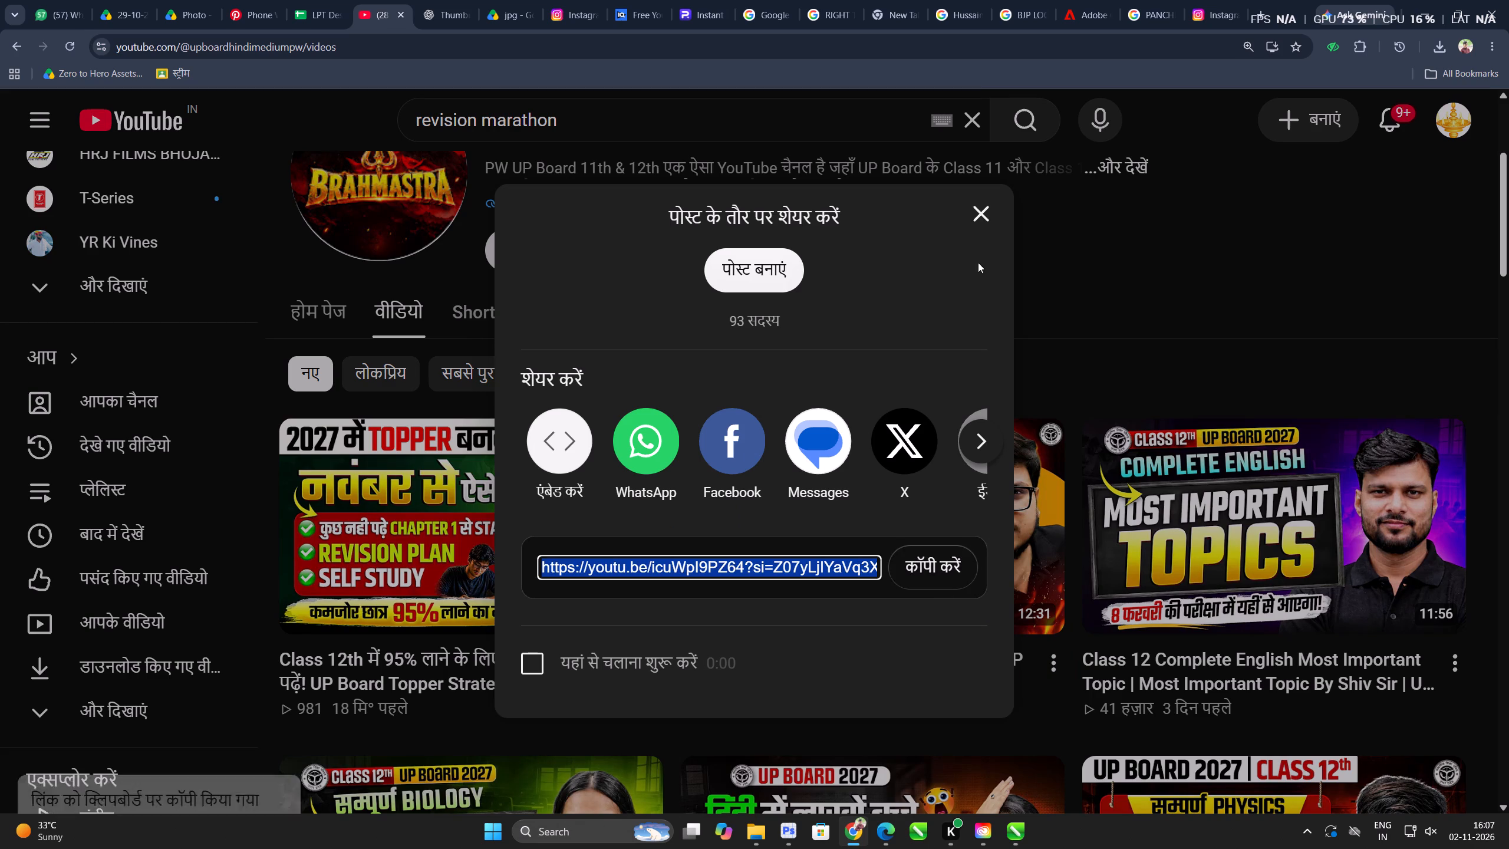
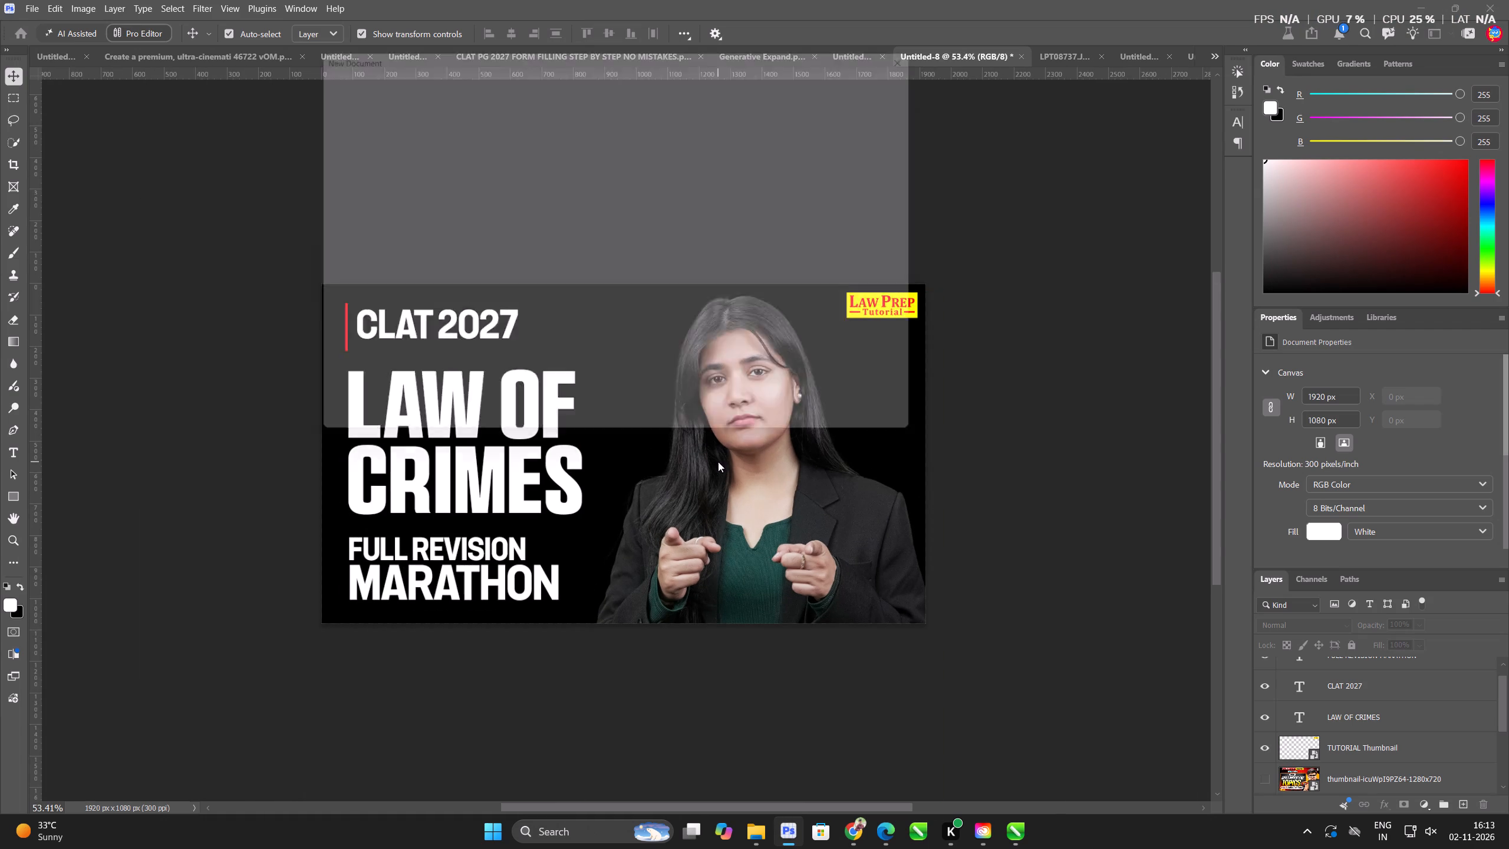
pyautogui.click(357, 180)
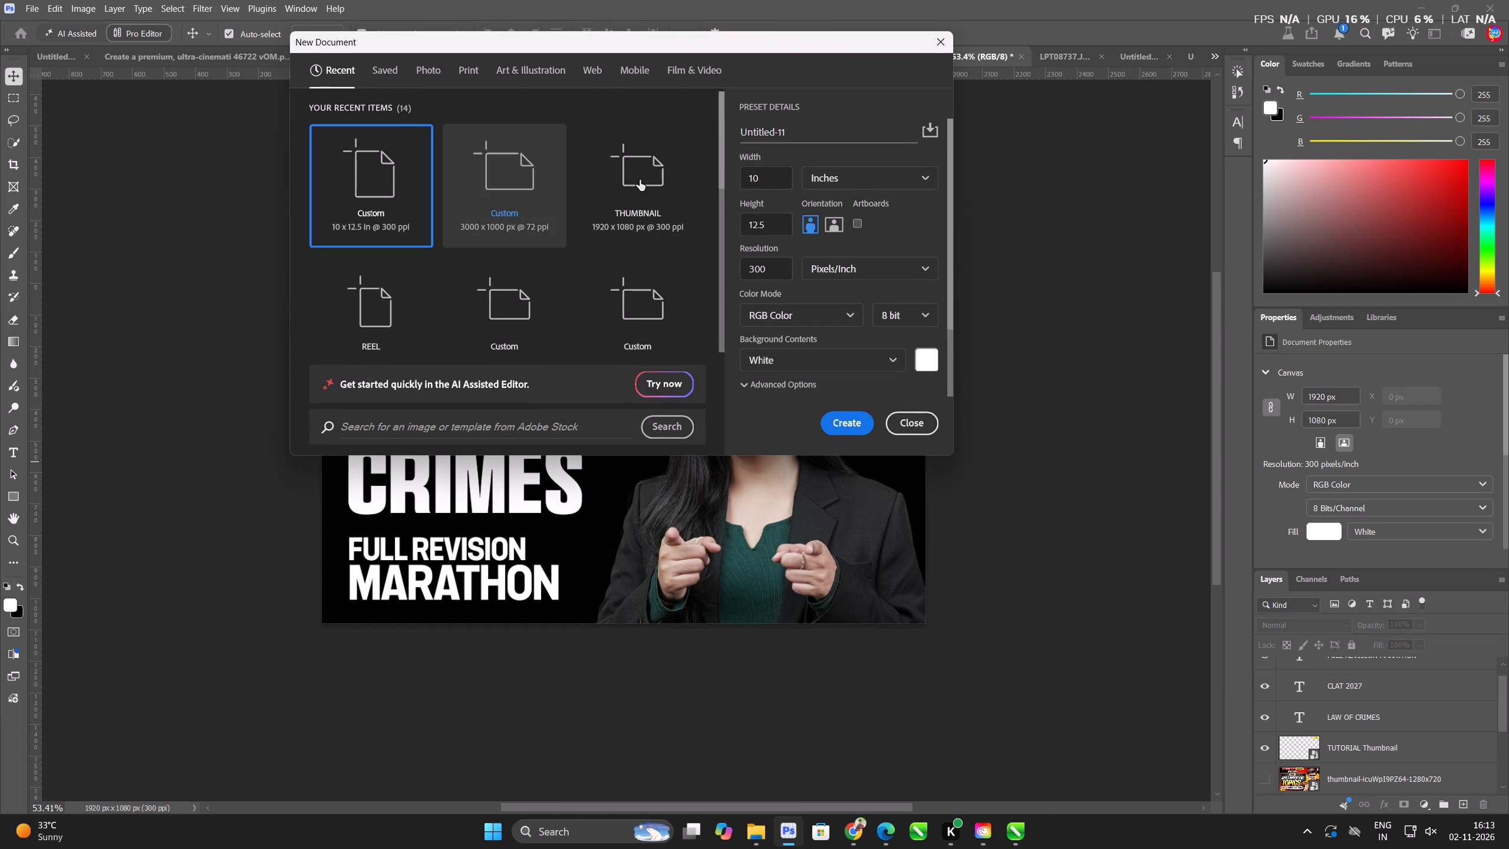
pyautogui.doubleClick(640, 180)
pyautogui.hotkey('ctrl', '0')
# Place thumbnail-icuWpI9PZ64-1280x720.jpg from Downloads as an embedded image in the new document.
pyautogui.hotkey('ctrl', 'shift', 'm')
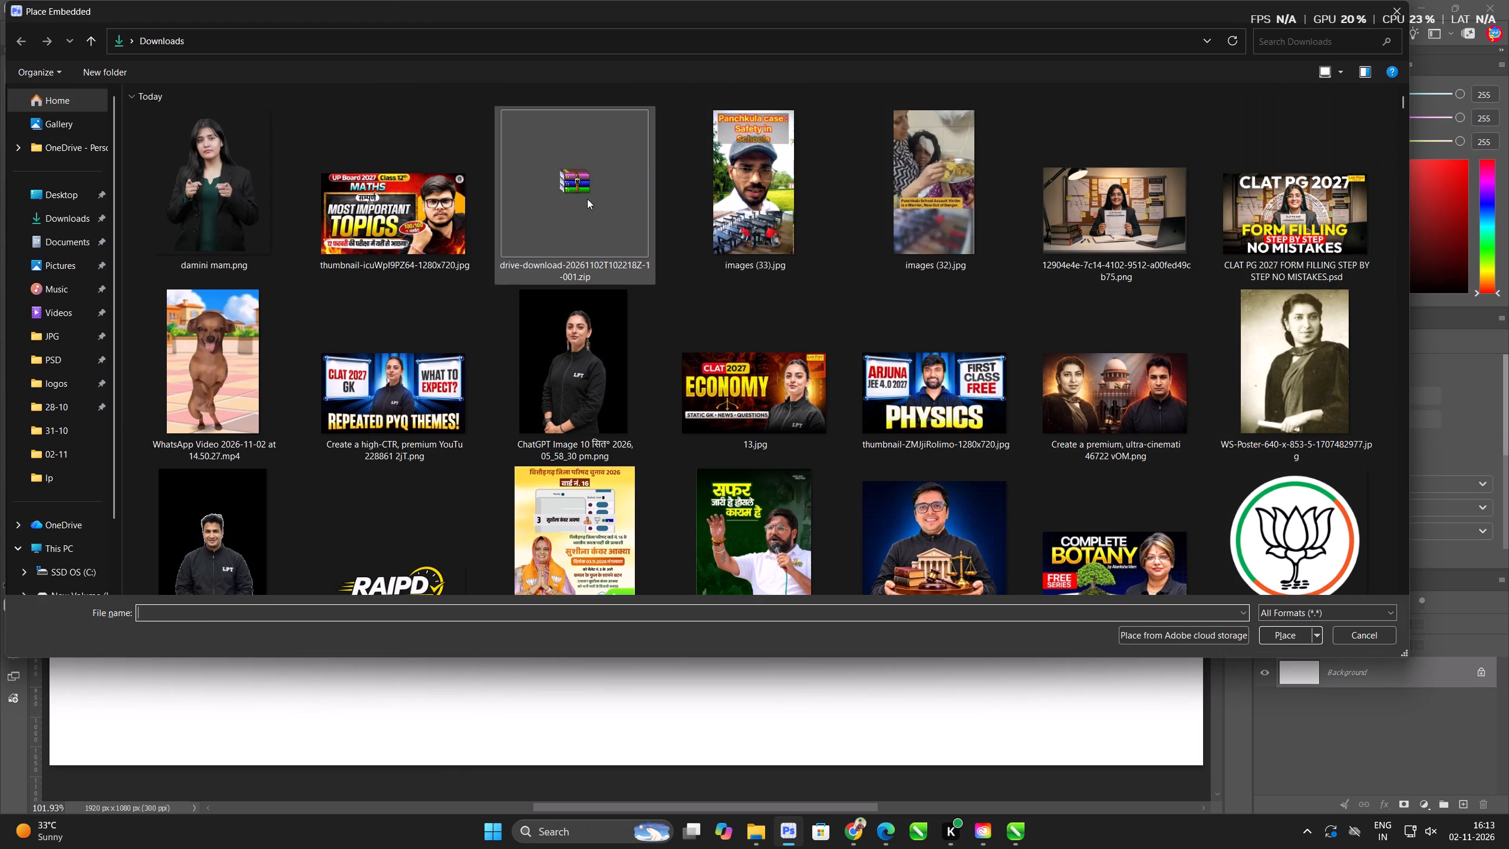
pyautogui.doubleClick(395, 197)
pyautogui.press('Return')
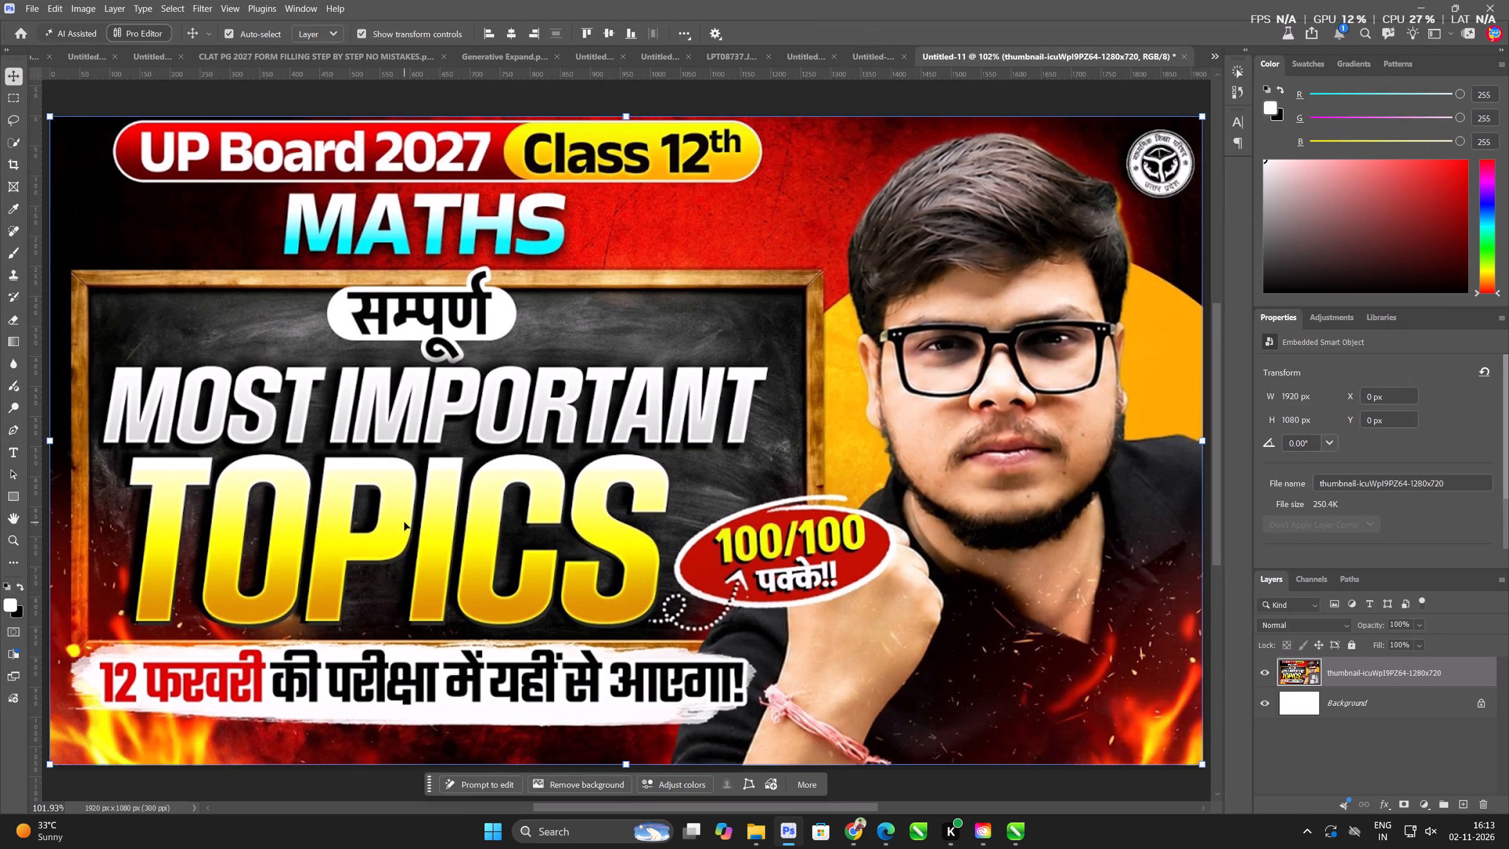
# Add a text layer reading "topics" over the reference's yellow TOPICS word and set its font to Avilock Bold.
pyautogui.click(12, 454)
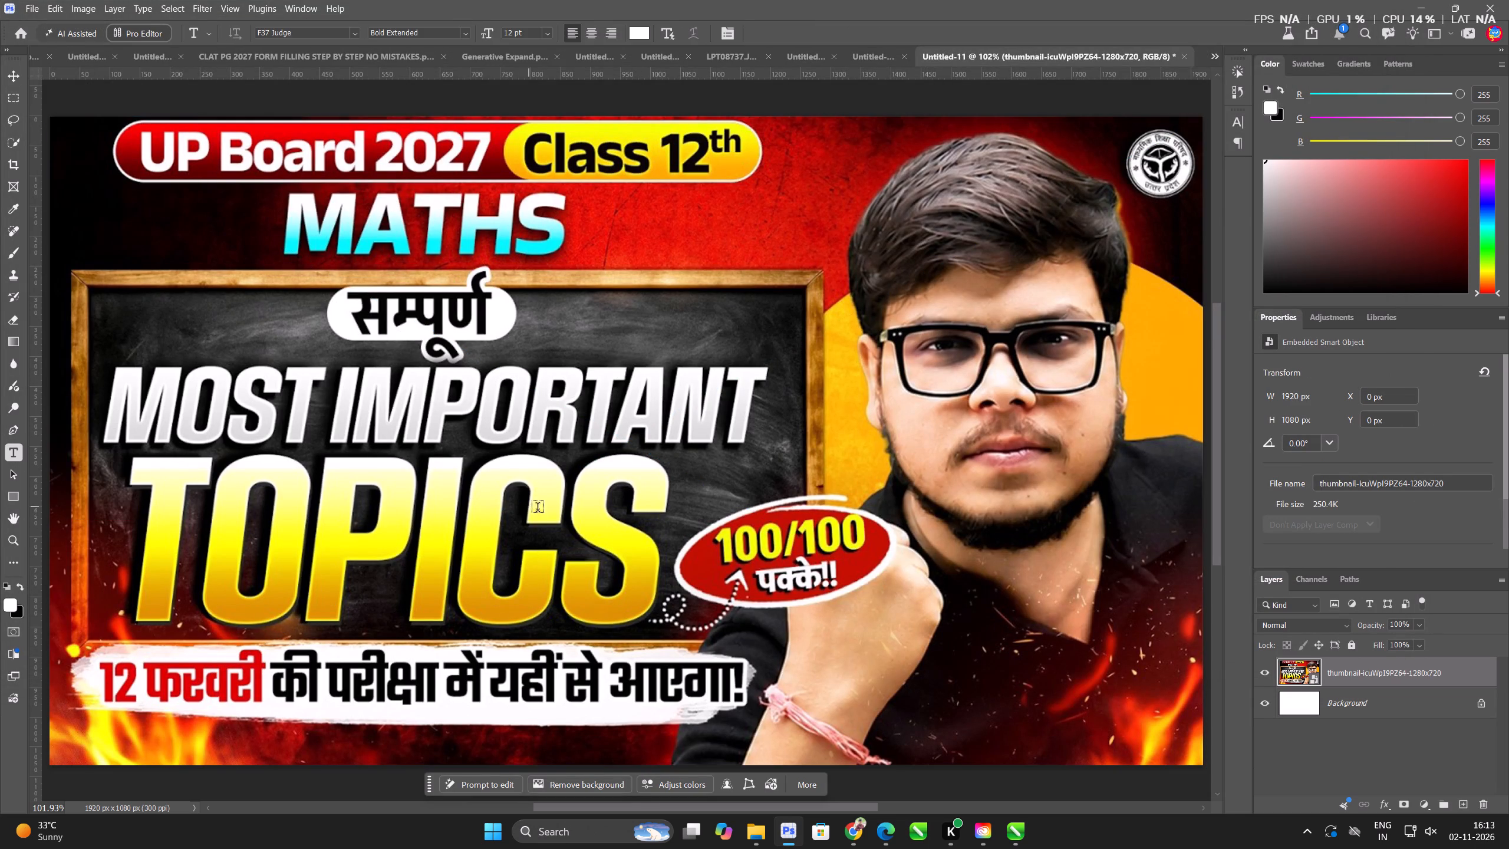
pyautogui.click(554, 512)
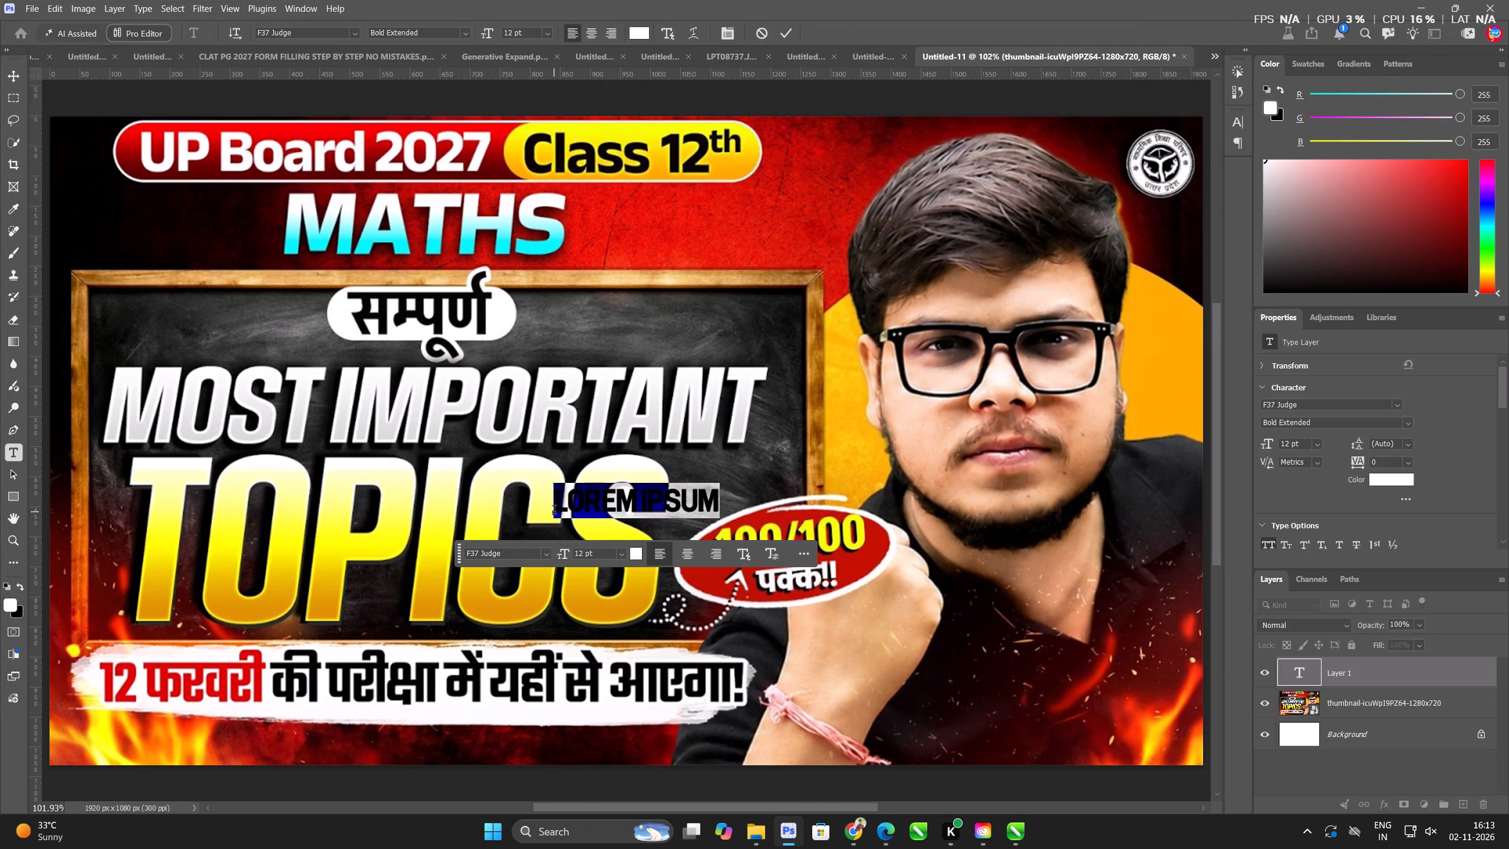
pyautogui.write('topica')
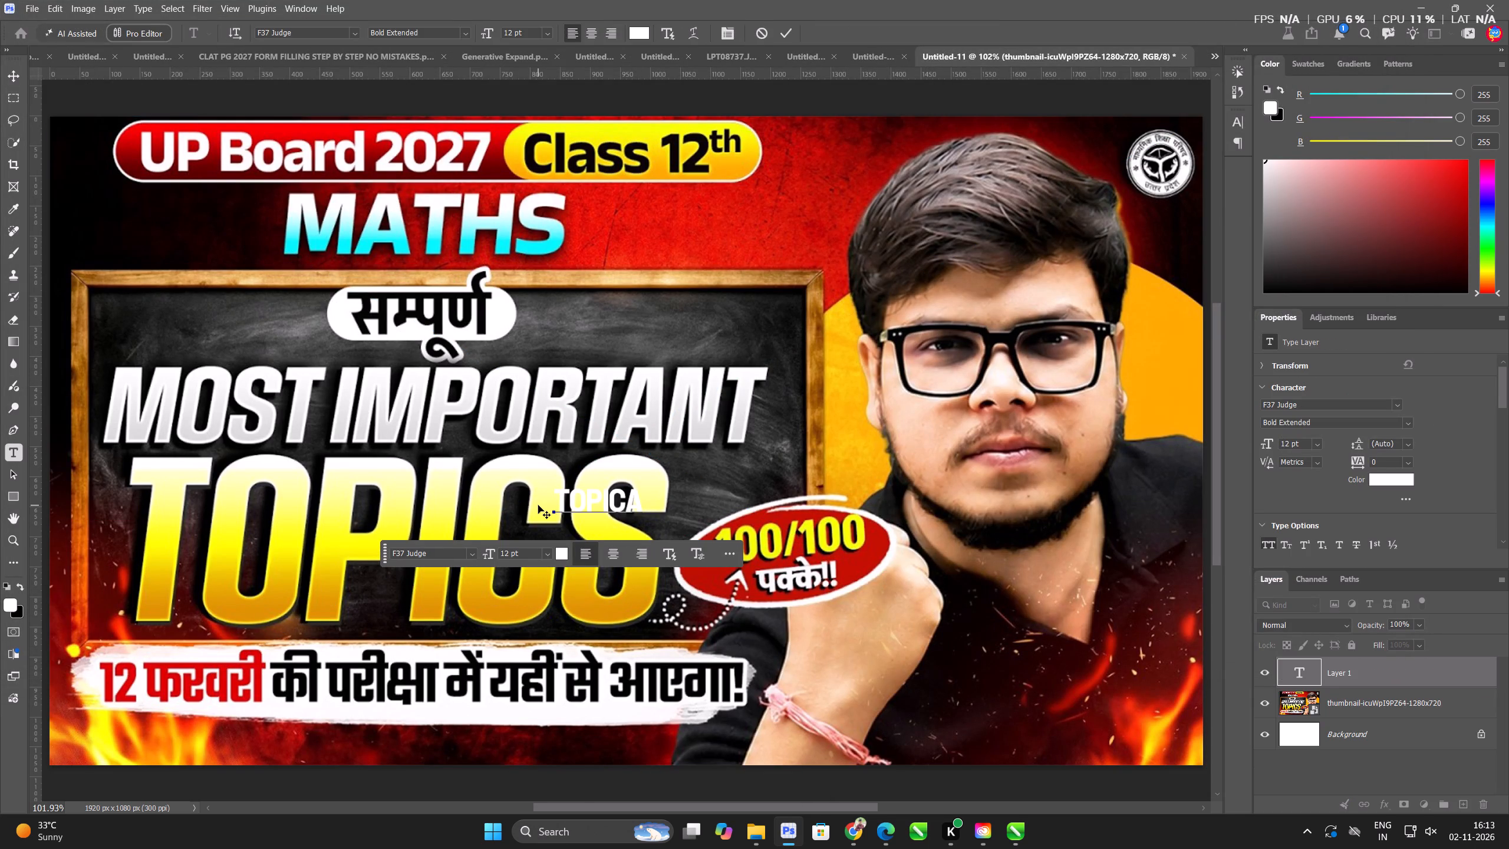
pyautogui.press('BackSpace')
pyautogui.press('s')
pyautogui.hotkey('ctrl', 'a')
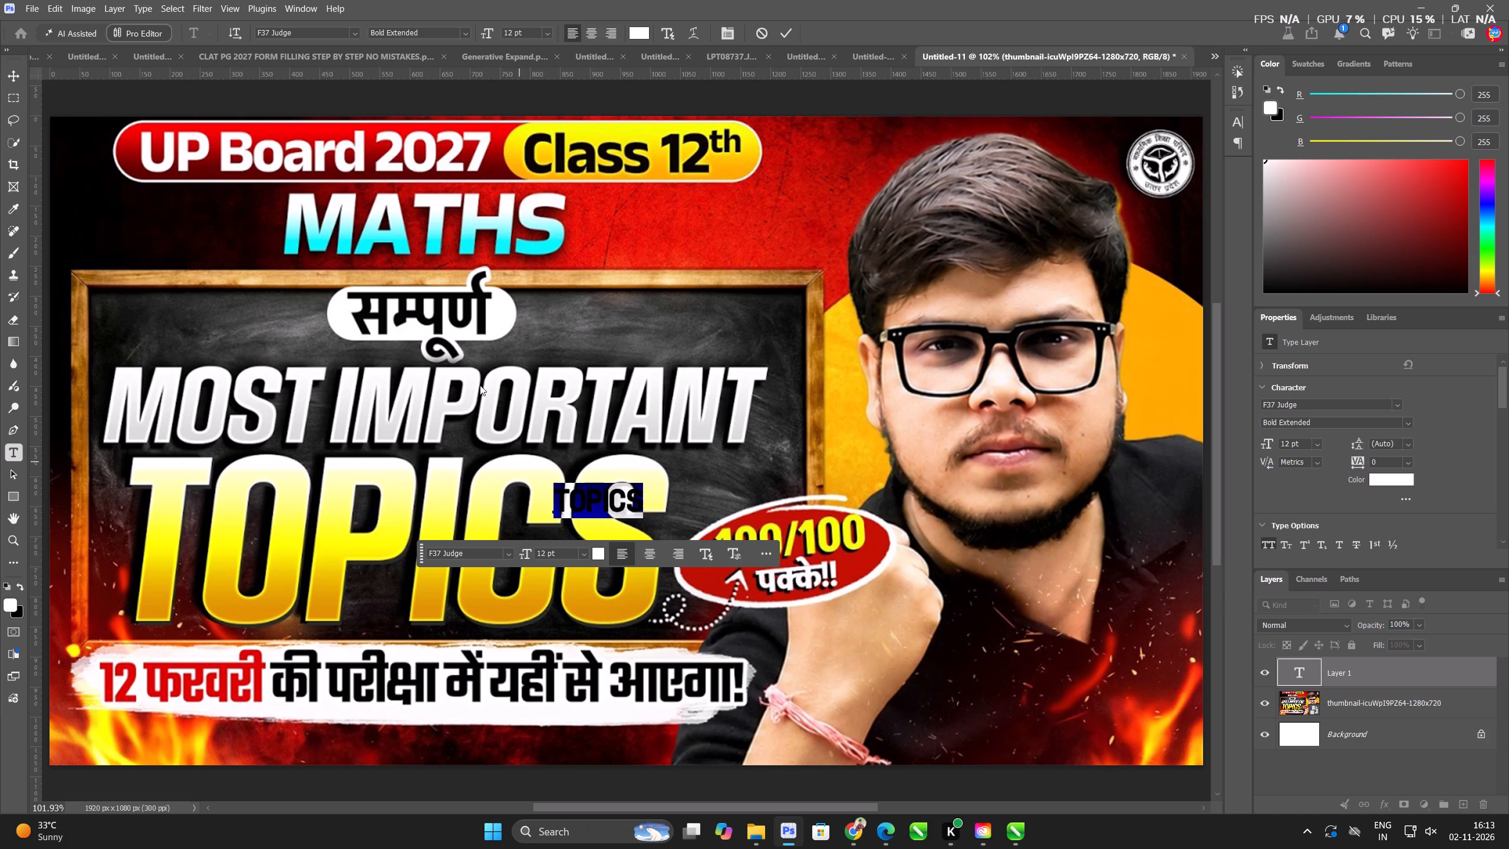
pyautogui.click(353, 29)
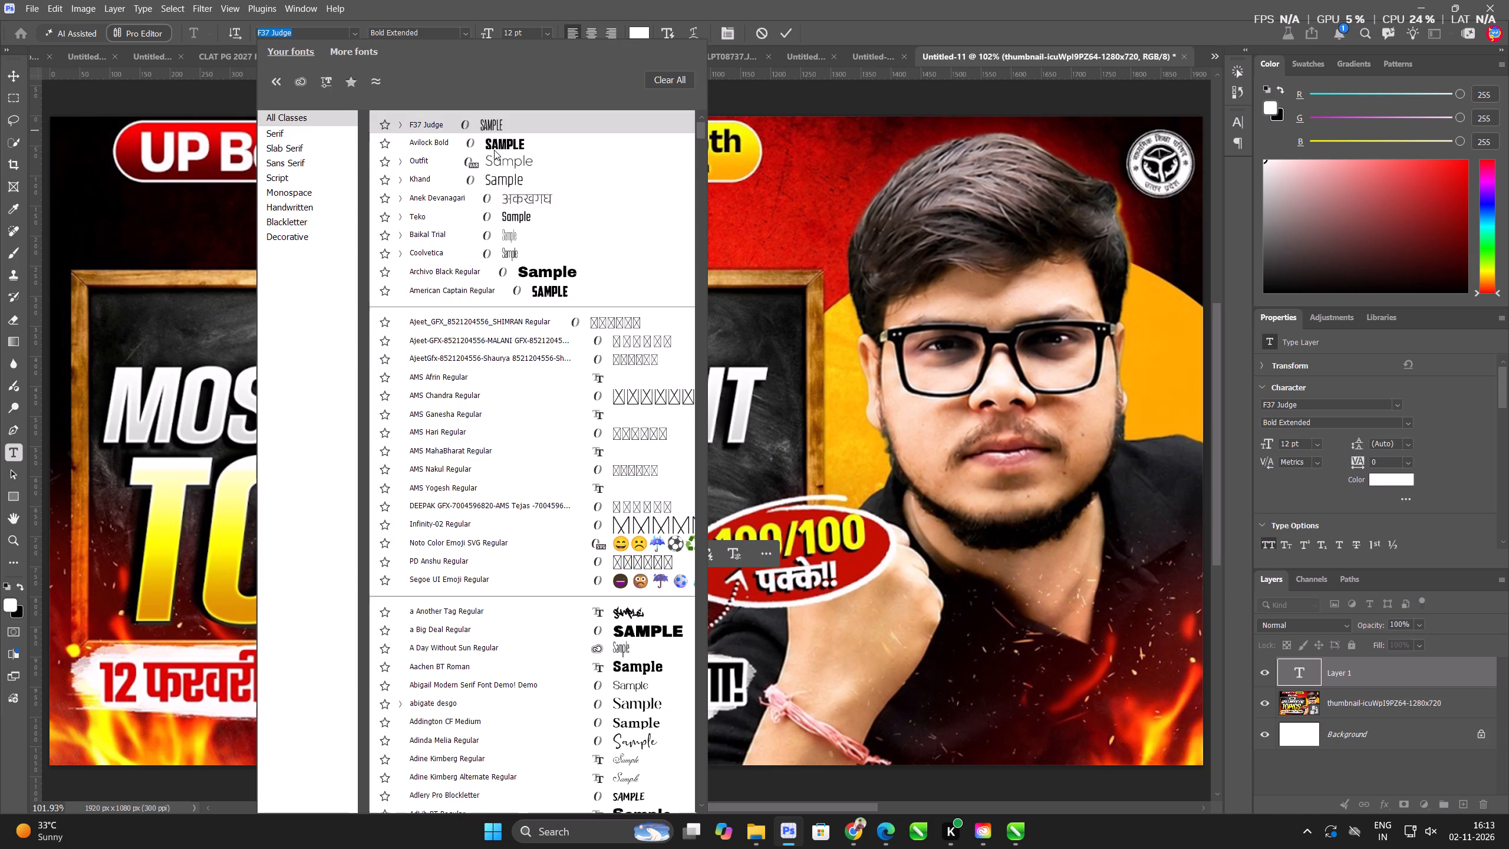
pyautogui.click(508, 141)
pyautogui.click(17, 77)
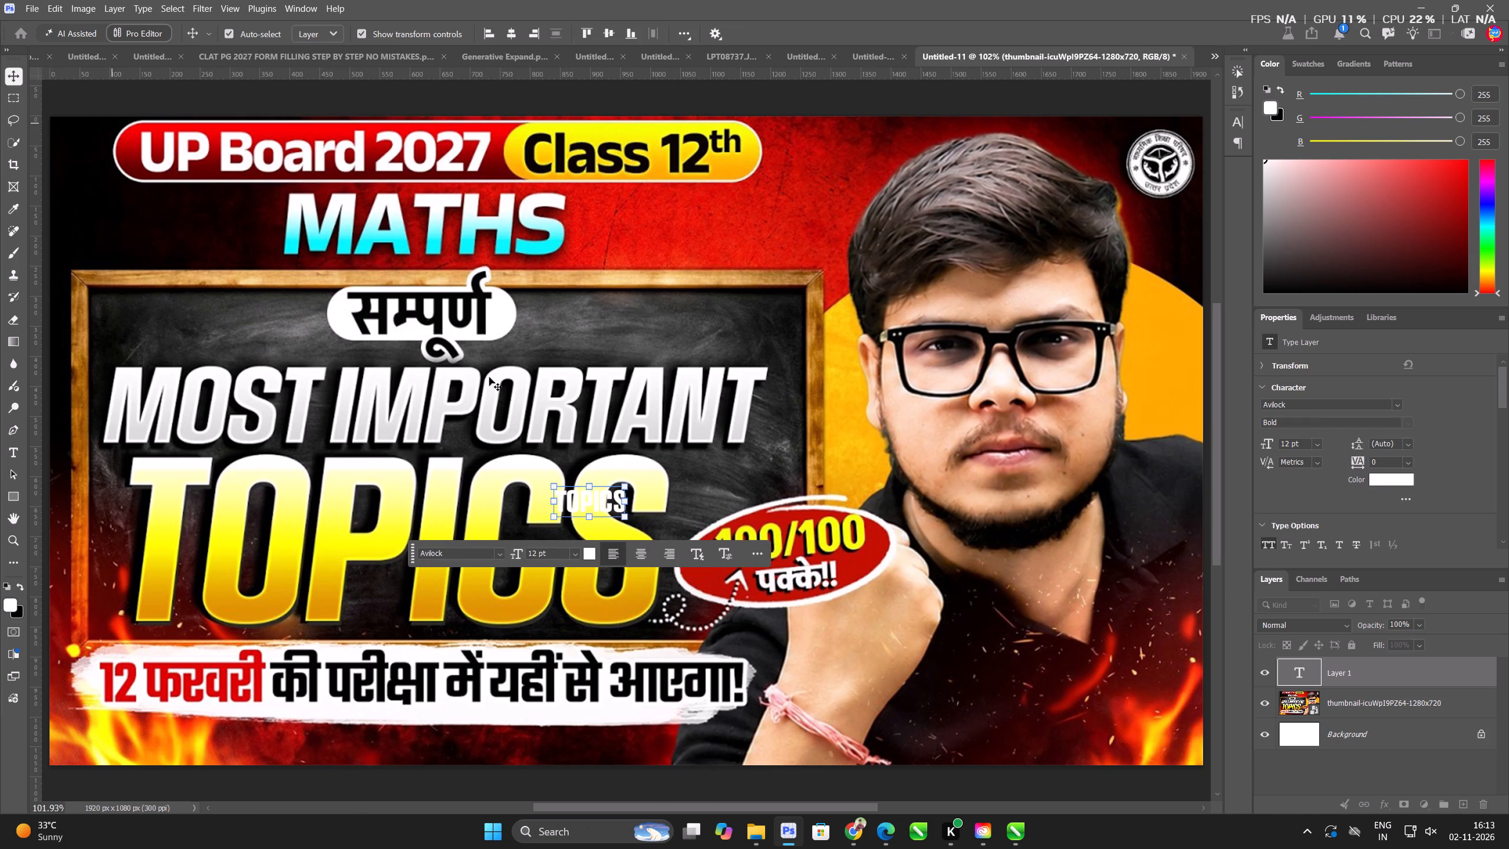
# Scale the topics text up to about 93 pt and position it across the chalkboard's edge, overlapping the reference headline.
pyautogui.moveTo(625, 501); pyautogui.dragTo(1104, 504)
pyautogui.moveTo(978, 518); pyautogui.dragTo(828, 509)
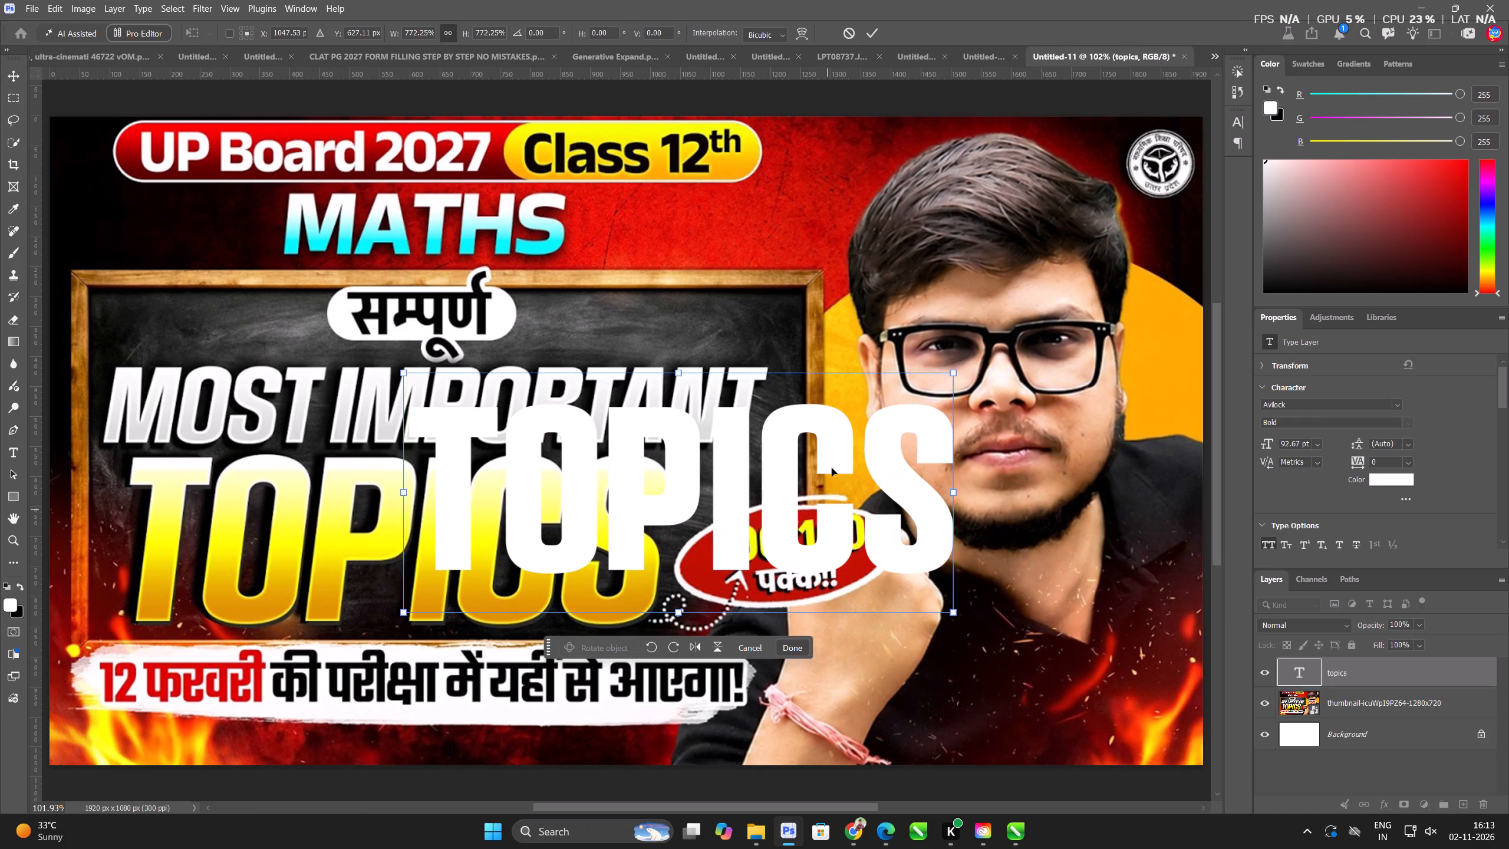
pyautogui.click(875, 32)
# Apply a Gradient Overlay to the topics text with a white FFFFFF first stop, the yellow stop moved to the middle, and an orange end.
pyautogui.click(1388, 806)
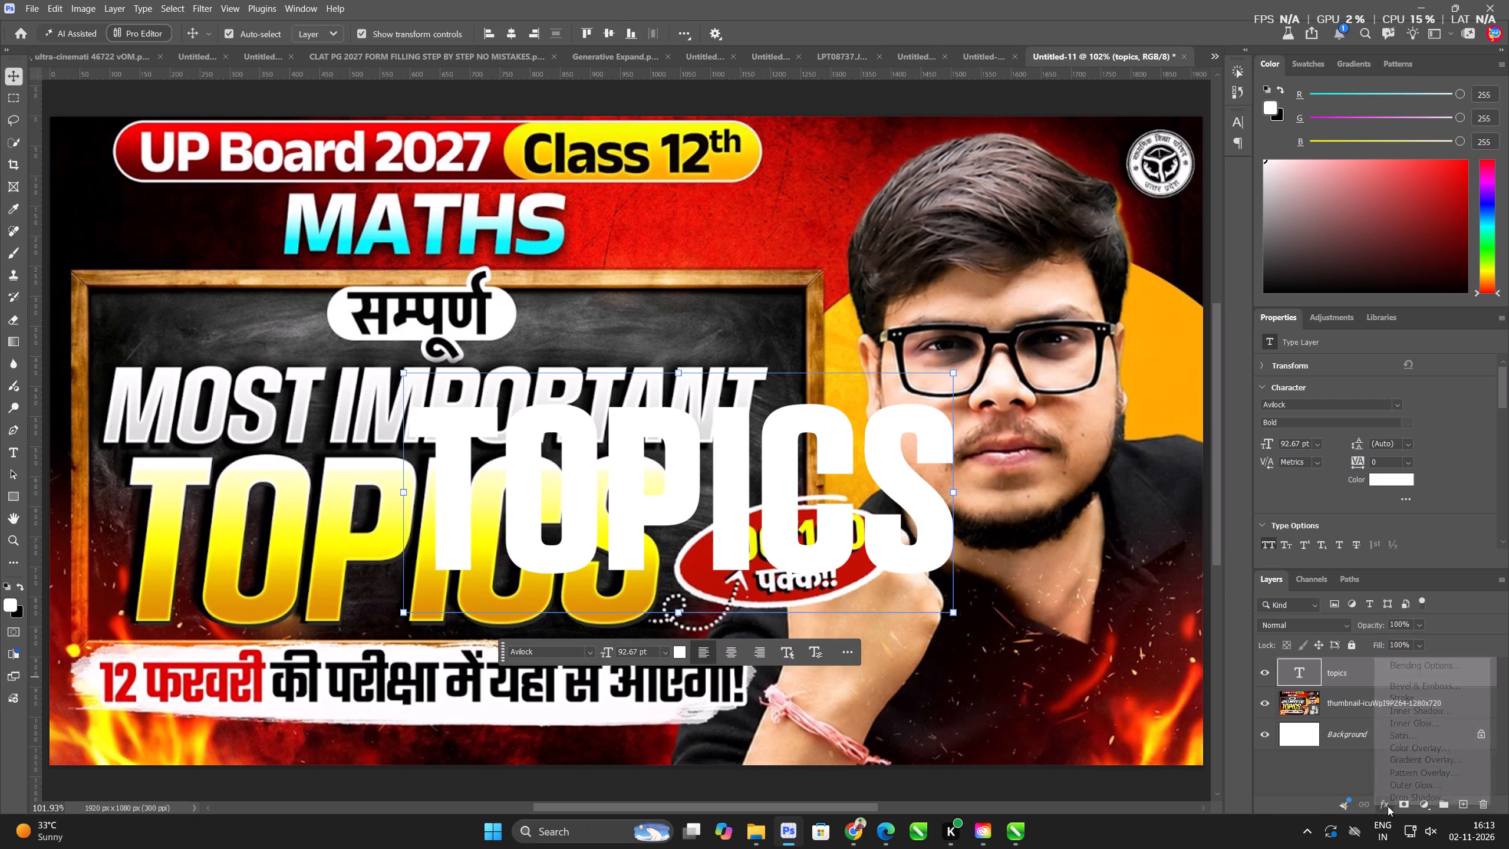
pyautogui.click(1409, 761)
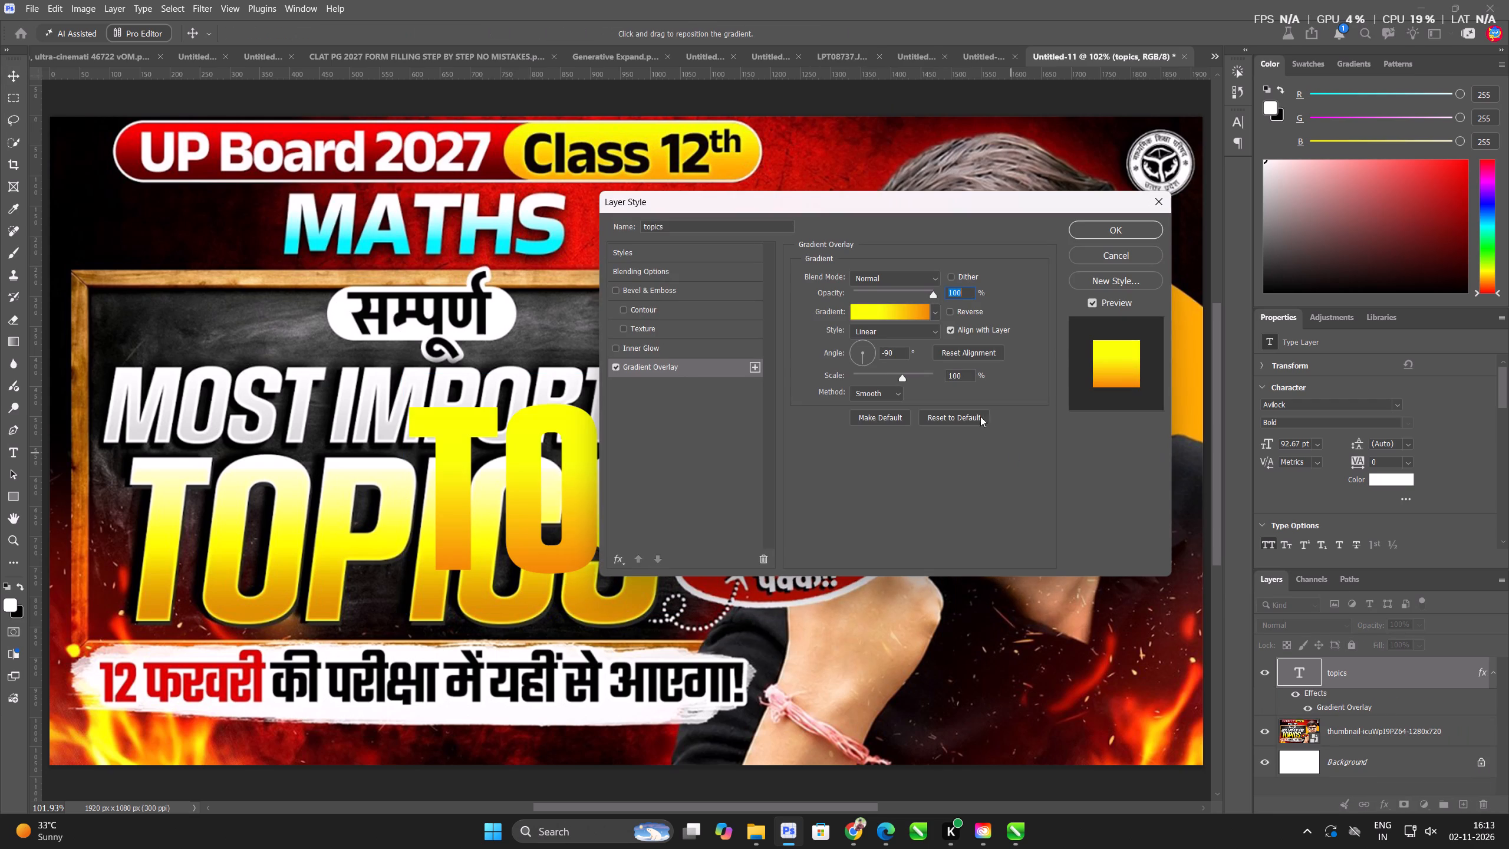
pyautogui.click(904, 312)
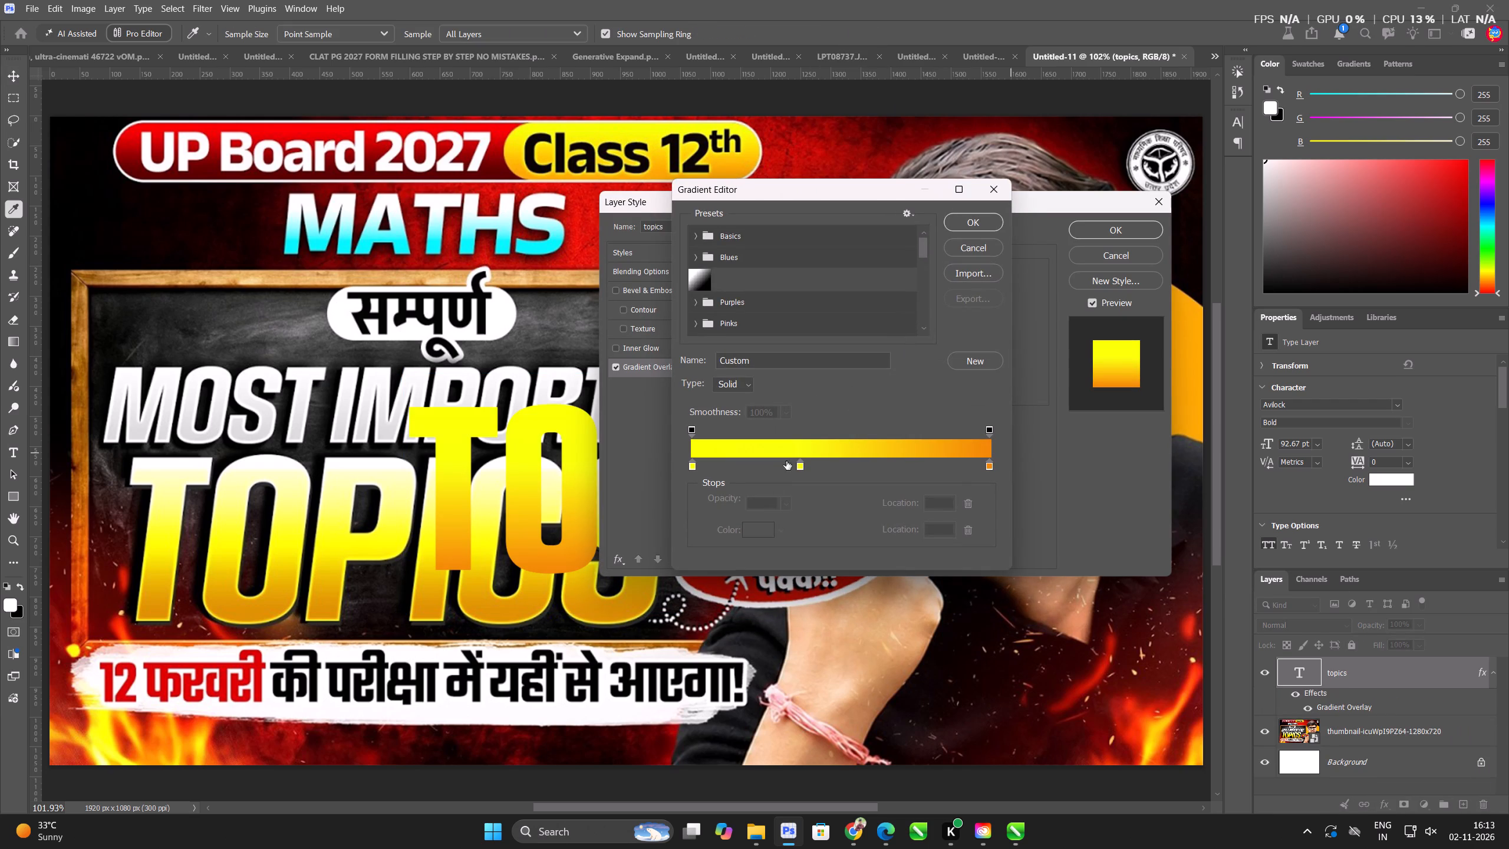
pyautogui.moveTo(805, 466); pyautogui.dragTo(841, 467)
pyautogui.hotkey('ctrl', 'z')
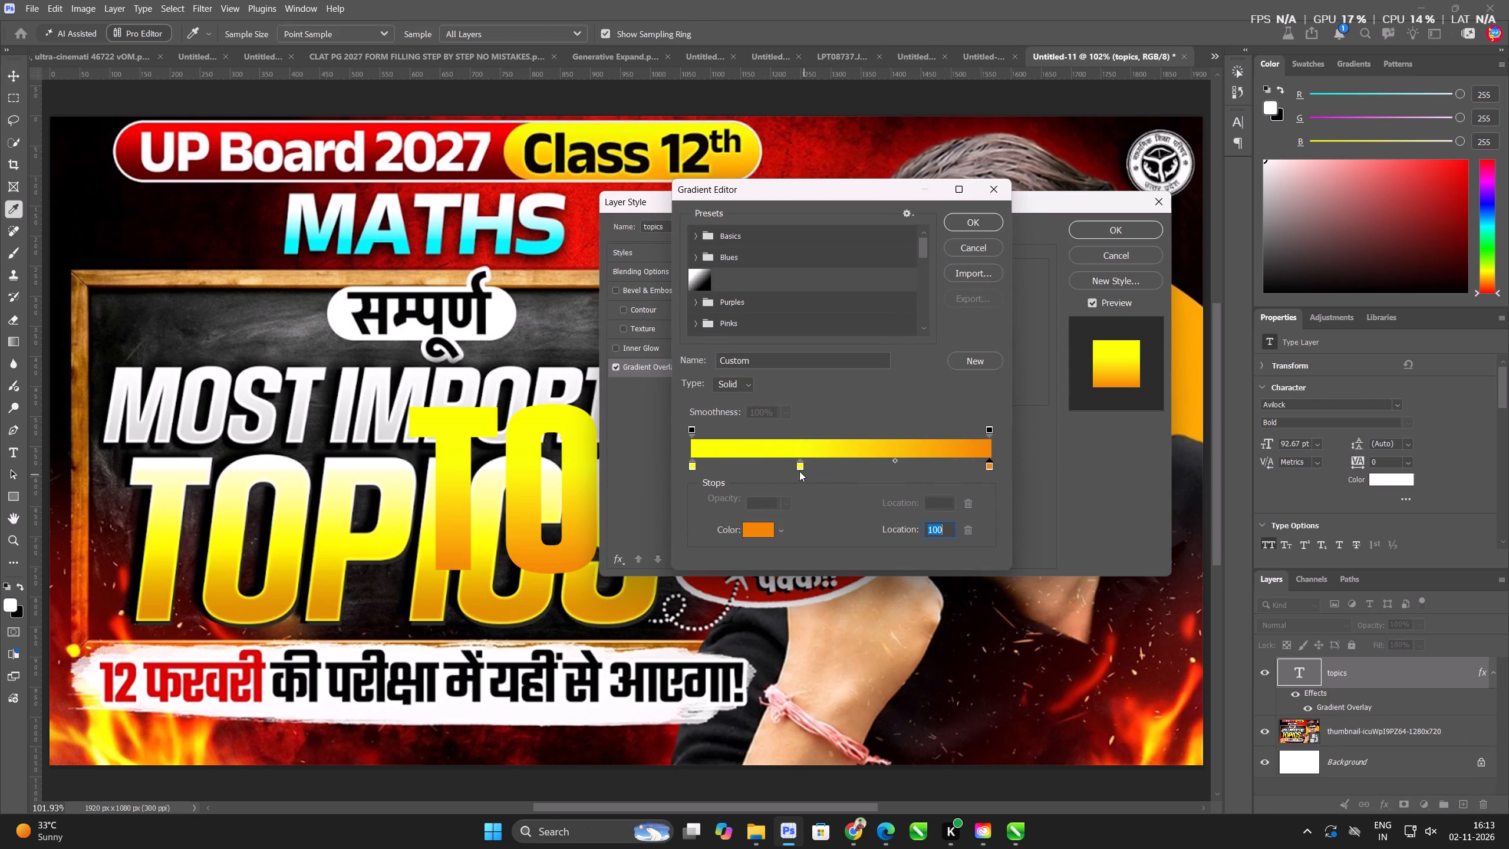
pyautogui.moveTo(799, 466); pyautogui.dragTo(842, 472)
pyautogui.click(691, 466)
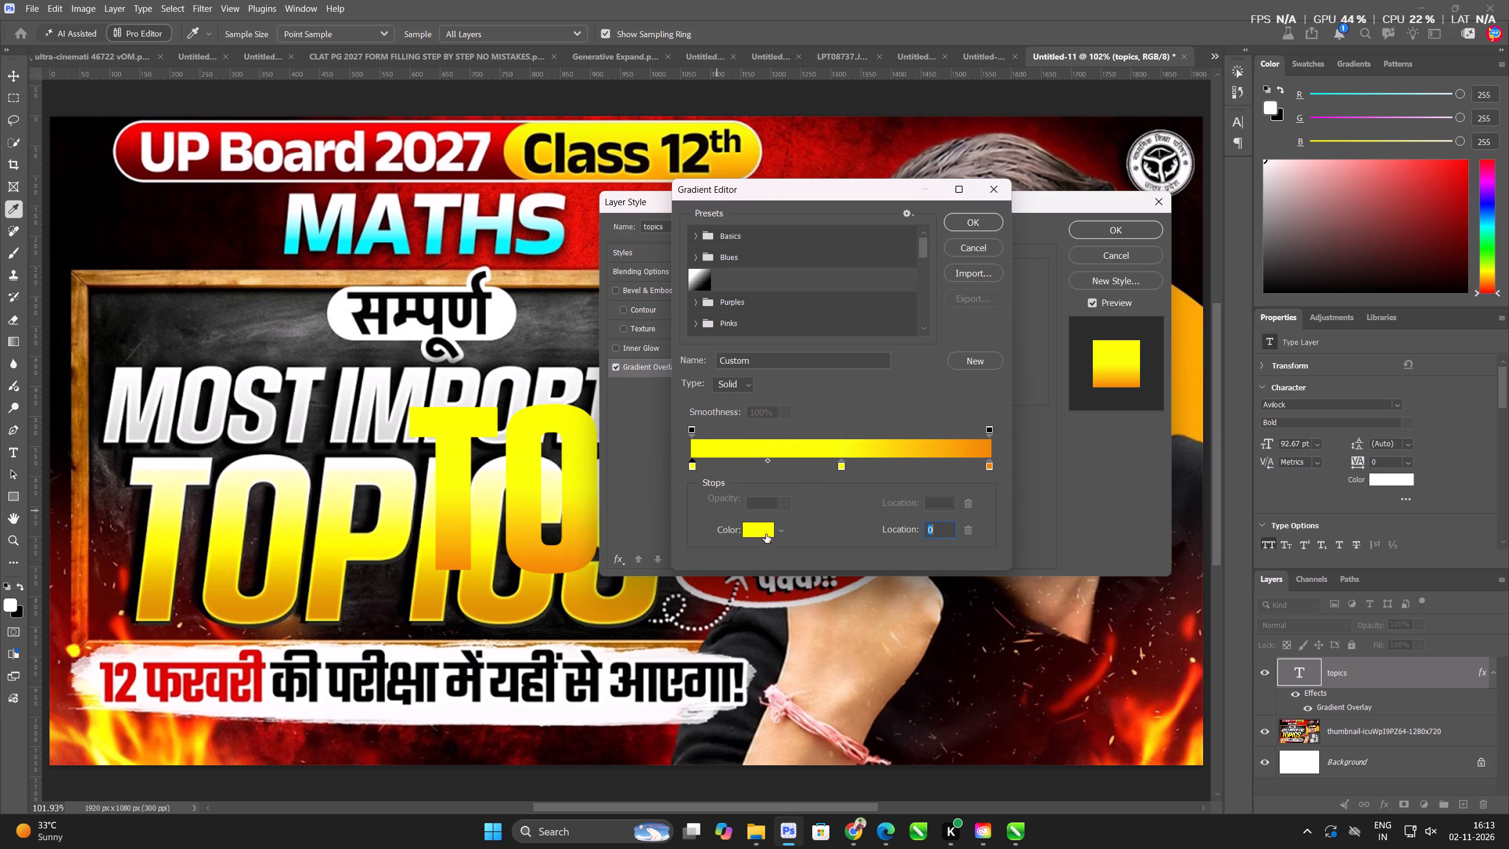
pyautogui.click(759, 524)
pyautogui.click(744, 528)
pyautogui.moveTo(647, 379); pyautogui.dragTo(464, 195)
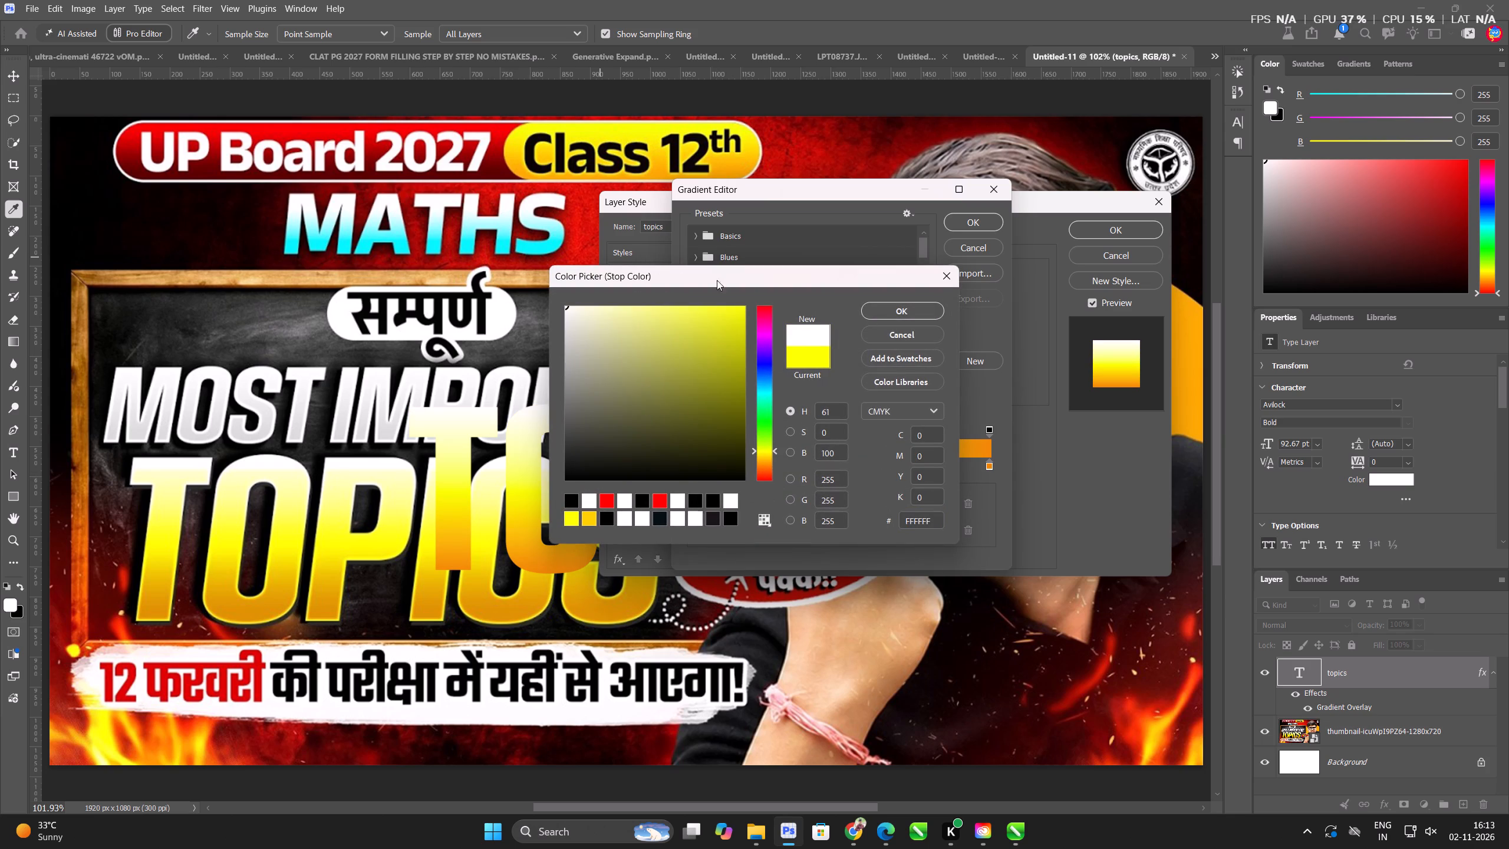
pyautogui.click(894, 304)
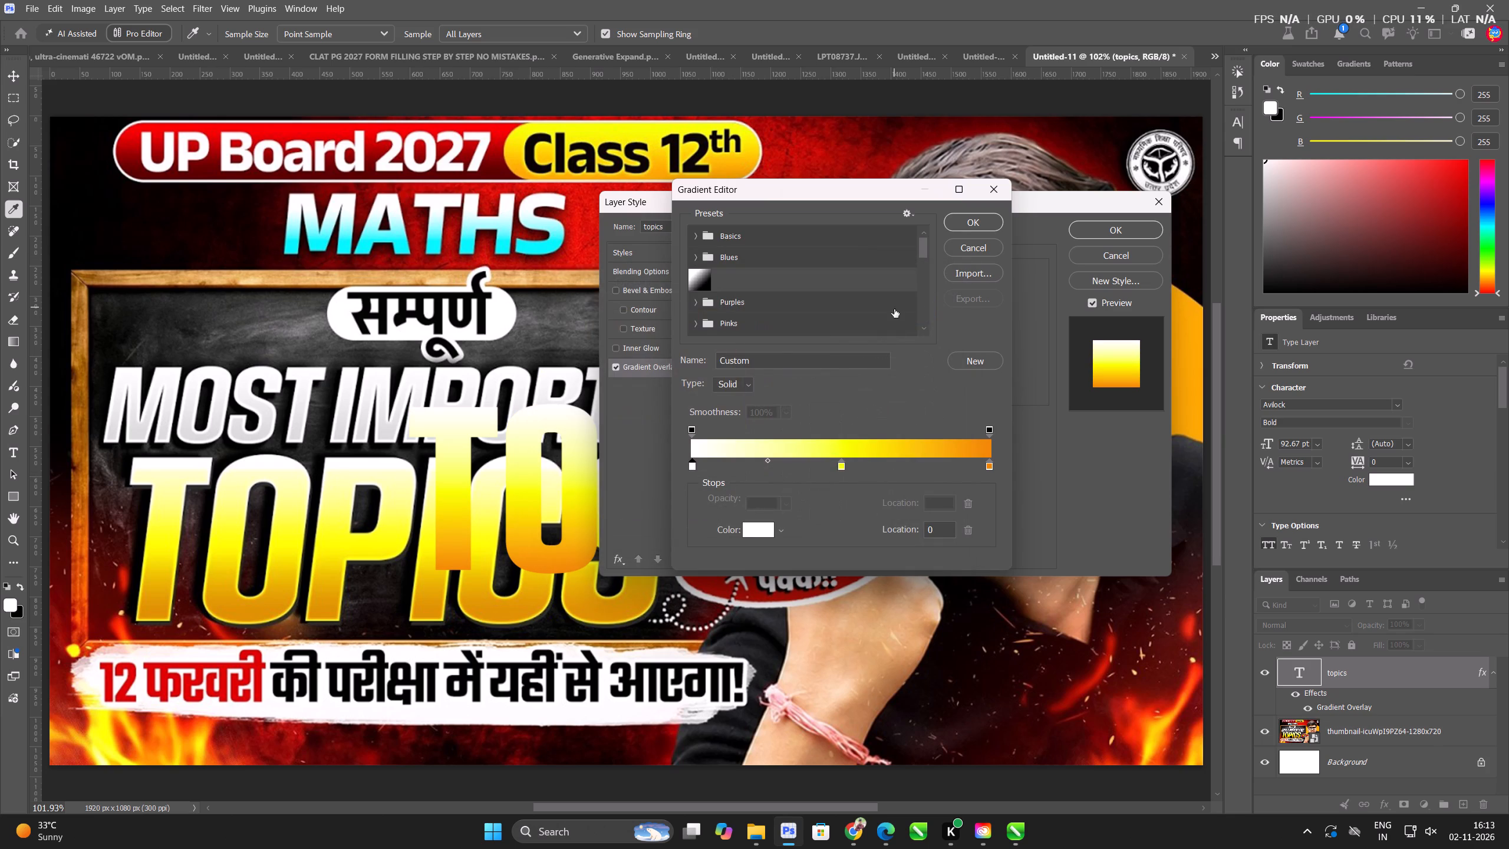
pyautogui.click(957, 228)
# Add a yellow Inner Glow to the topics text with Linear Dodge (Add) blending, 35% opacity and a size of 21 px.
pyautogui.click(659, 351)
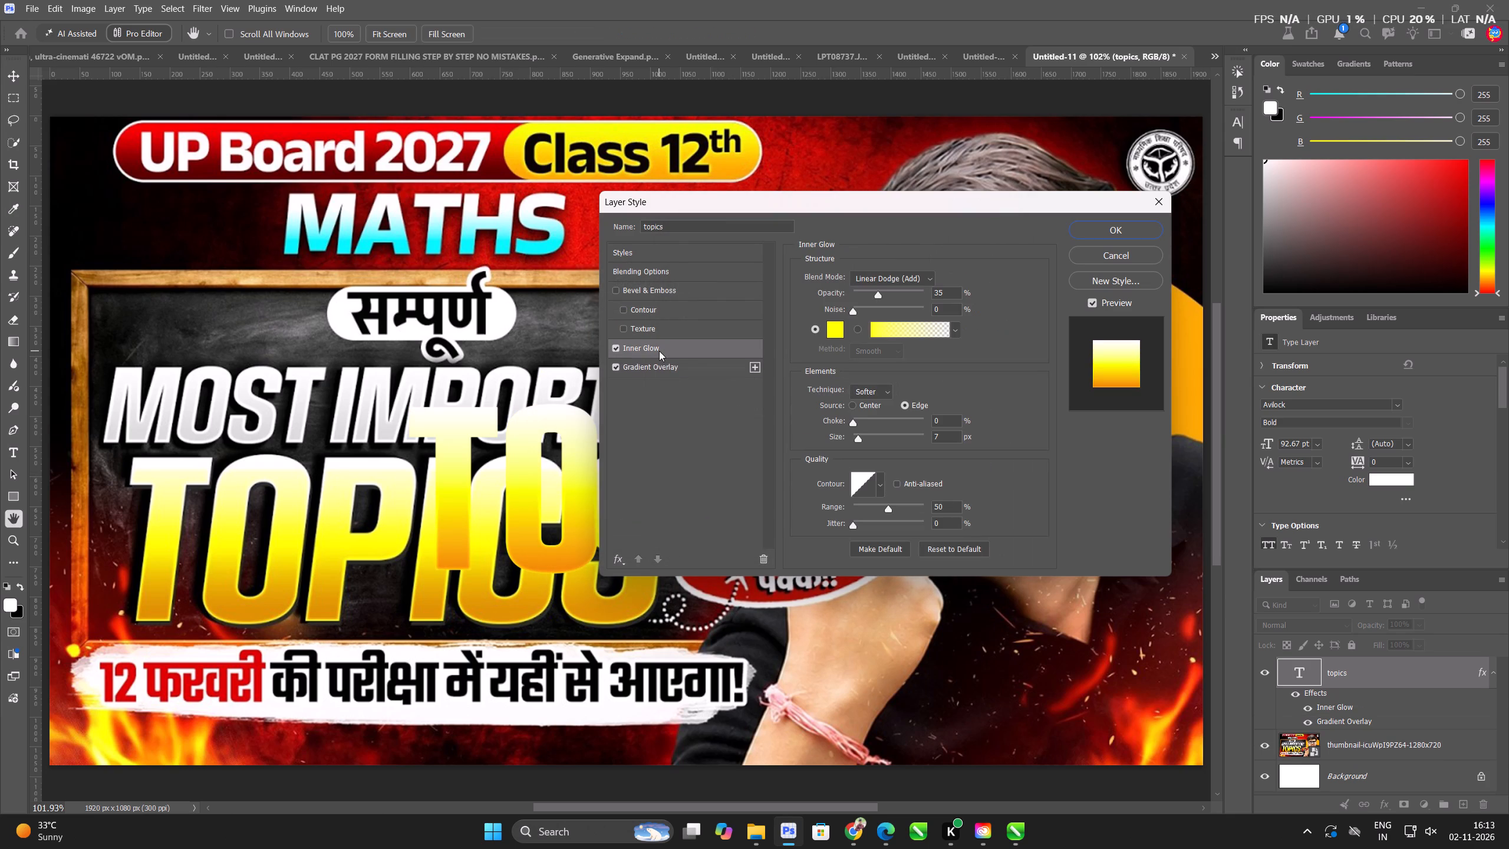
pyautogui.click(676, 348)
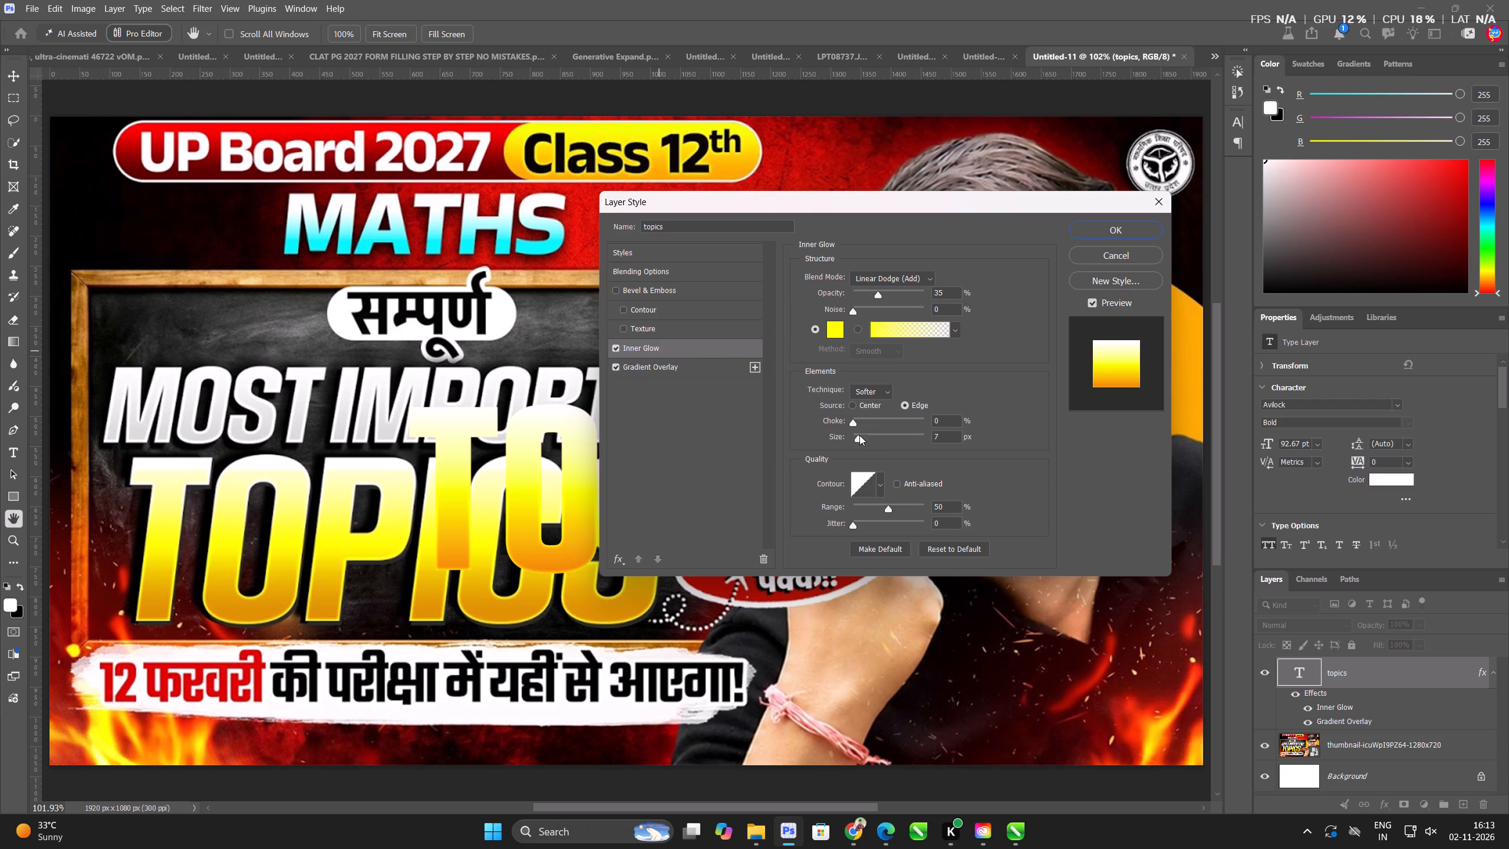
pyautogui.click(861, 437)
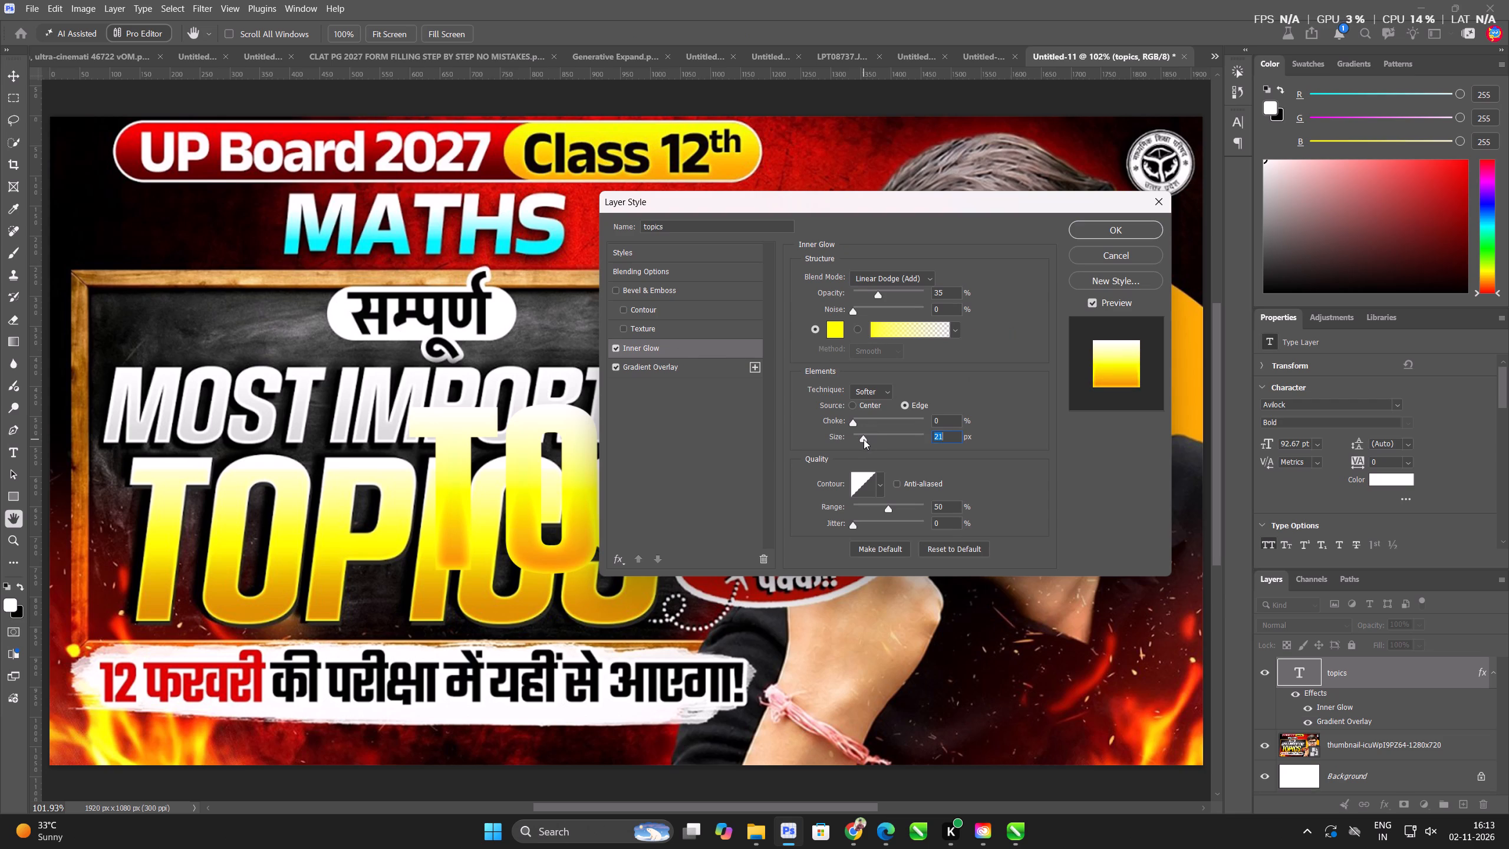
pyautogui.click(1090, 227)
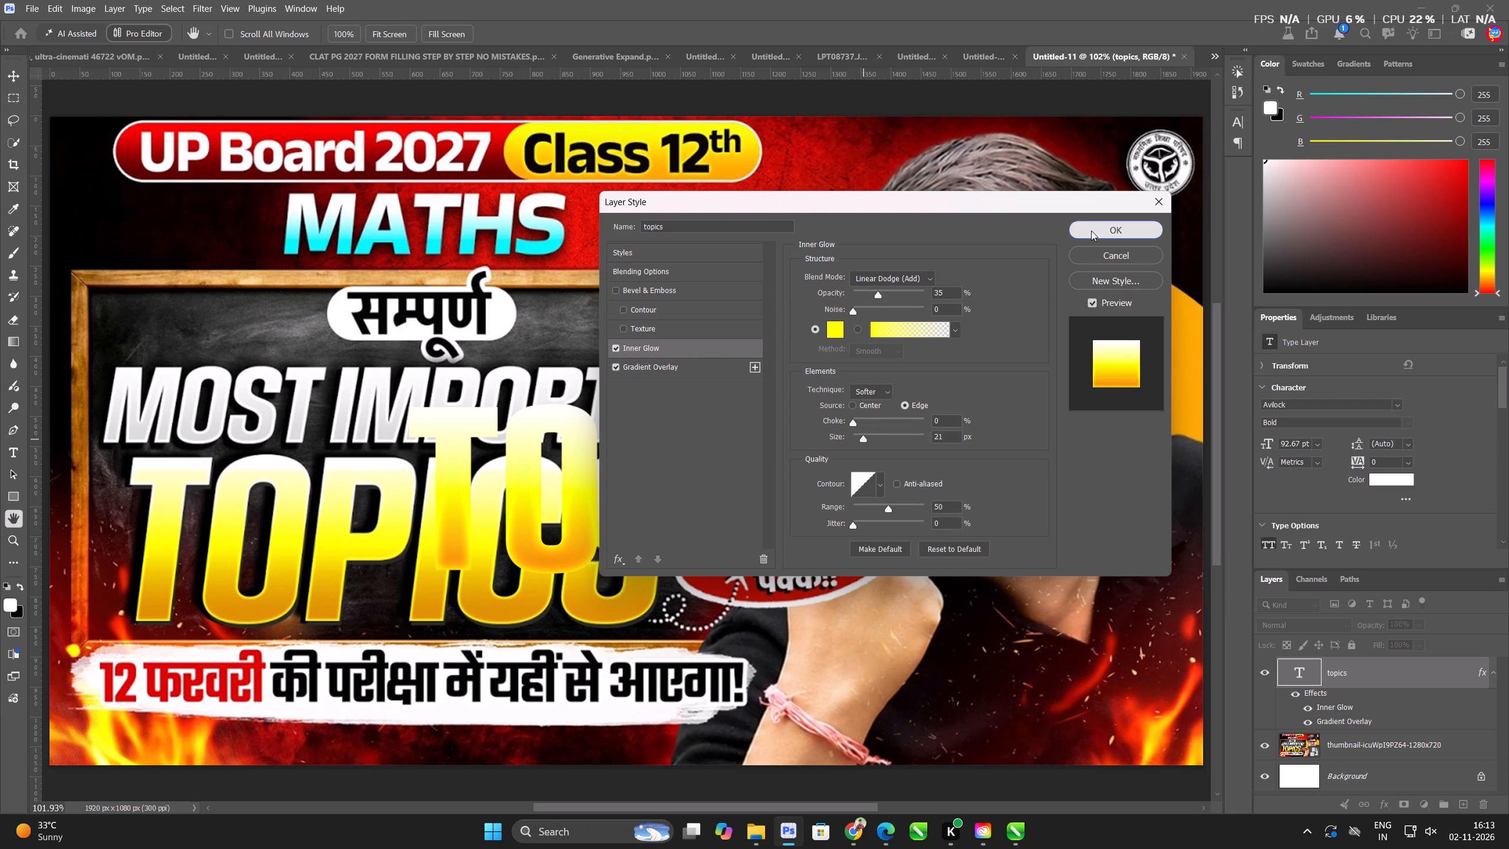
# Add a black Drop Shadow to the topics text with Normal blending, 100% opacity, 13 px distance and 0 px size.
pyautogui.click(1385, 807)
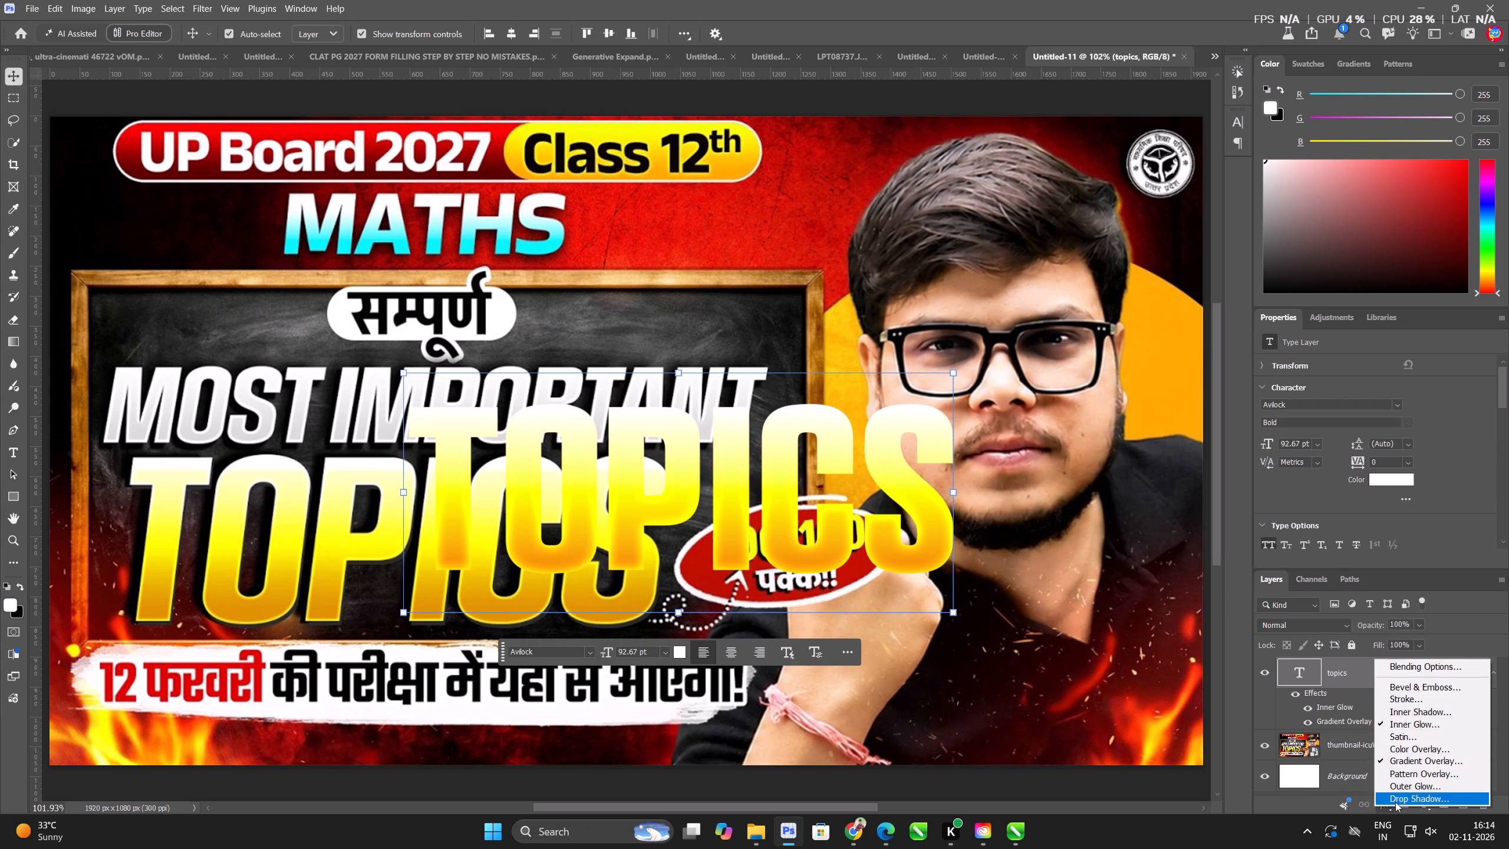
pyautogui.moveTo(1395, 802); pyautogui.dragTo(1392, 792)
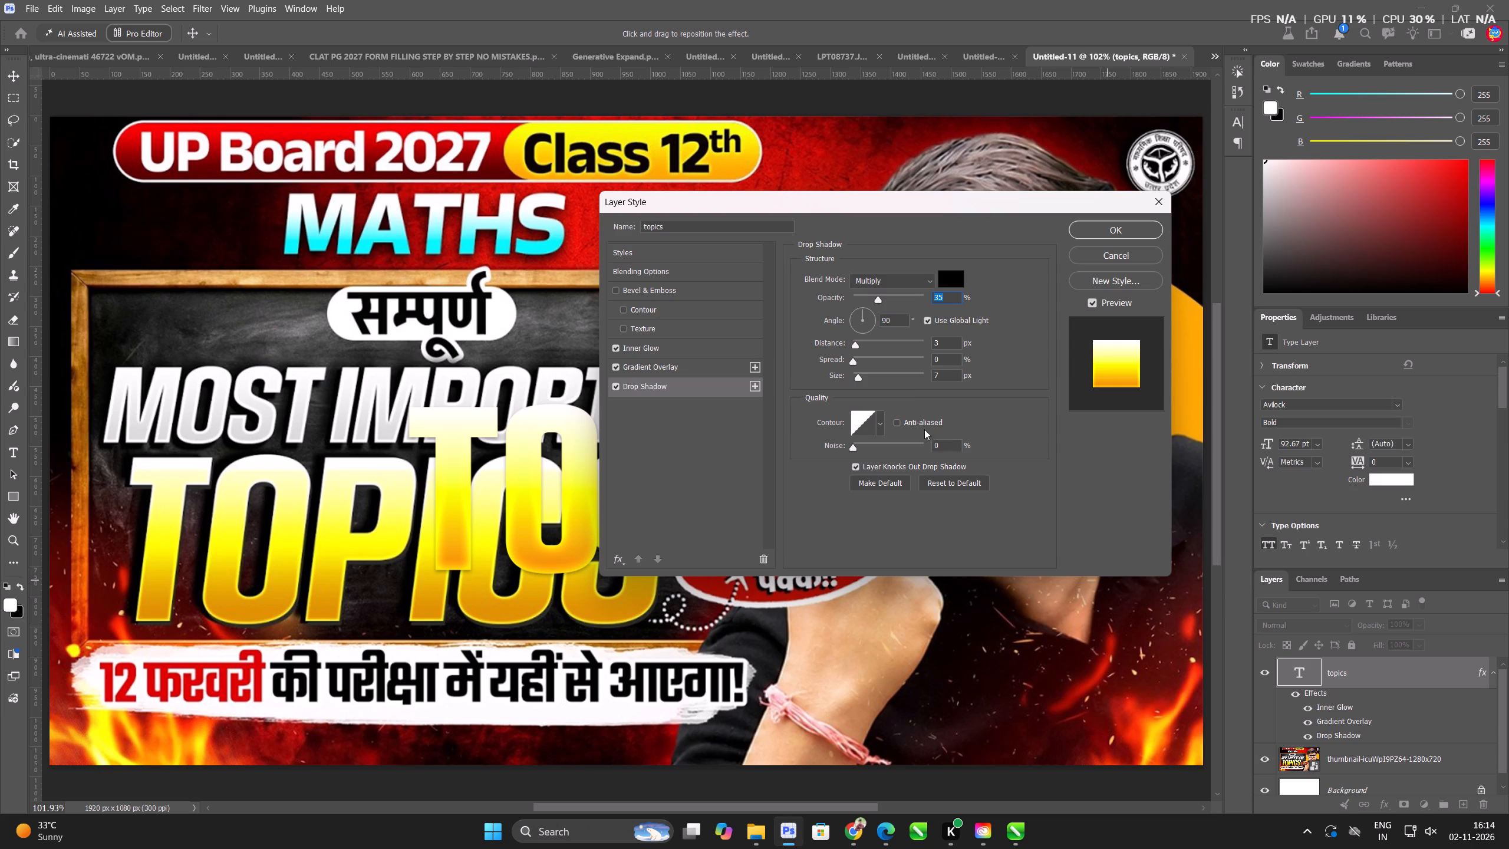
pyautogui.moveTo(866, 373); pyautogui.dragTo(828, 376)
pyautogui.moveTo(859, 337); pyautogui.dragTo(875, 344)
pyautogui.moveTo(874, 344); pyautogui.dragTo(865, 350)
pyautogui.moveTo(881, 295); pyautogui.dragTo(1012, 305)
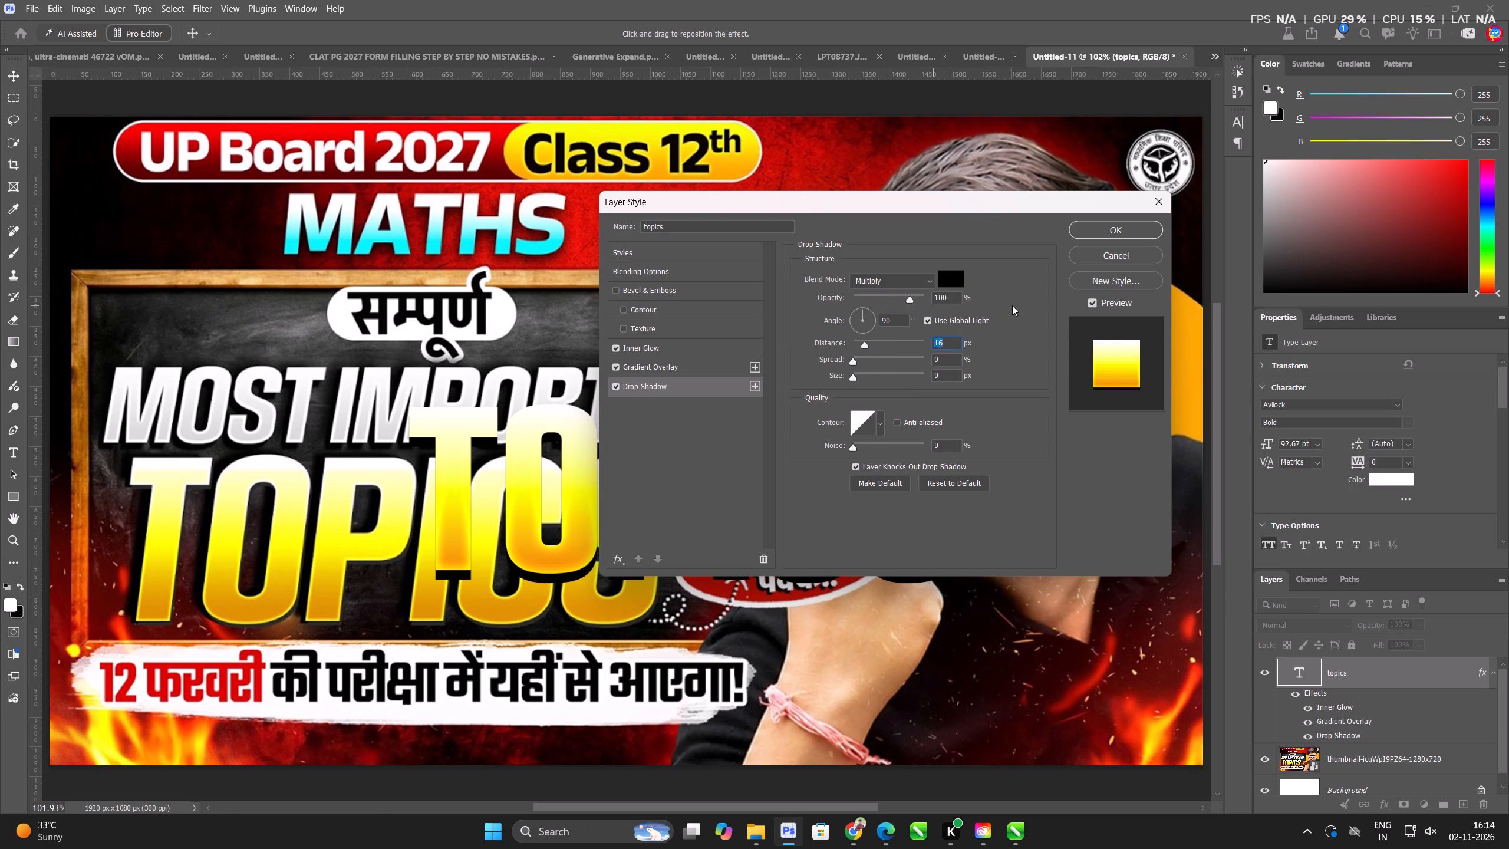
pyautogui.moveTo(1012, 305); pyautogui.dragTo(1019, 305)
pyautogui.click(892, 281)
pyautogui.click(891, 297)
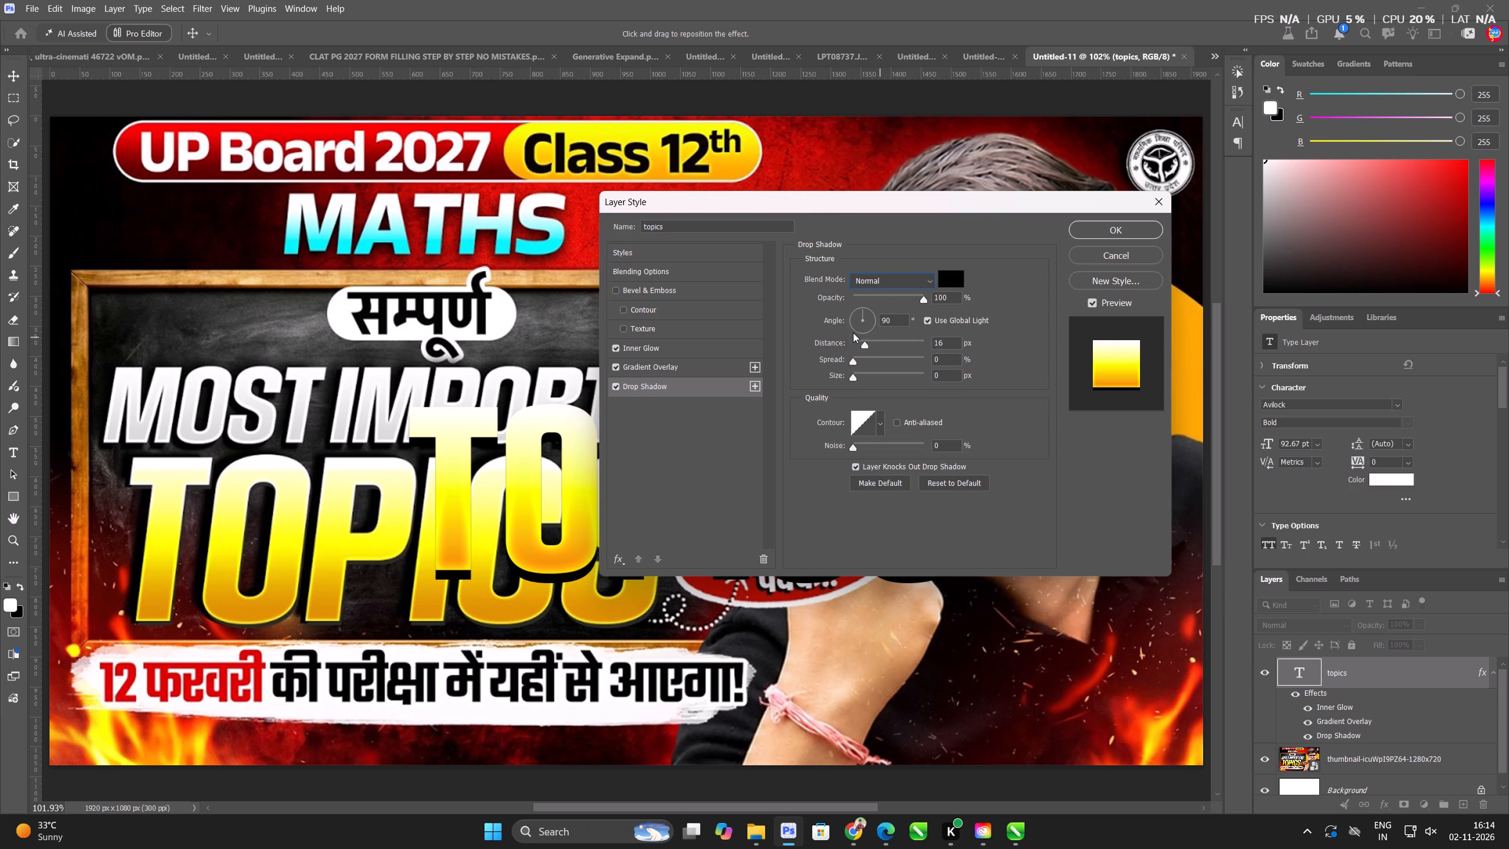
pyautogui.moveTo(898, 296); pyautogui.dragTo(981, 297)
pyautogui.click(863, 348)
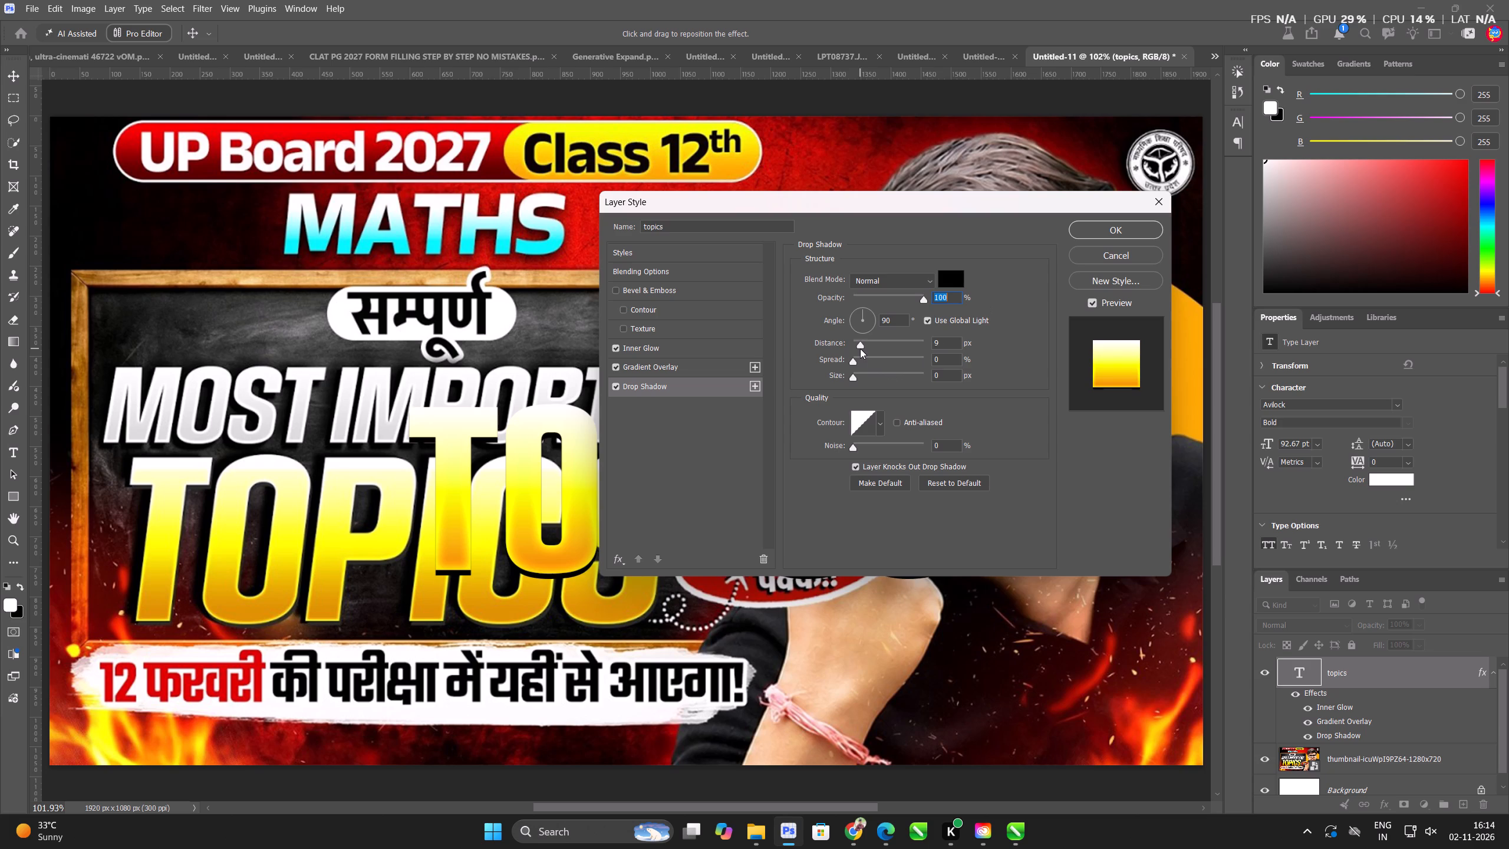
# Add a second Drop Shadow to the topics text in red B70000 at 21 px distance and apply the layer style.
pyautogui.click(754, 389)
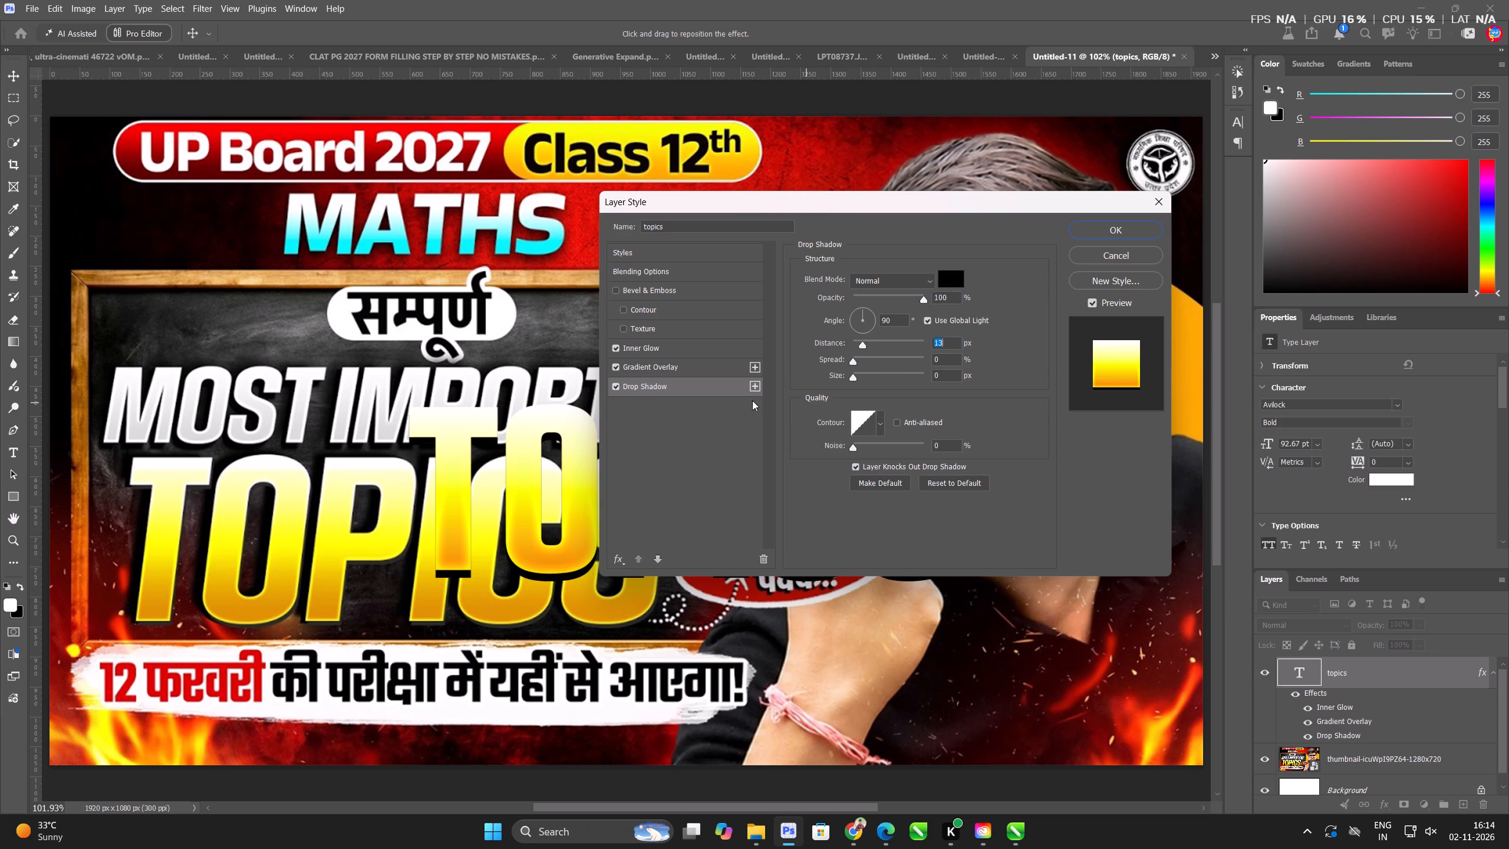
pyautogui.click(730, 405)
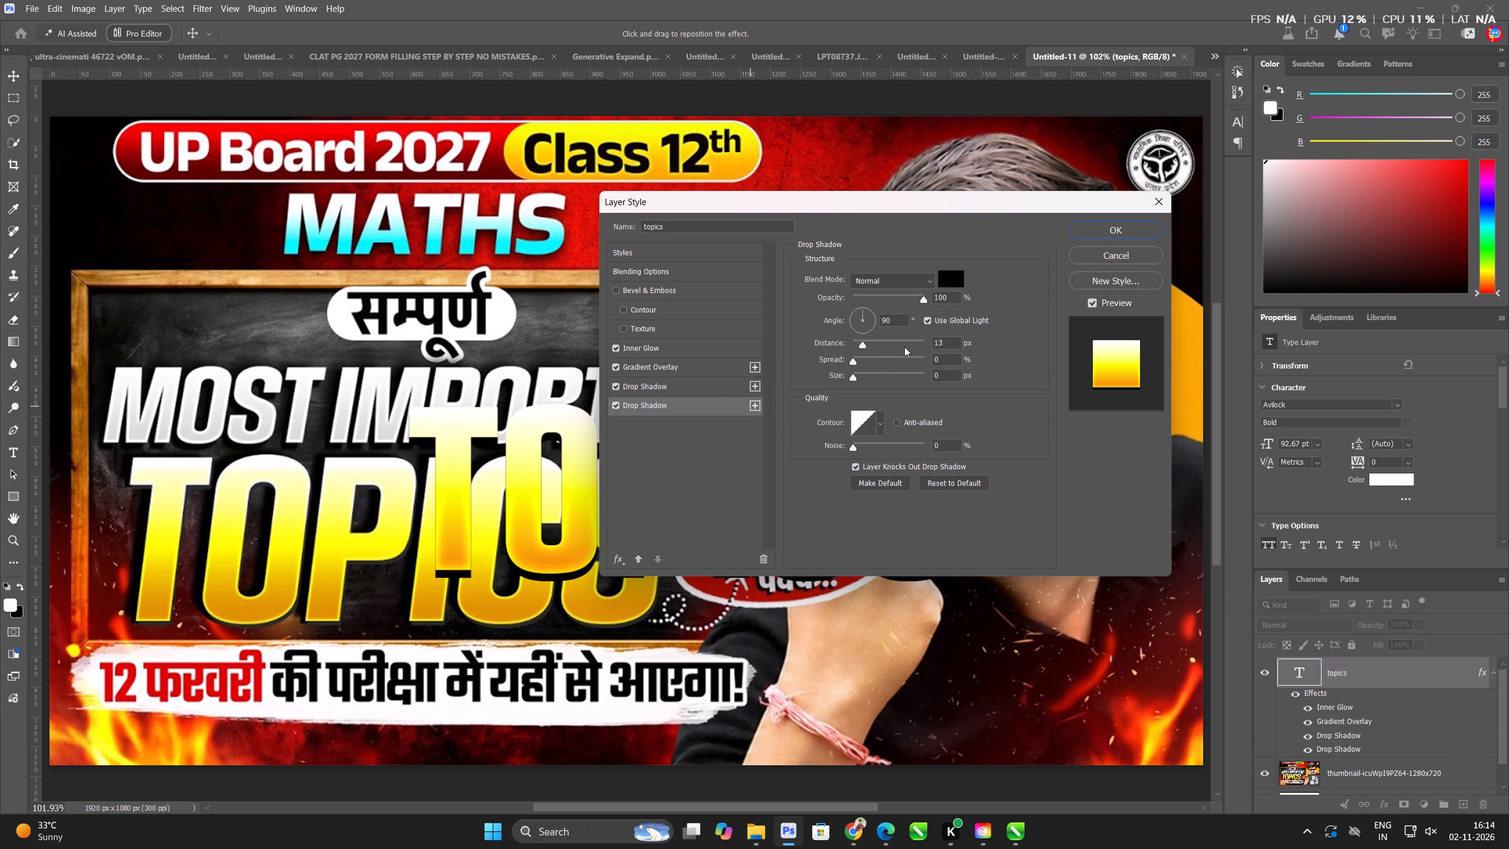
pyautogui.moveTo(861, 343); pyautogui.dragTo(877, 349)
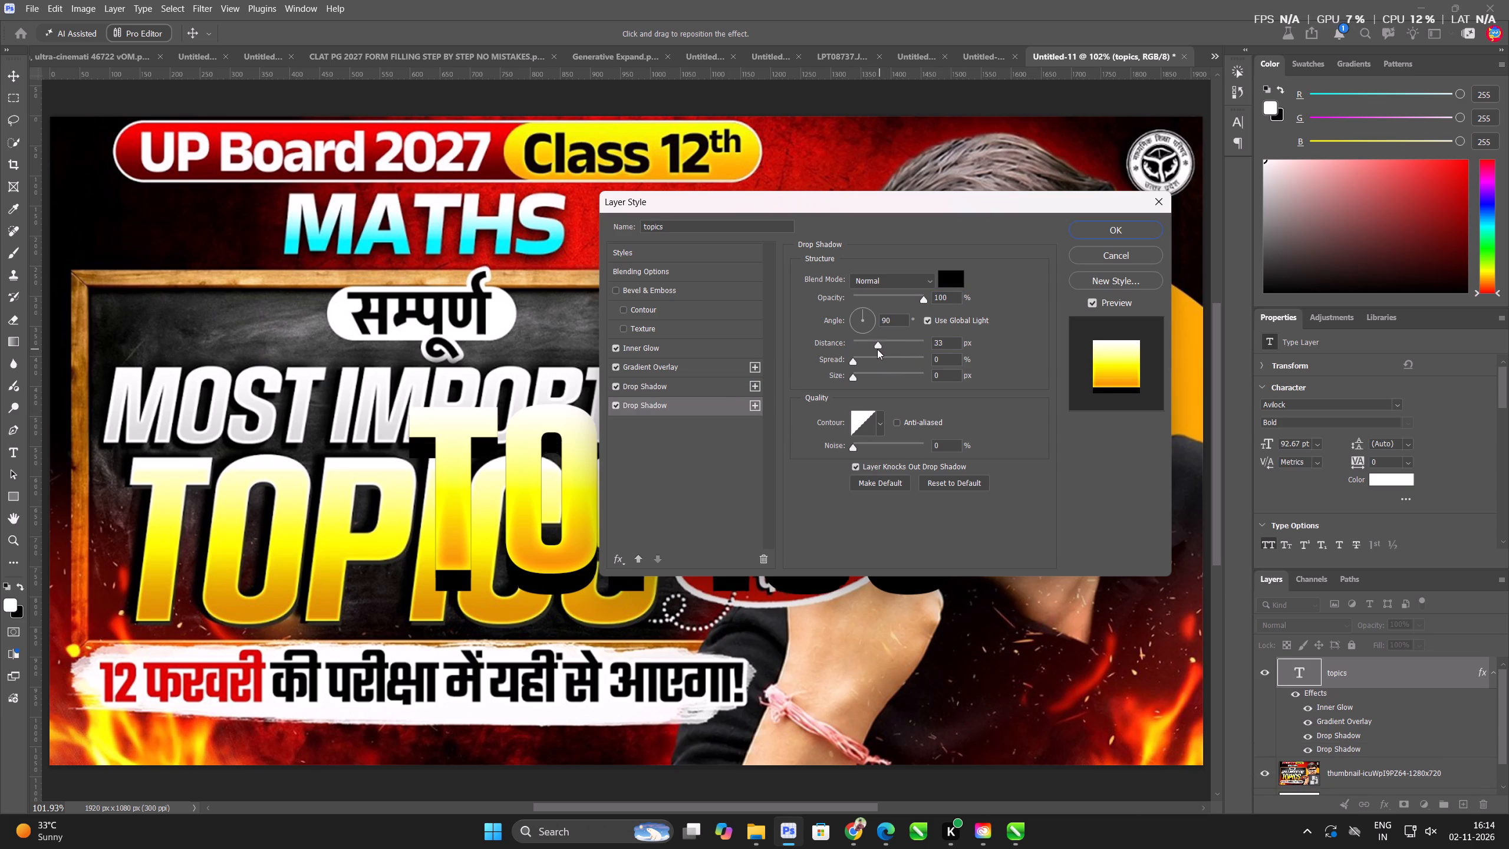
pyautogui.moveTo(877, 349); pyautogui.dragTo(882, 339)
pyautogui.click(956, 278)
pyautogui.click(865, 170)
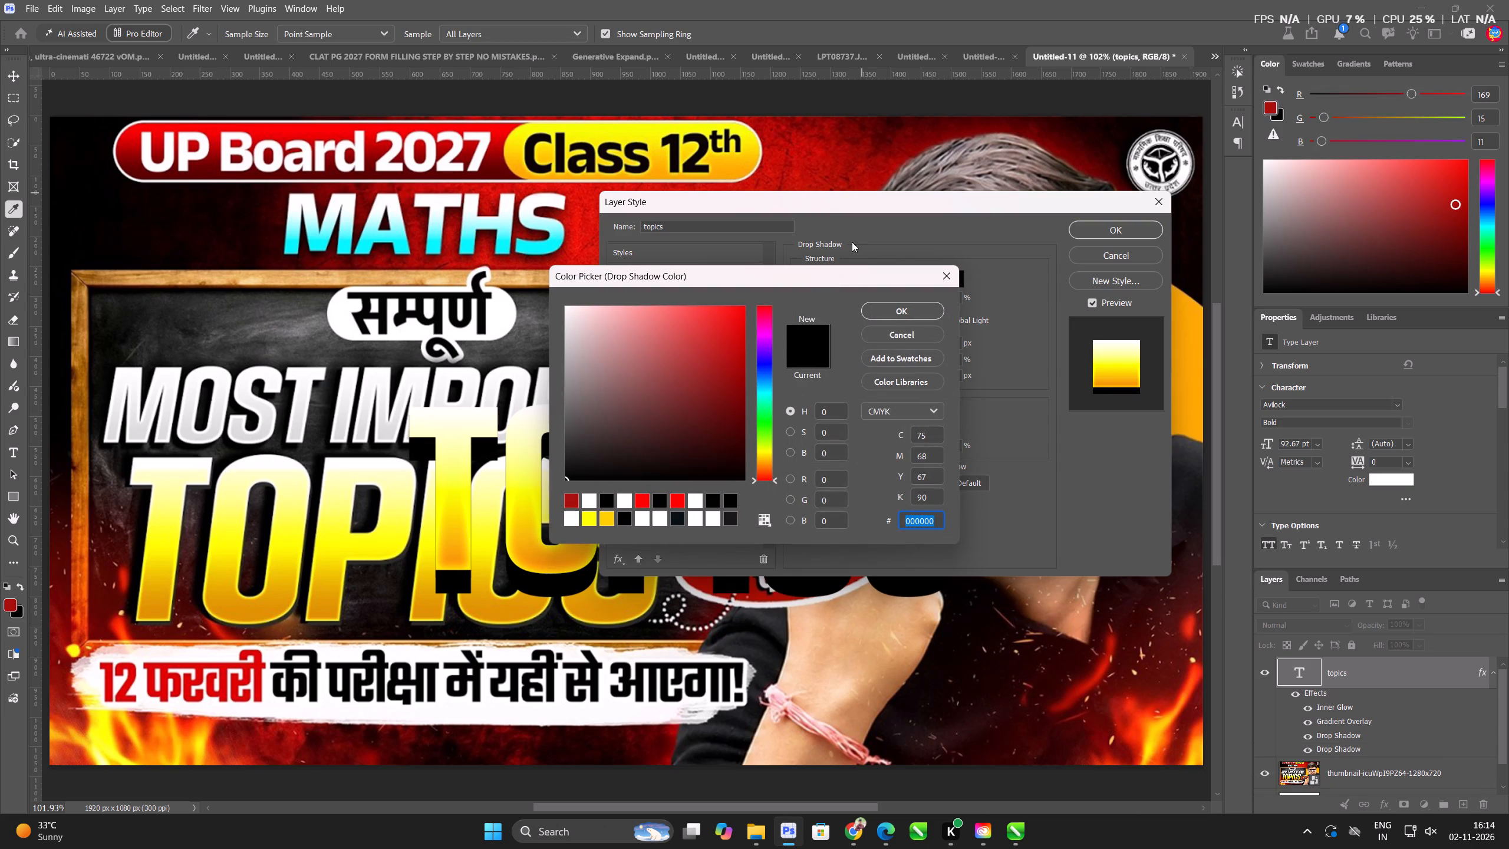
pyautogui.moveTo(726, 410); pyautogui.dragTo(785, 426)
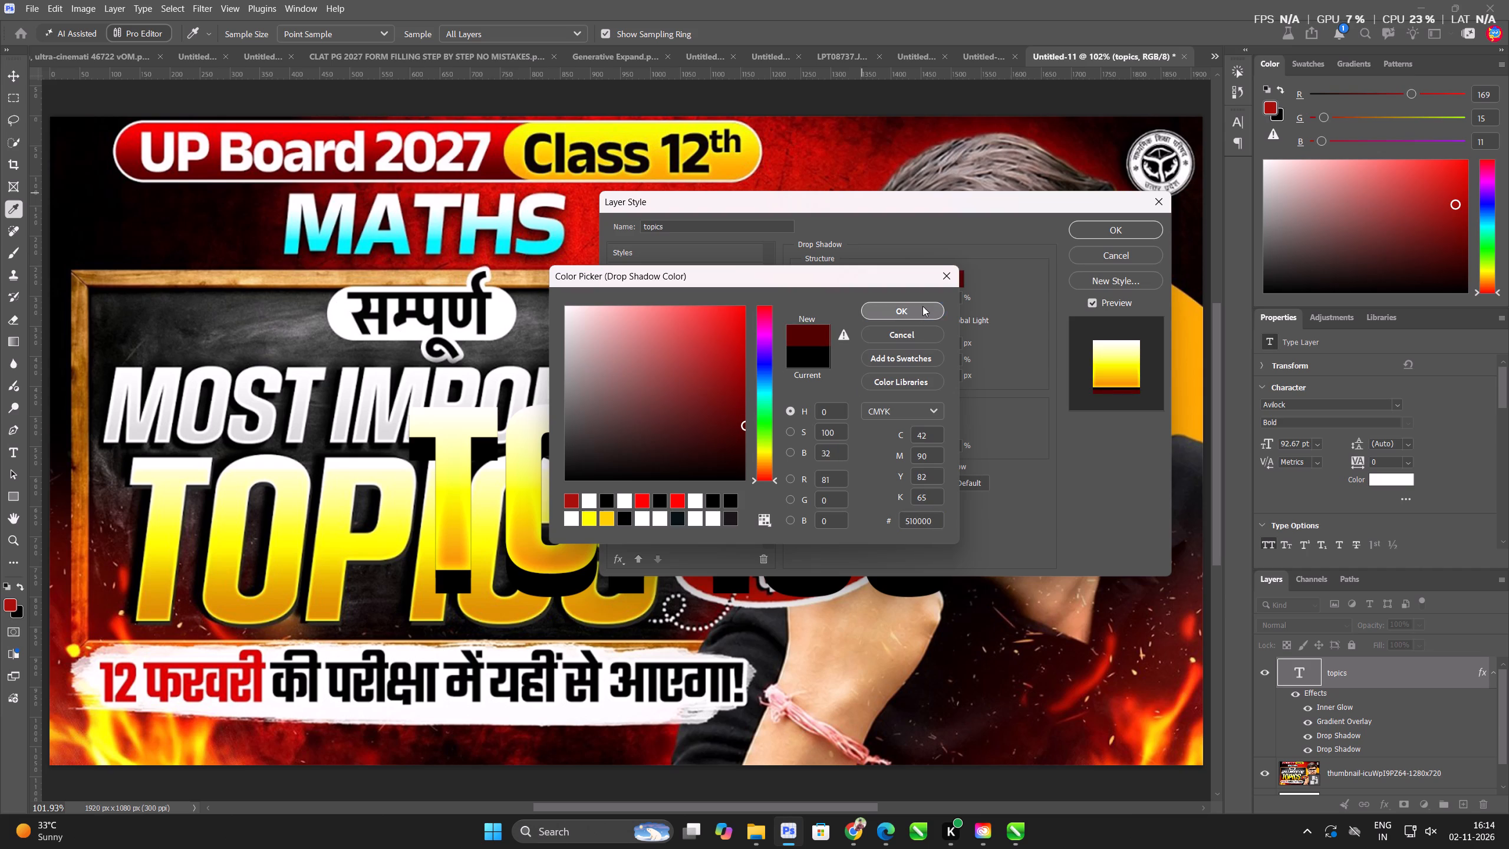
pyautogui.click(922, 306)
pyautogui.moveTo(877, 345); pyautogui.dragTo(859, 347)
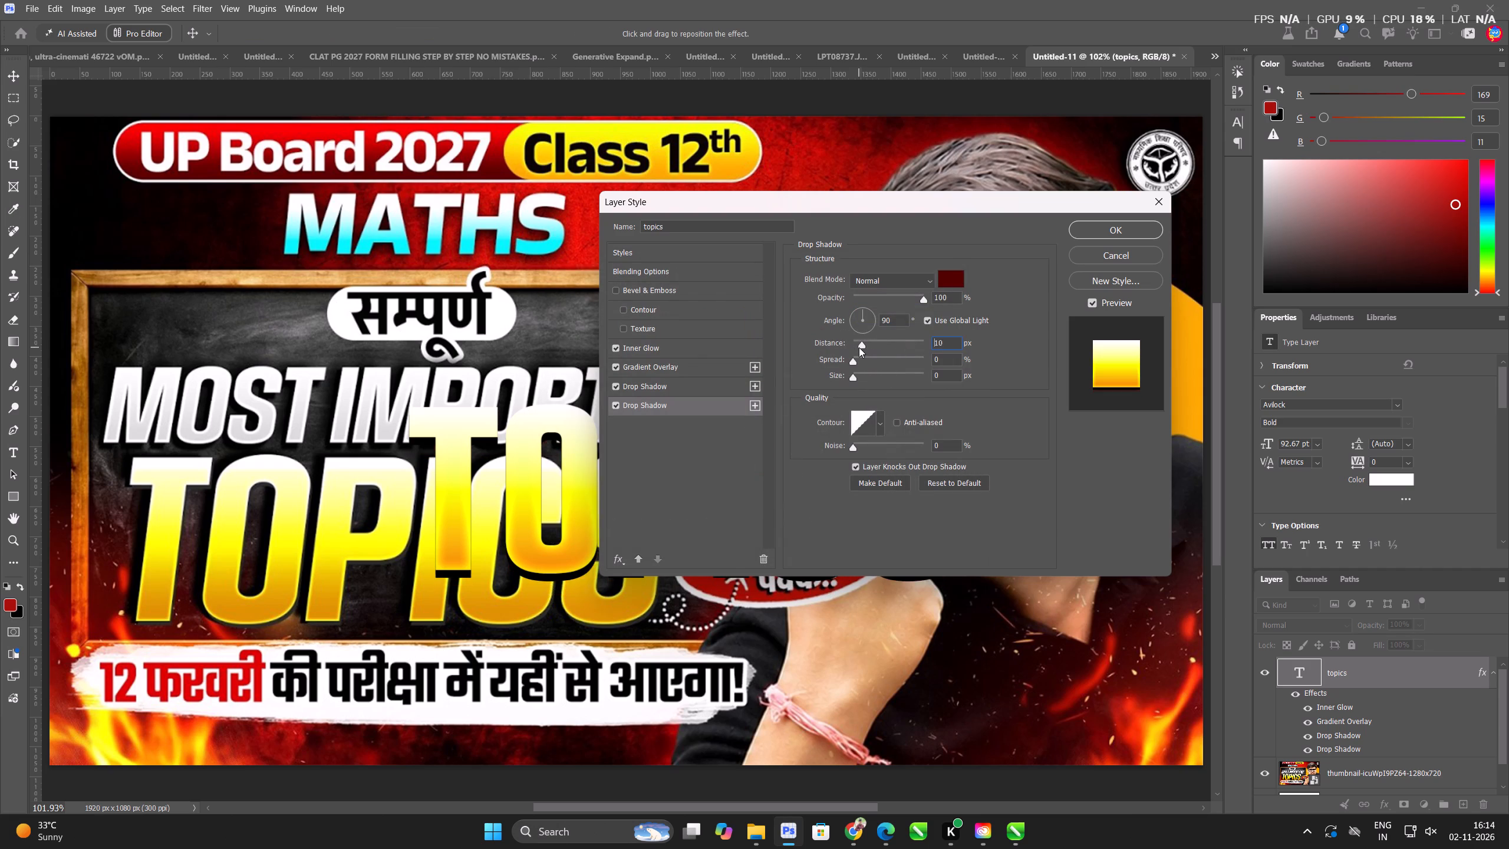
pyautogui.moveTo(859, 347); pyautogui.dragTo(869, 350)
pyautogui.click(956, 281)
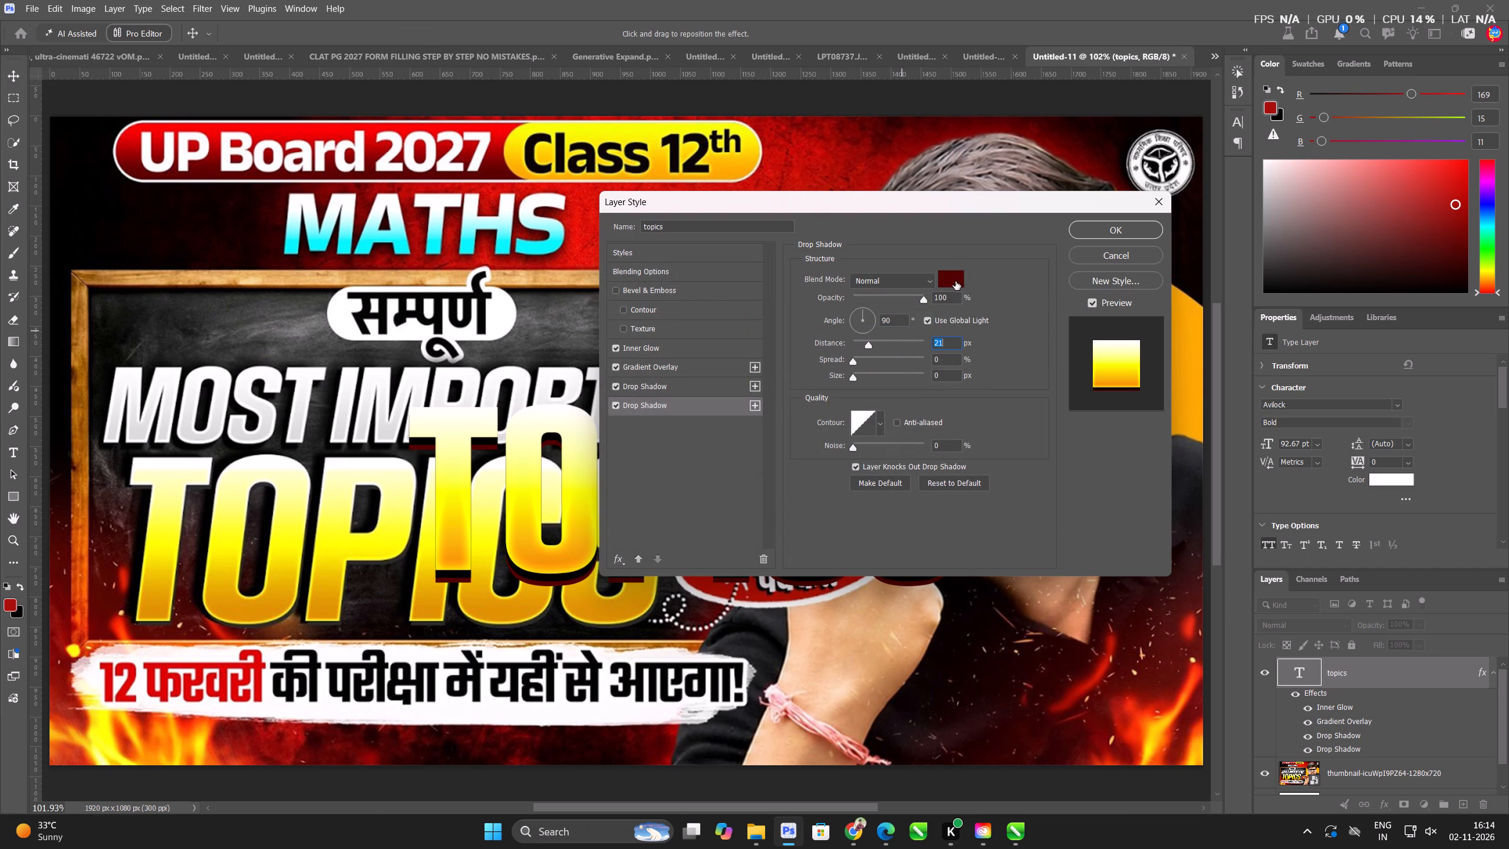
pyautogui.moveTo(741, 386); pyautogui.dragTo(797, 355)
pyautogui.click(865, 315)
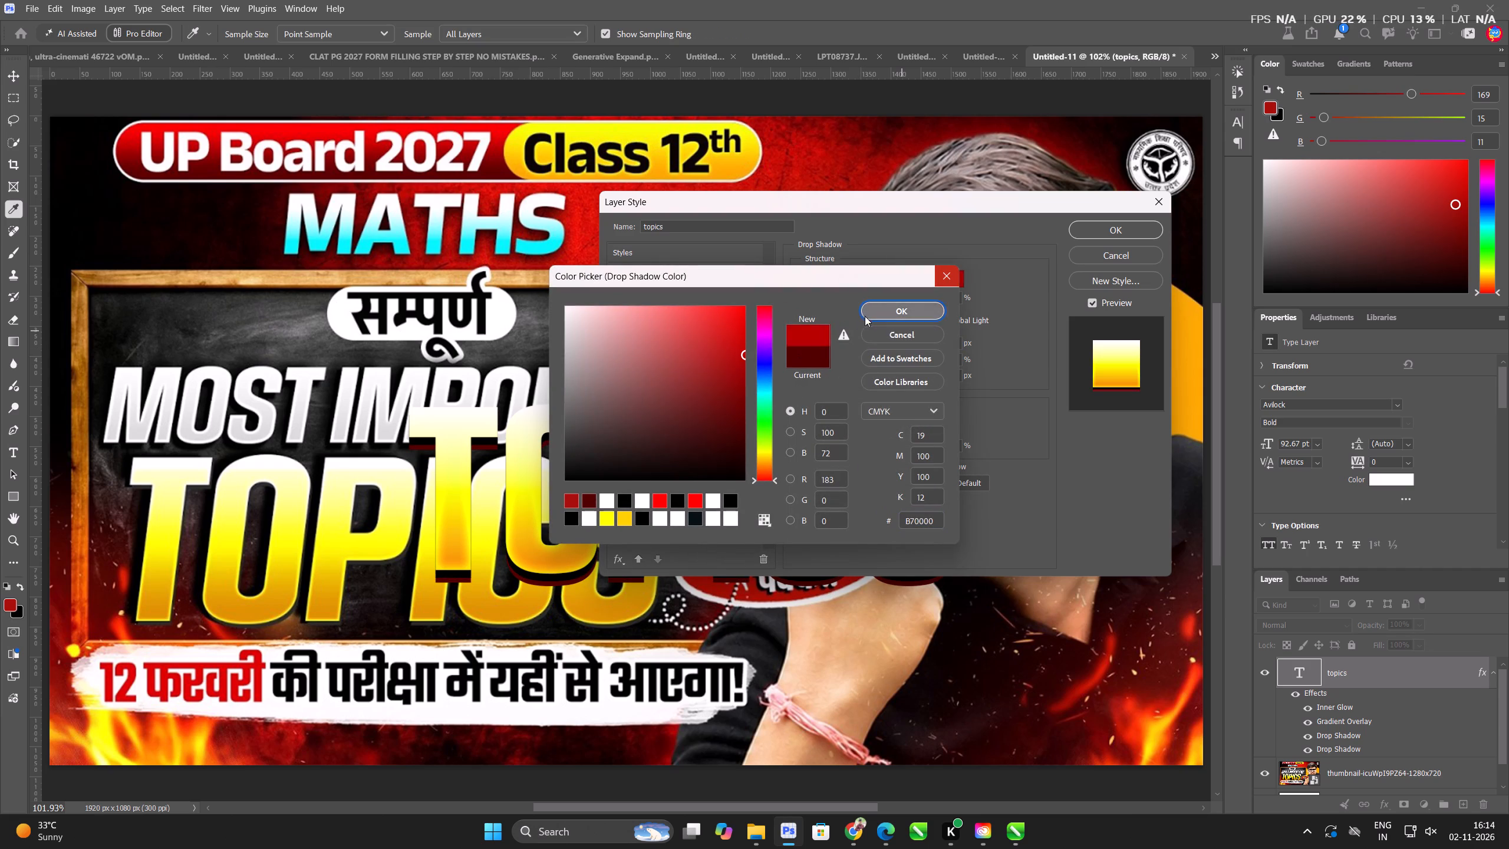
pyautogui.click(1093, 236)
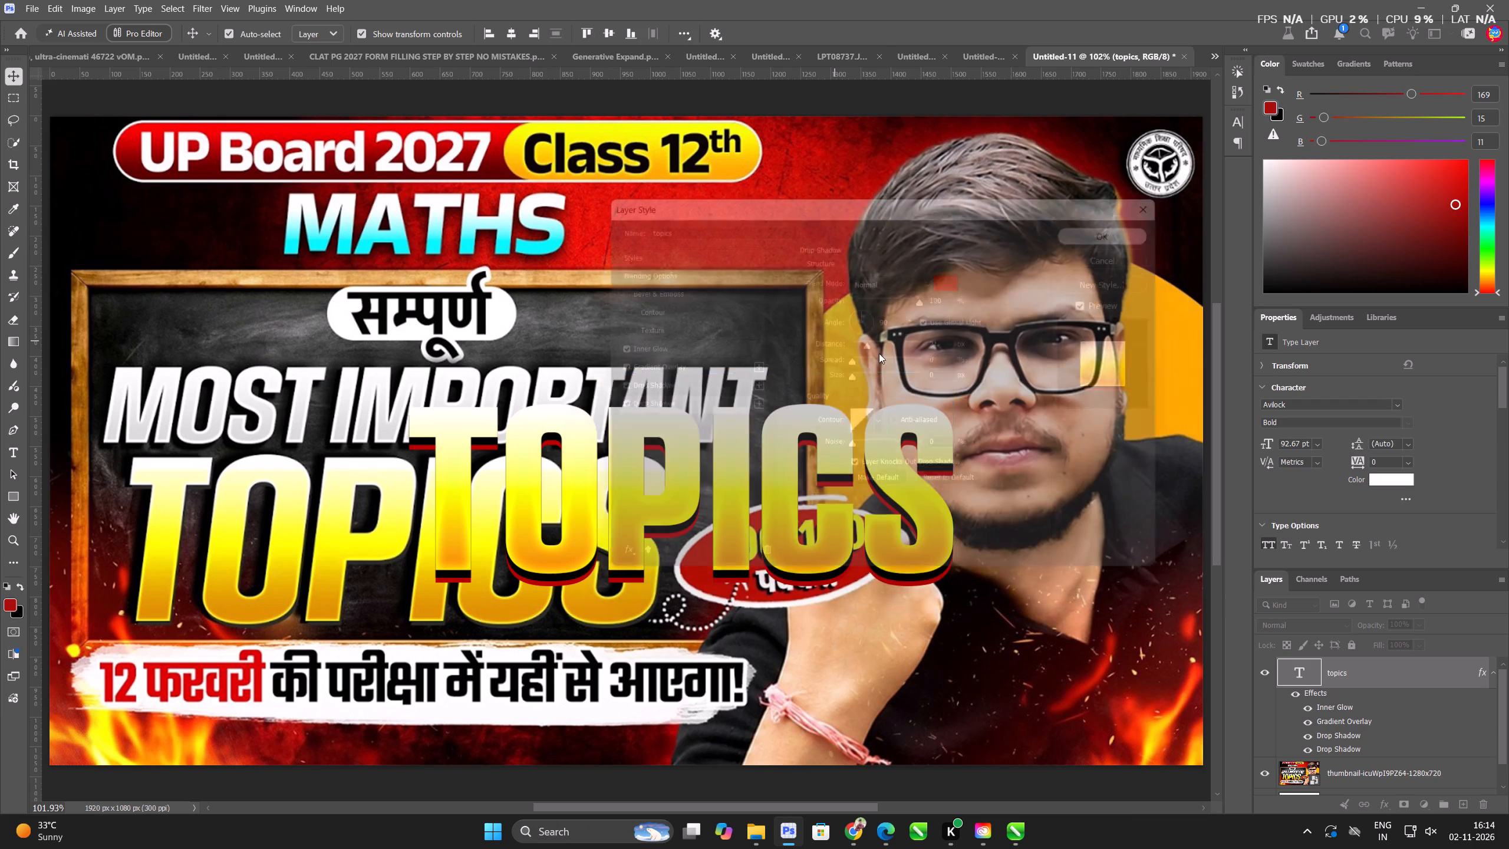
pyautogui.scroll(-10, 799, 384)
pyautogui.hotkey('ctrl', 'c')
pyautogui.click(1039, 357)
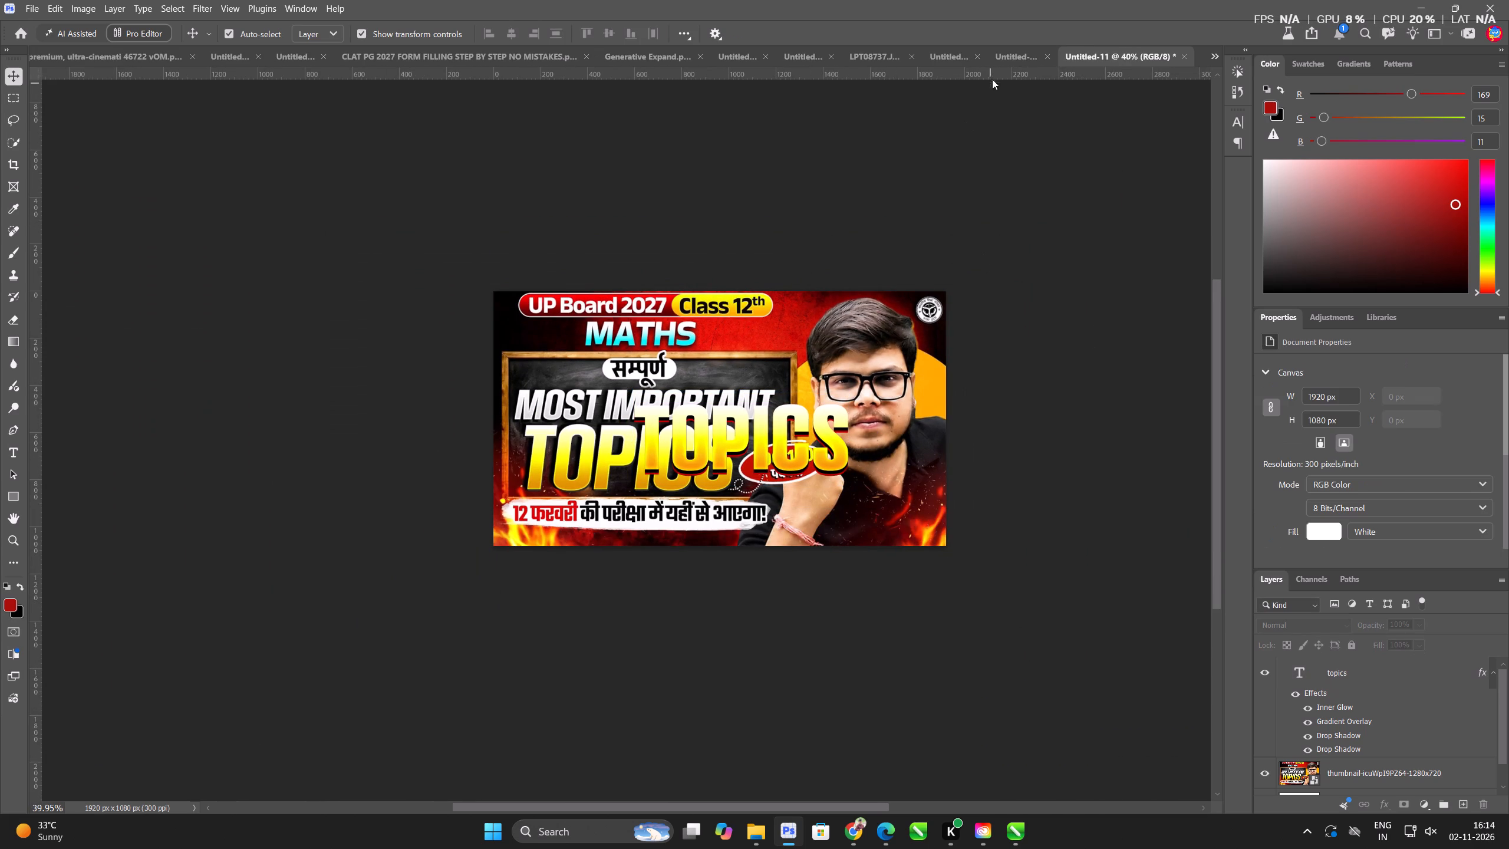
pyautogui.click(912, 60)
pyautogui.click(845, 316)
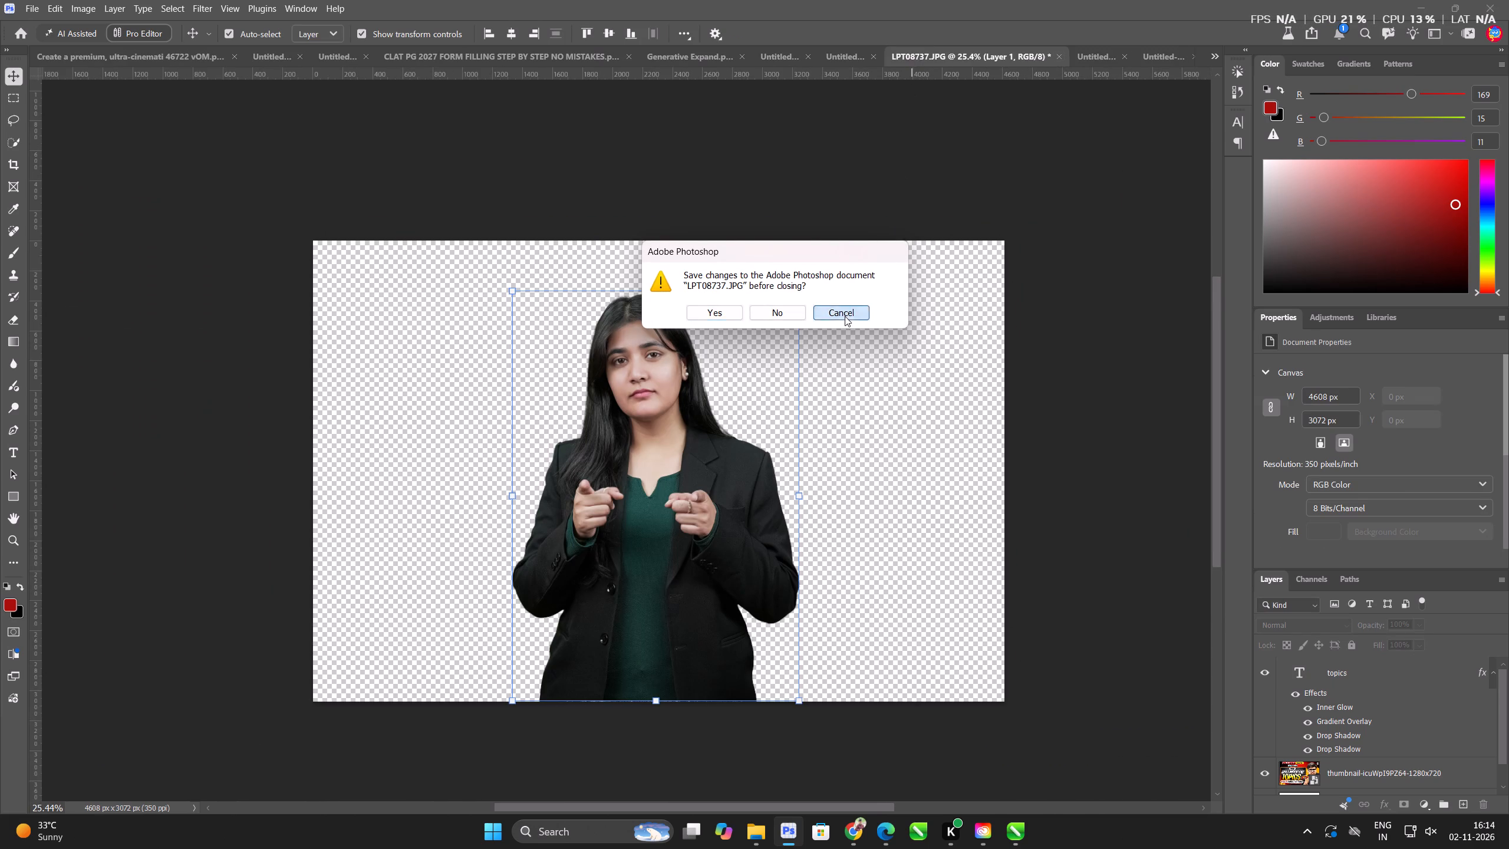
pyautogui.click(840, 59)
pyautogui.hotkey('ctrl', 'v')
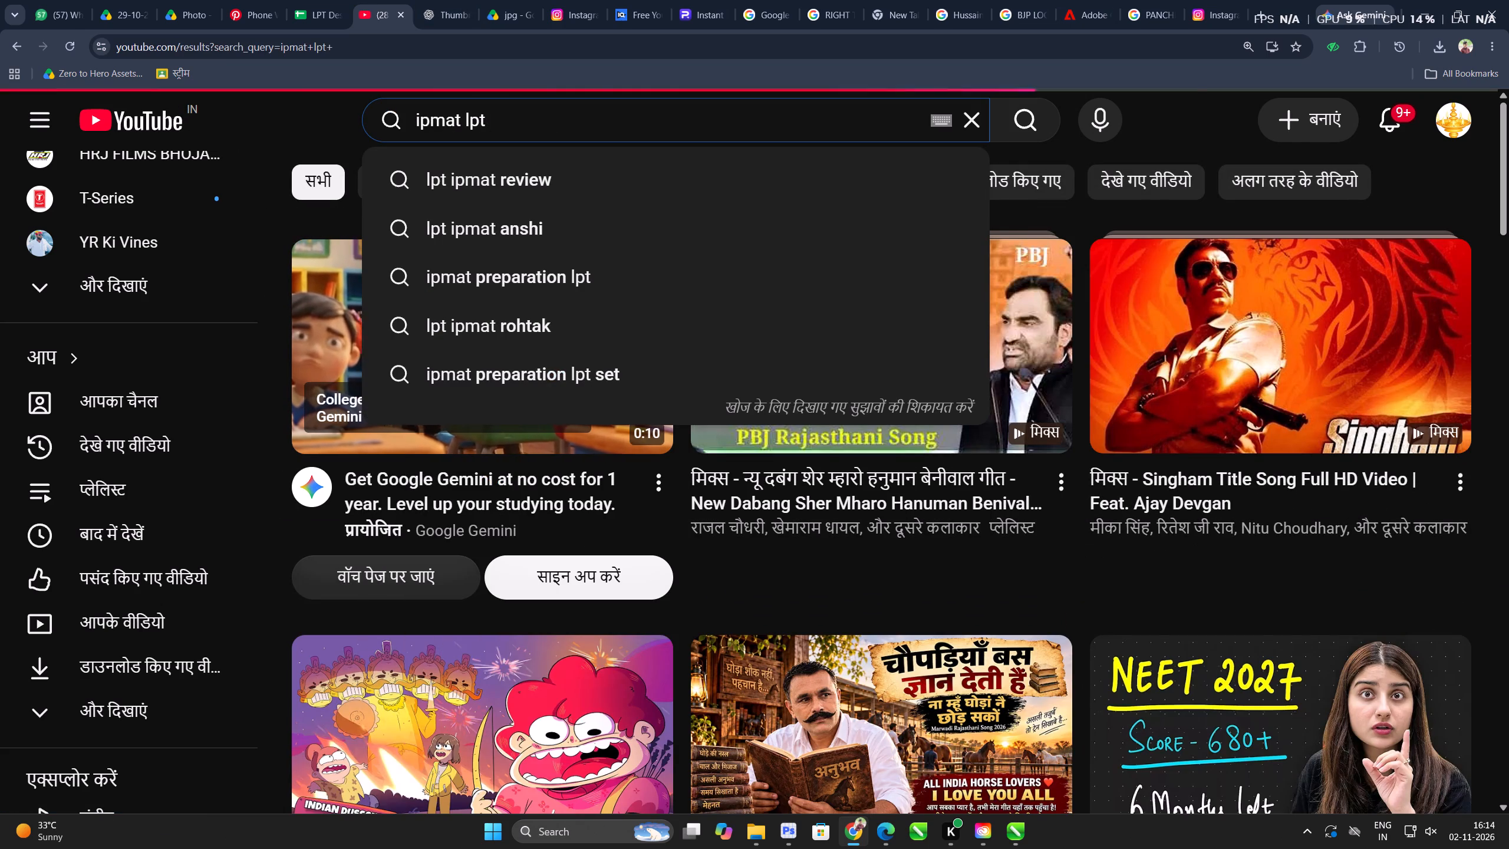
pyautogui.scroll(-2, 732, 537)
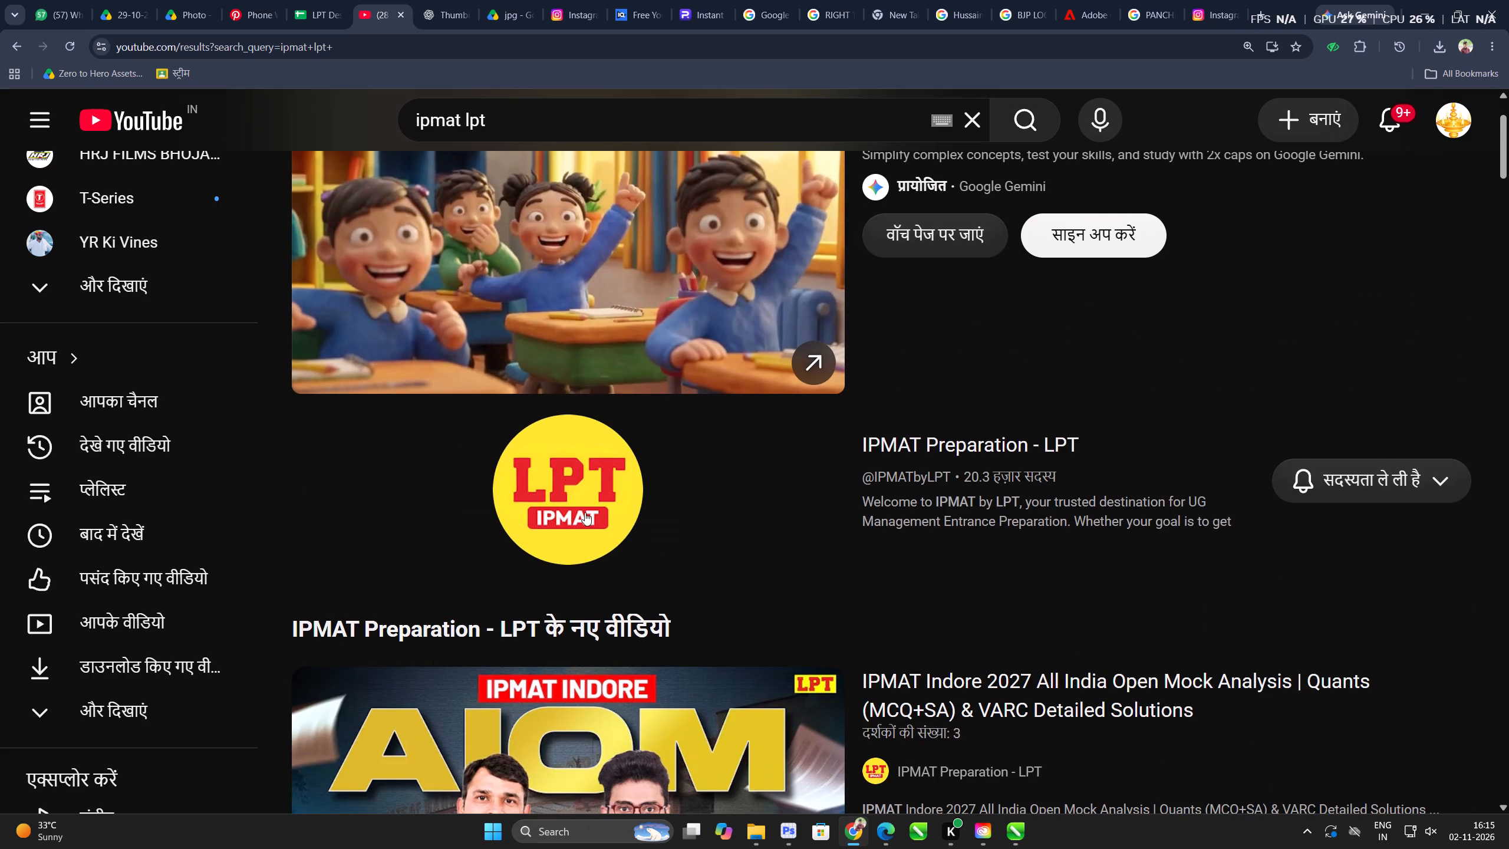
pyautogui.click(566, 479)
# Open the channel's live IPMAT Indore 2027 All India Open Mock Analysis stream and like it.
pyautogui.scroll(-5, 699, 504)
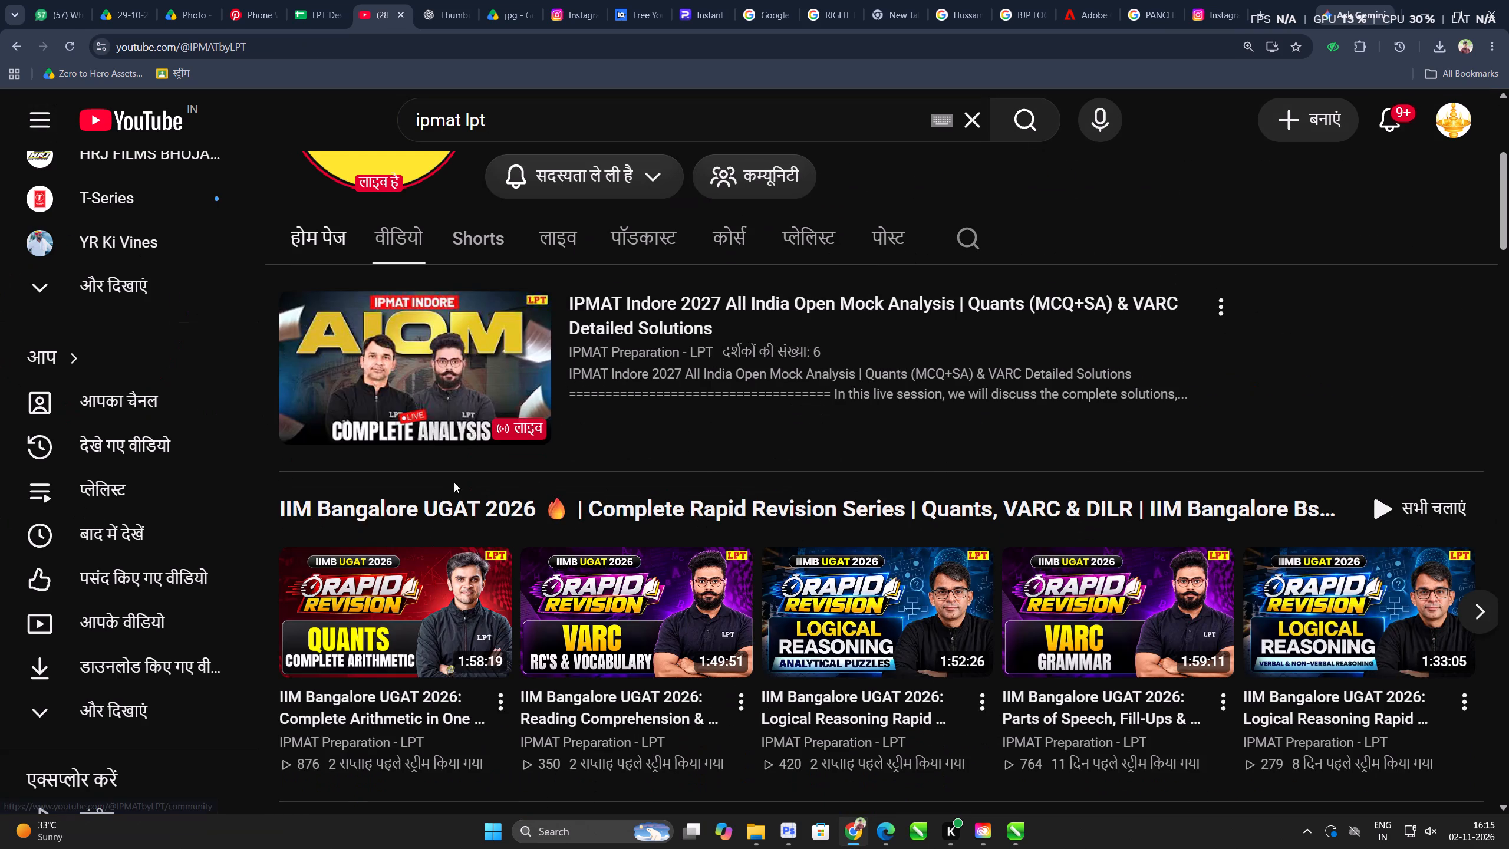
pyautogui.click(449, 367)
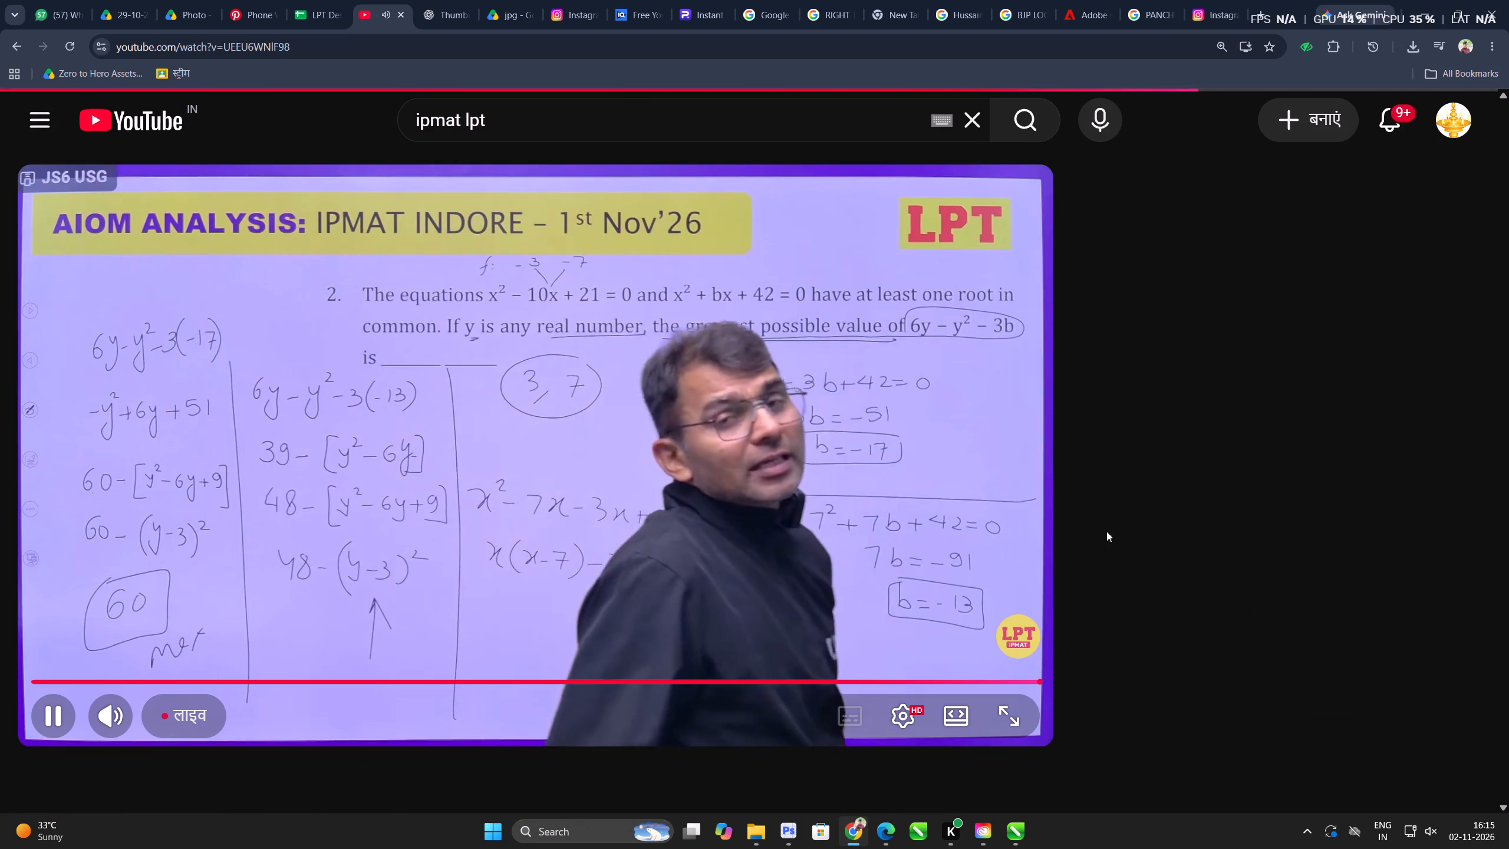
pyautogui.scroll(-4, 754, 627)
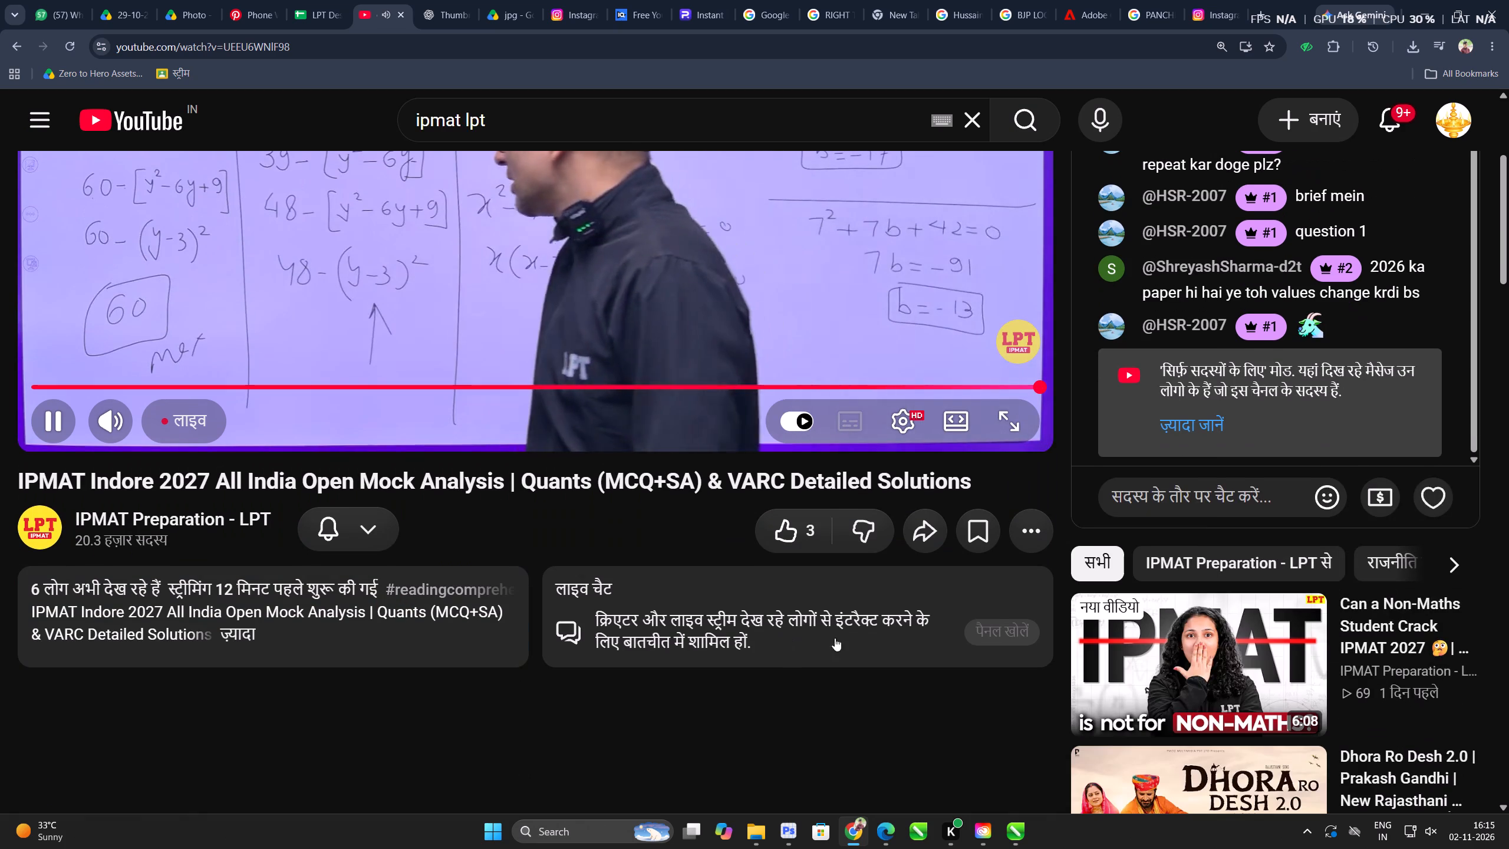
pyautogui.click(798, 527)
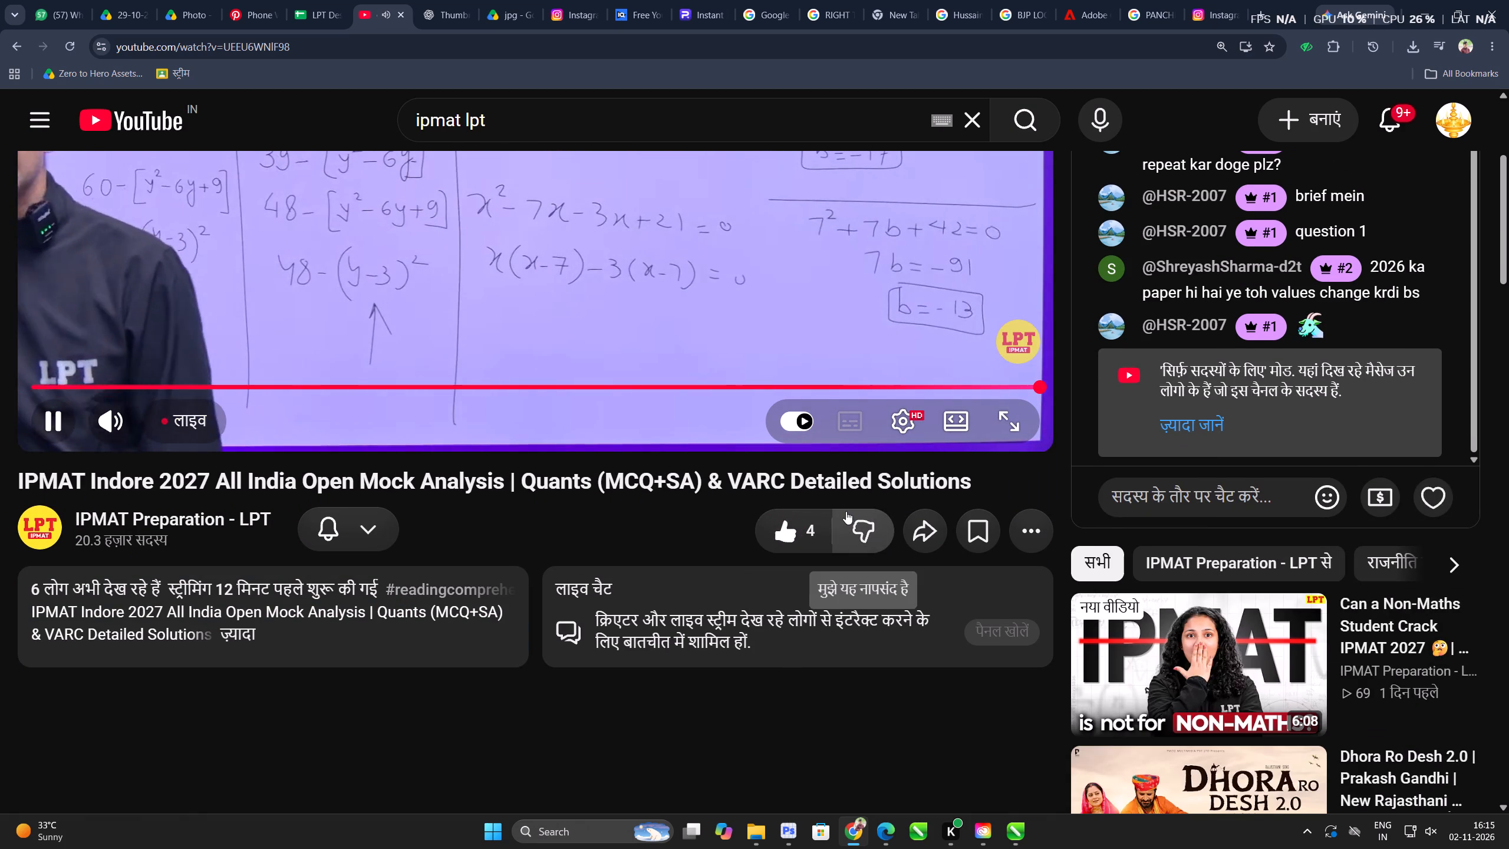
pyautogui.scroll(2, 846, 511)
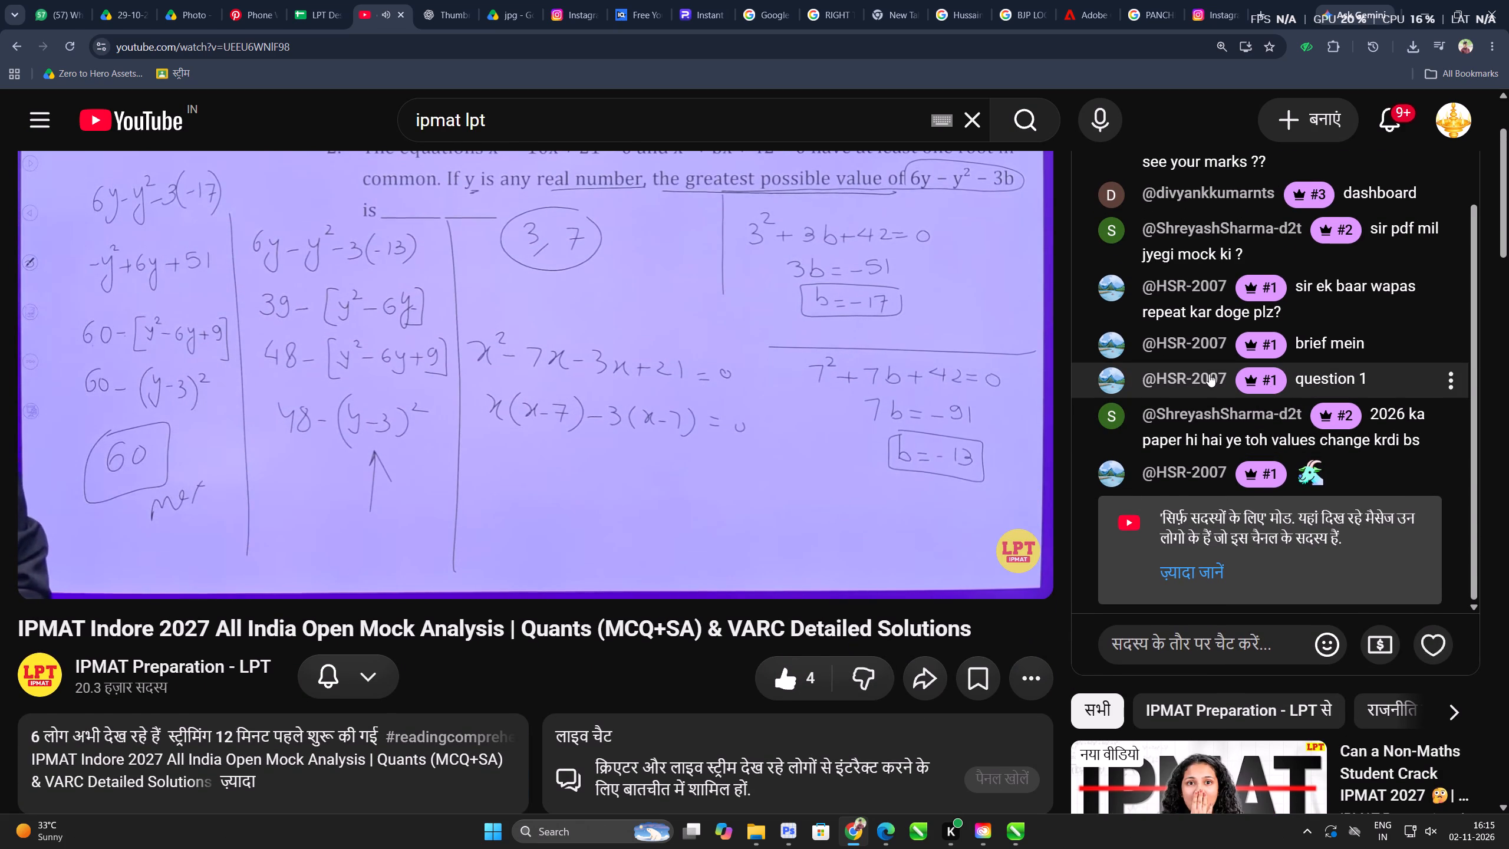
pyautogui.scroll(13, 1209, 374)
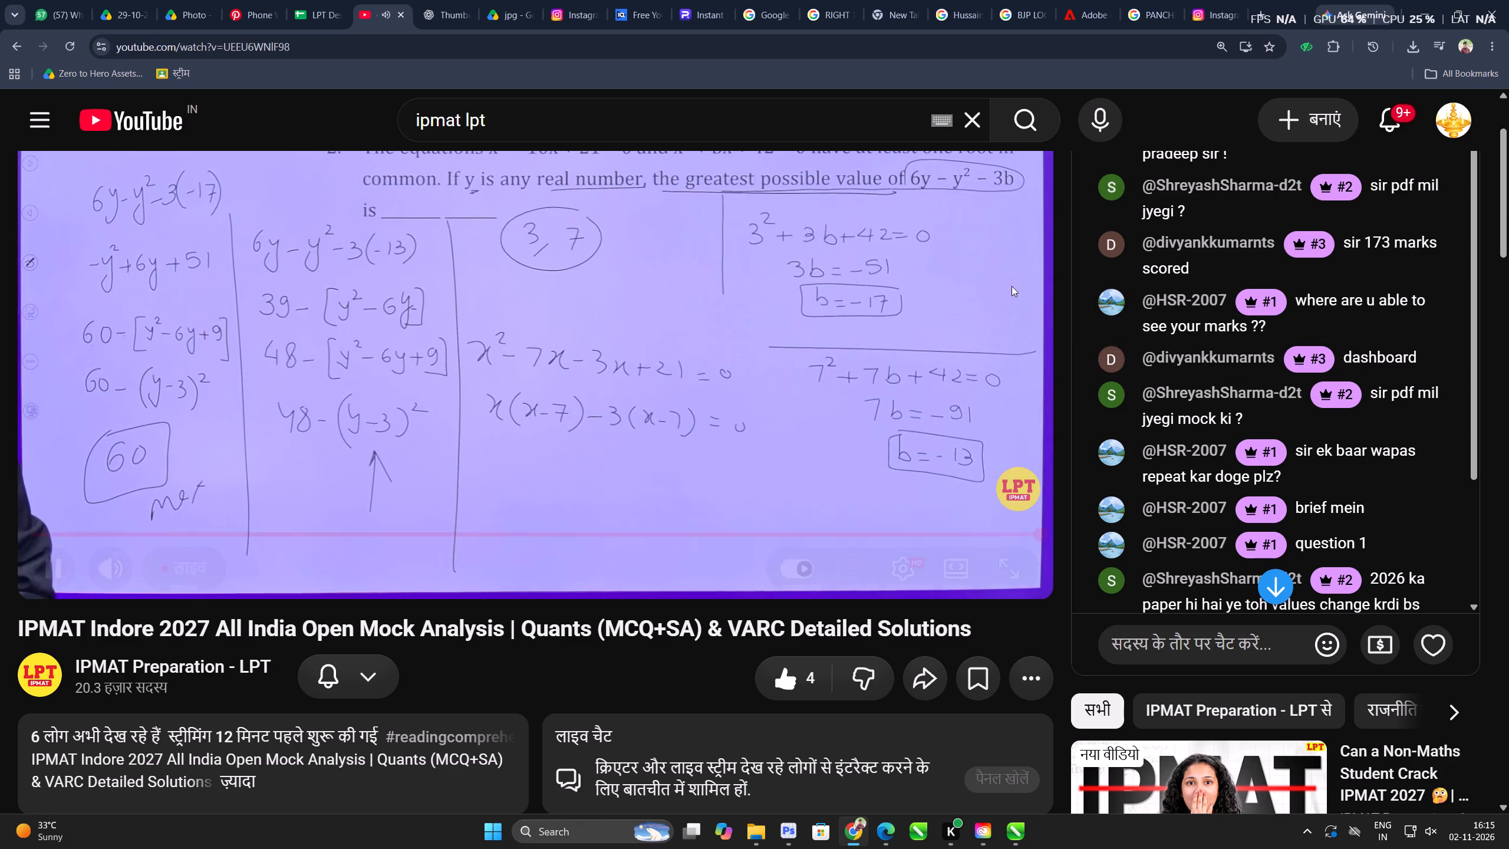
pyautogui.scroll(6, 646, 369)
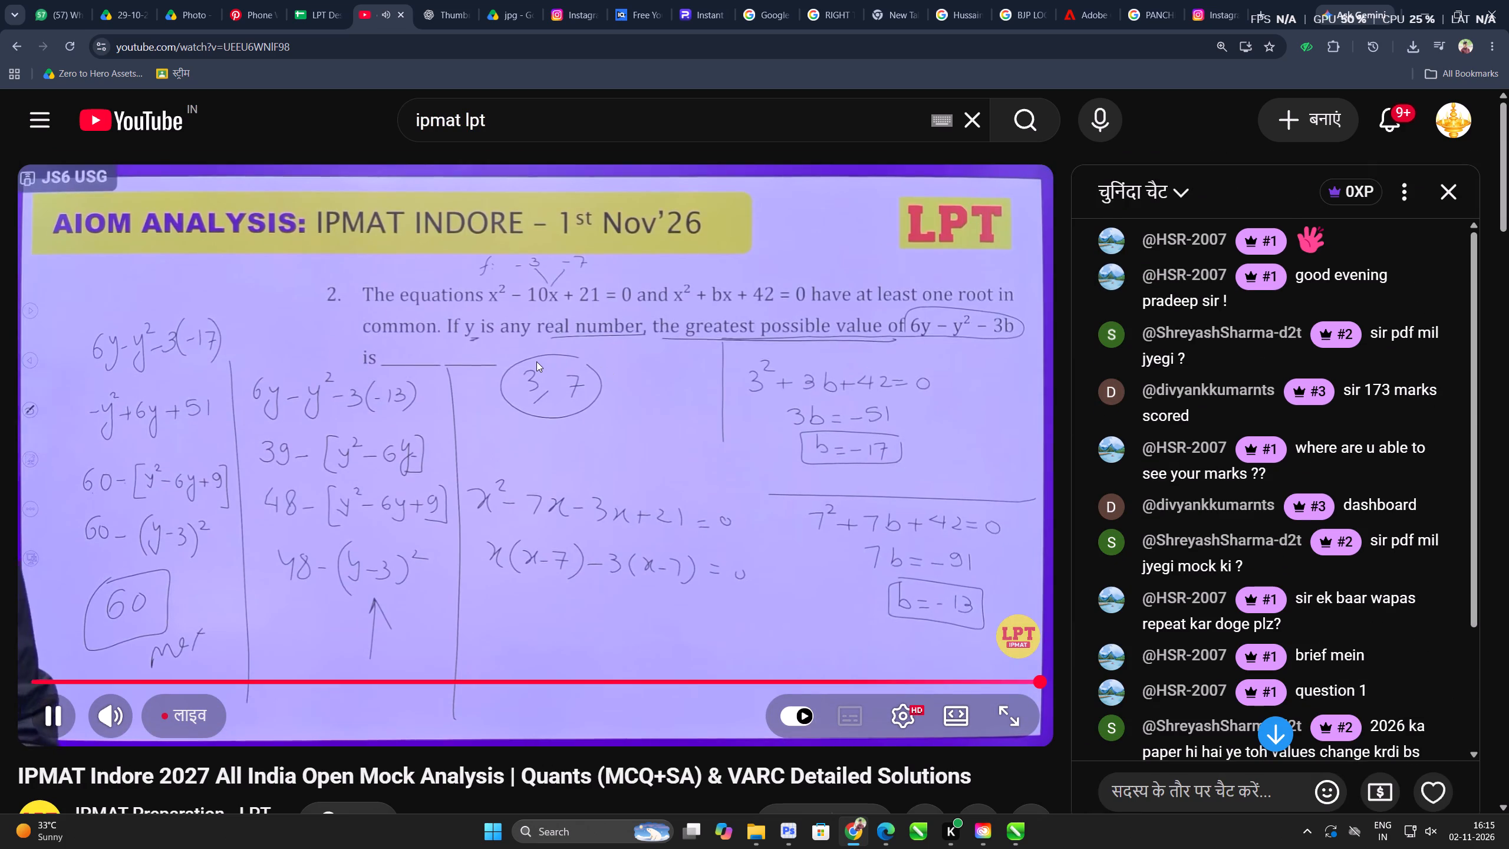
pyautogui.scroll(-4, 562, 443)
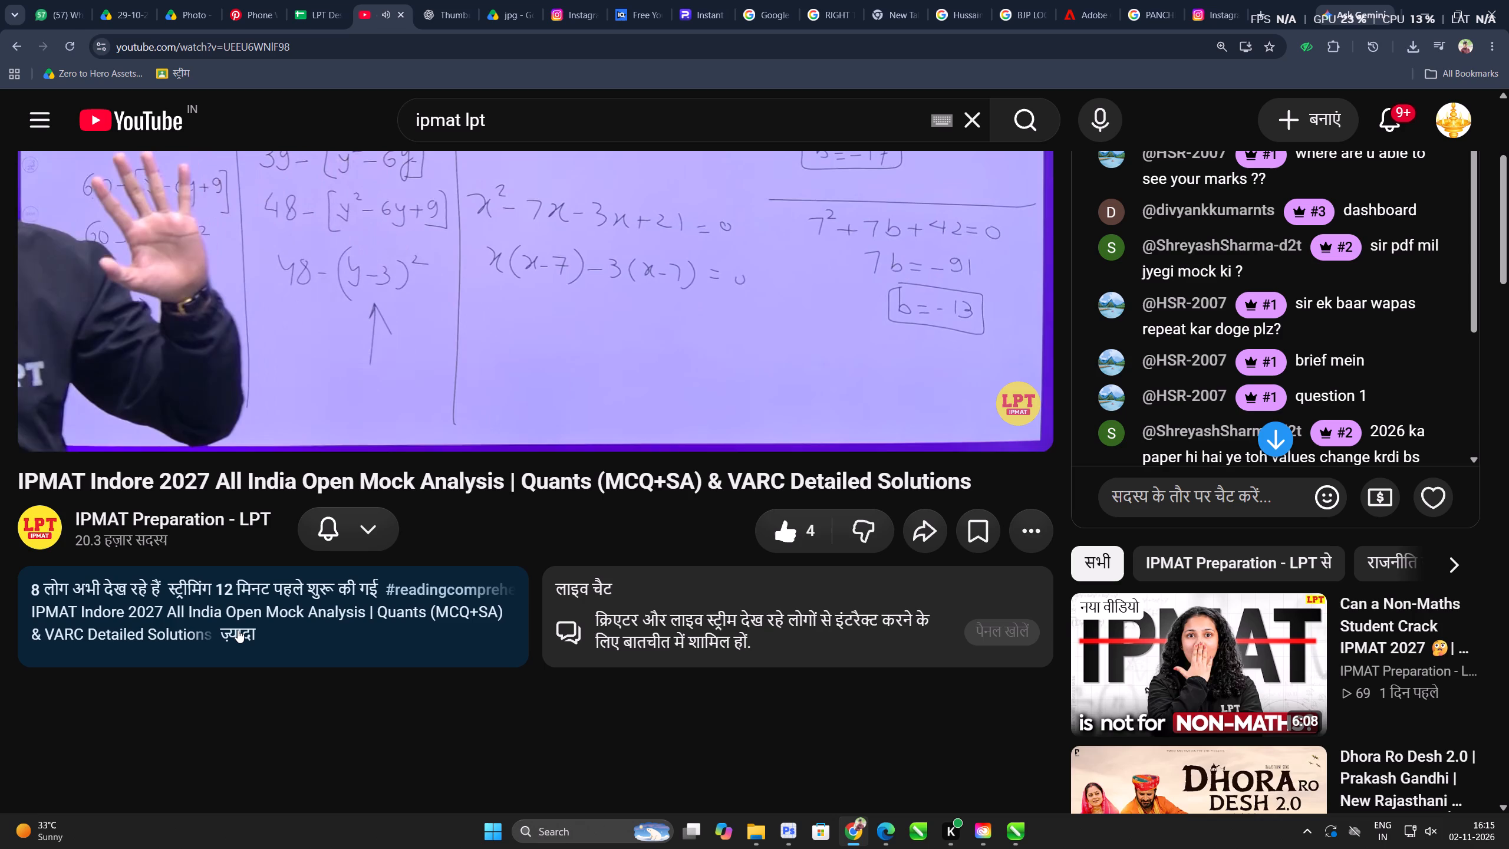
# Switch back to Photoshop and commit the placed chalkboard image at its current size across the thumbnail canvas.
pyautogui.hotkey('alt', 'Tab')
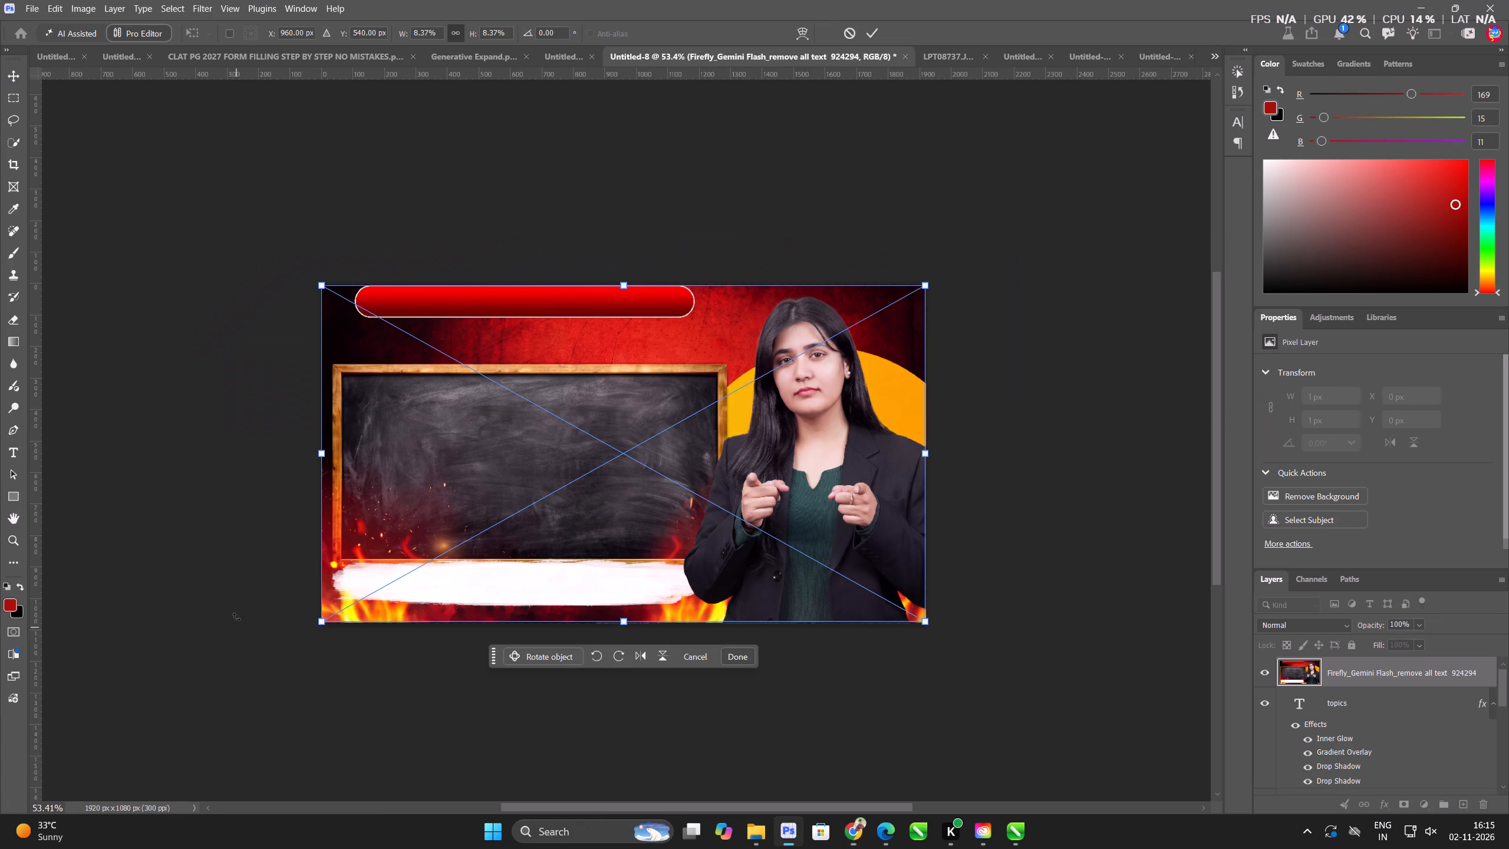
pyautogui.scroll(-4, 737, 505)
pyautogui.scroll(7, 737, 505)
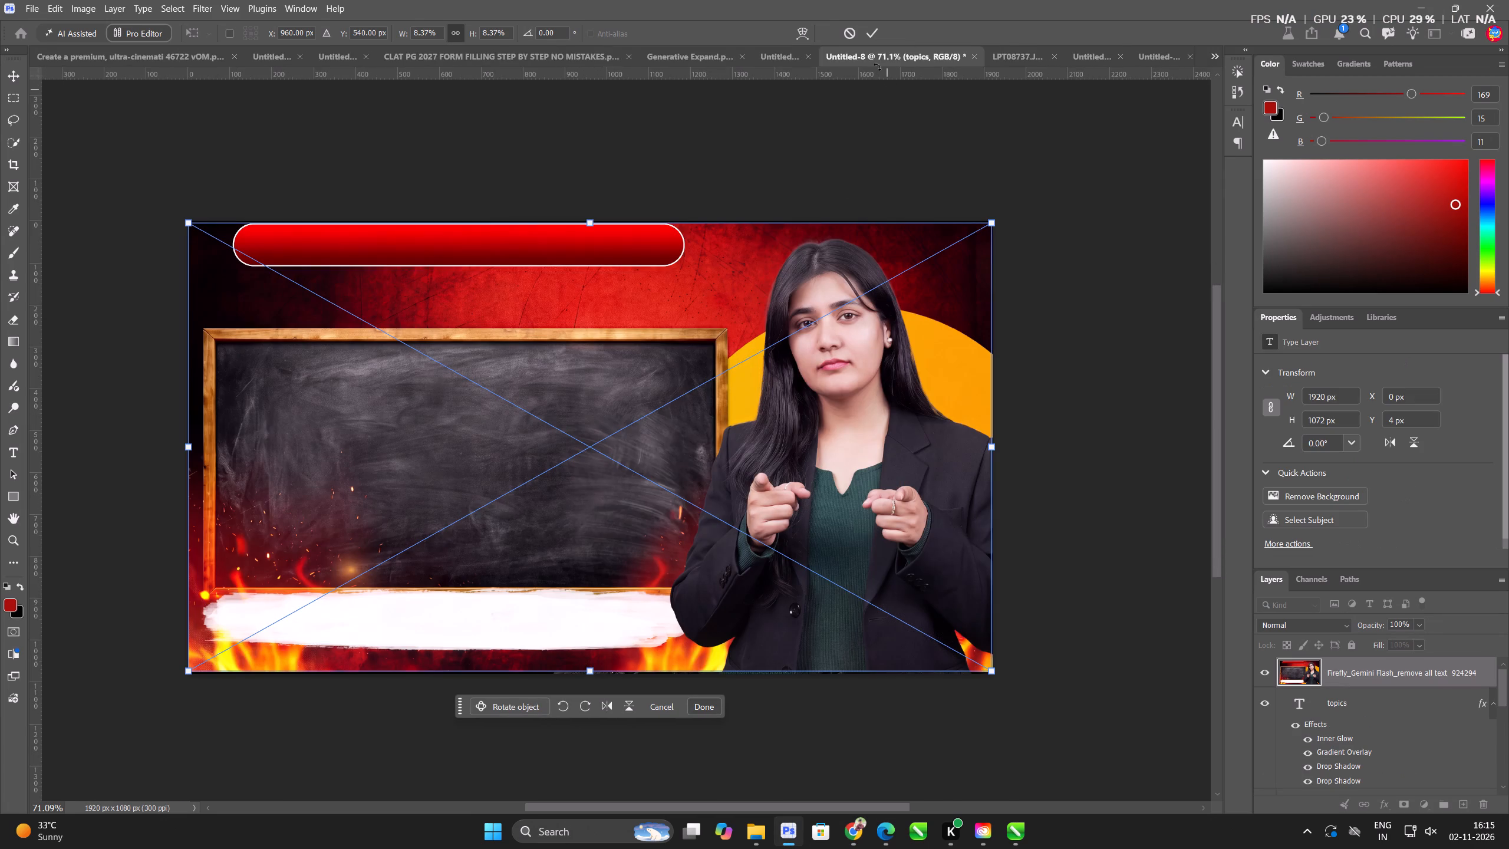
pyautogui.click(875, 31)
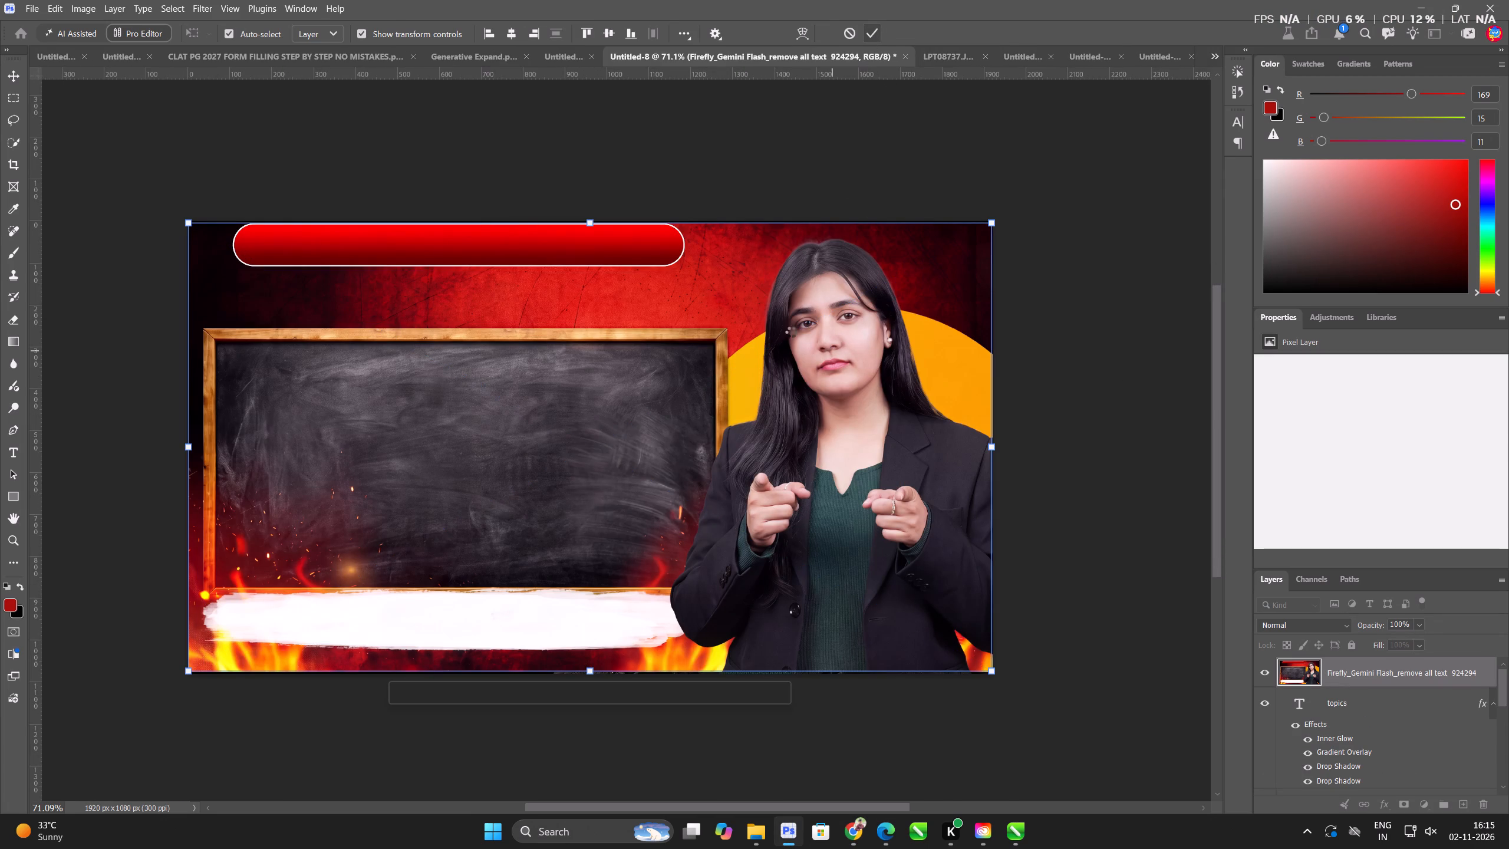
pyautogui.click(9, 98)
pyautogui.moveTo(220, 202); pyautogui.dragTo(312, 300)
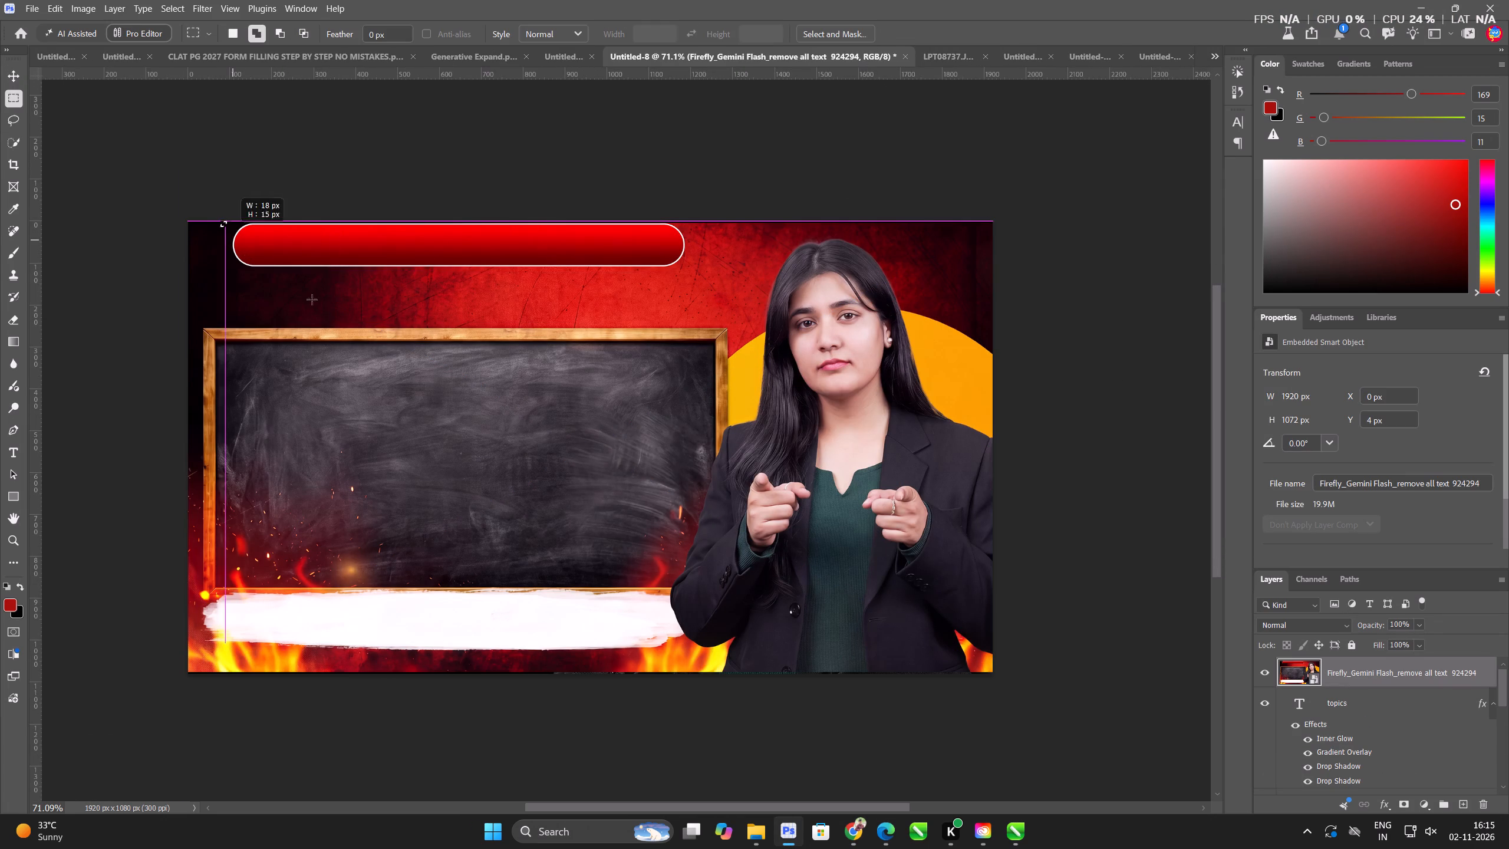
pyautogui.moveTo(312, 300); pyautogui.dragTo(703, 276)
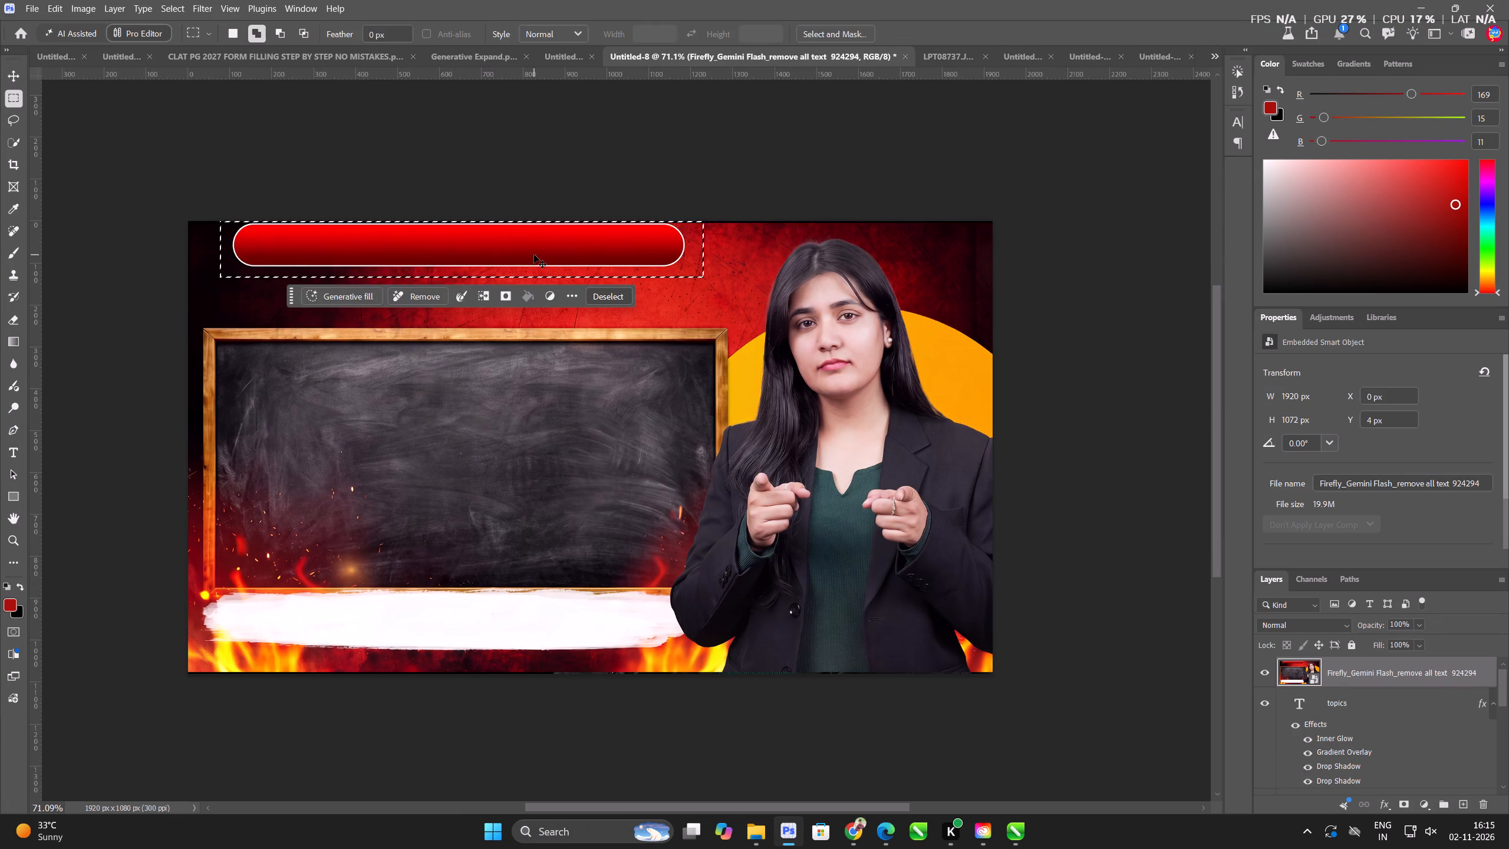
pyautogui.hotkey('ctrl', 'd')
# Enlarge the placed chalkboard image to about 2099 × 1171 px and shift it leftward to about X -207 px, Y 0.
pyautogui.click(15, 70)
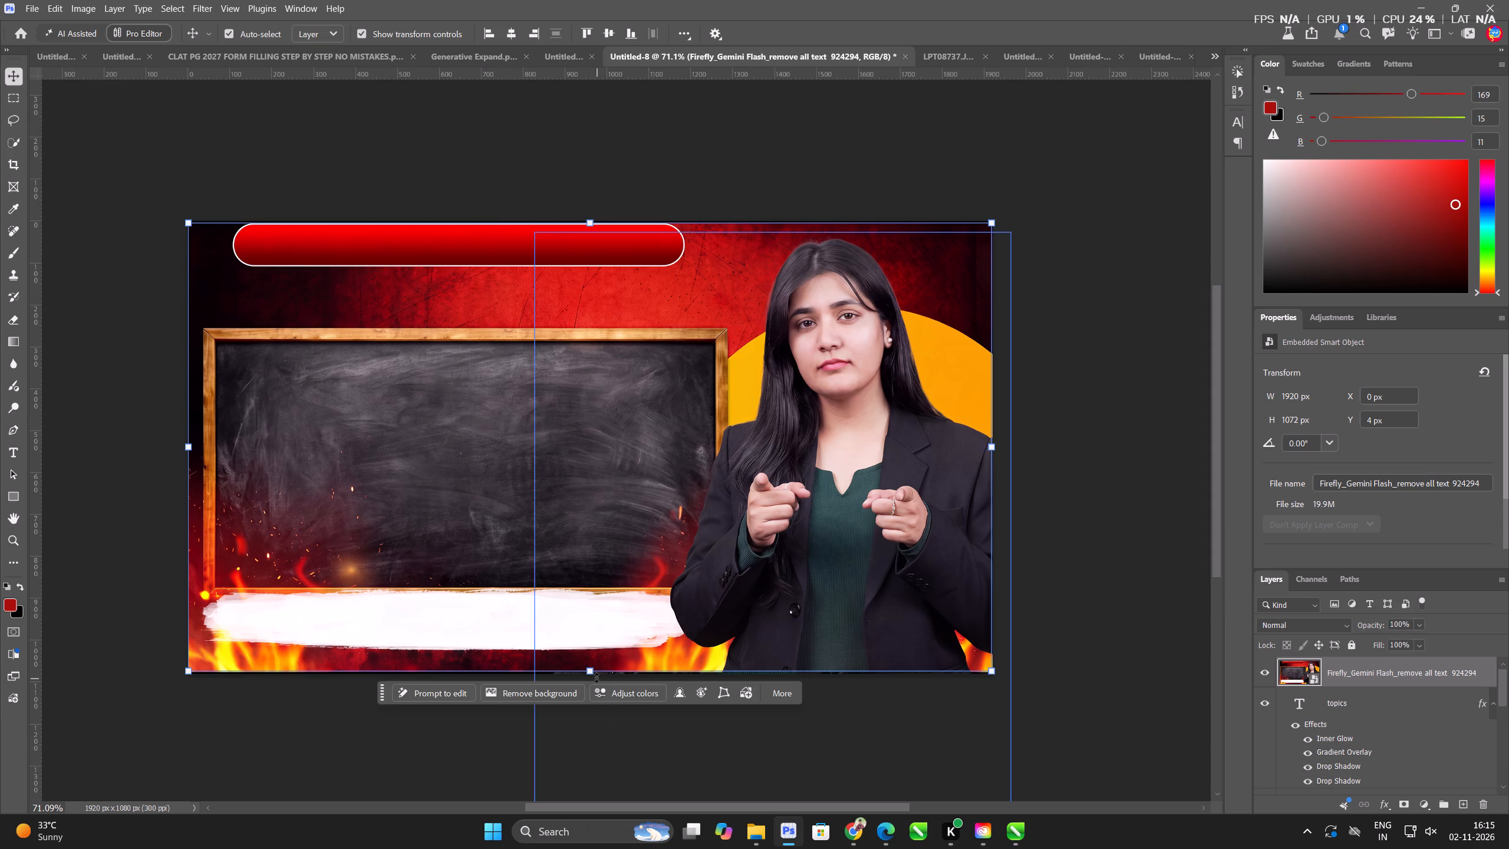
pyautogui.moveTo(589, 675); pyautogui.dragTo(593, 717)
pyautogui.moveTo(600, 624); pyautogui.dragTo(566, 622)
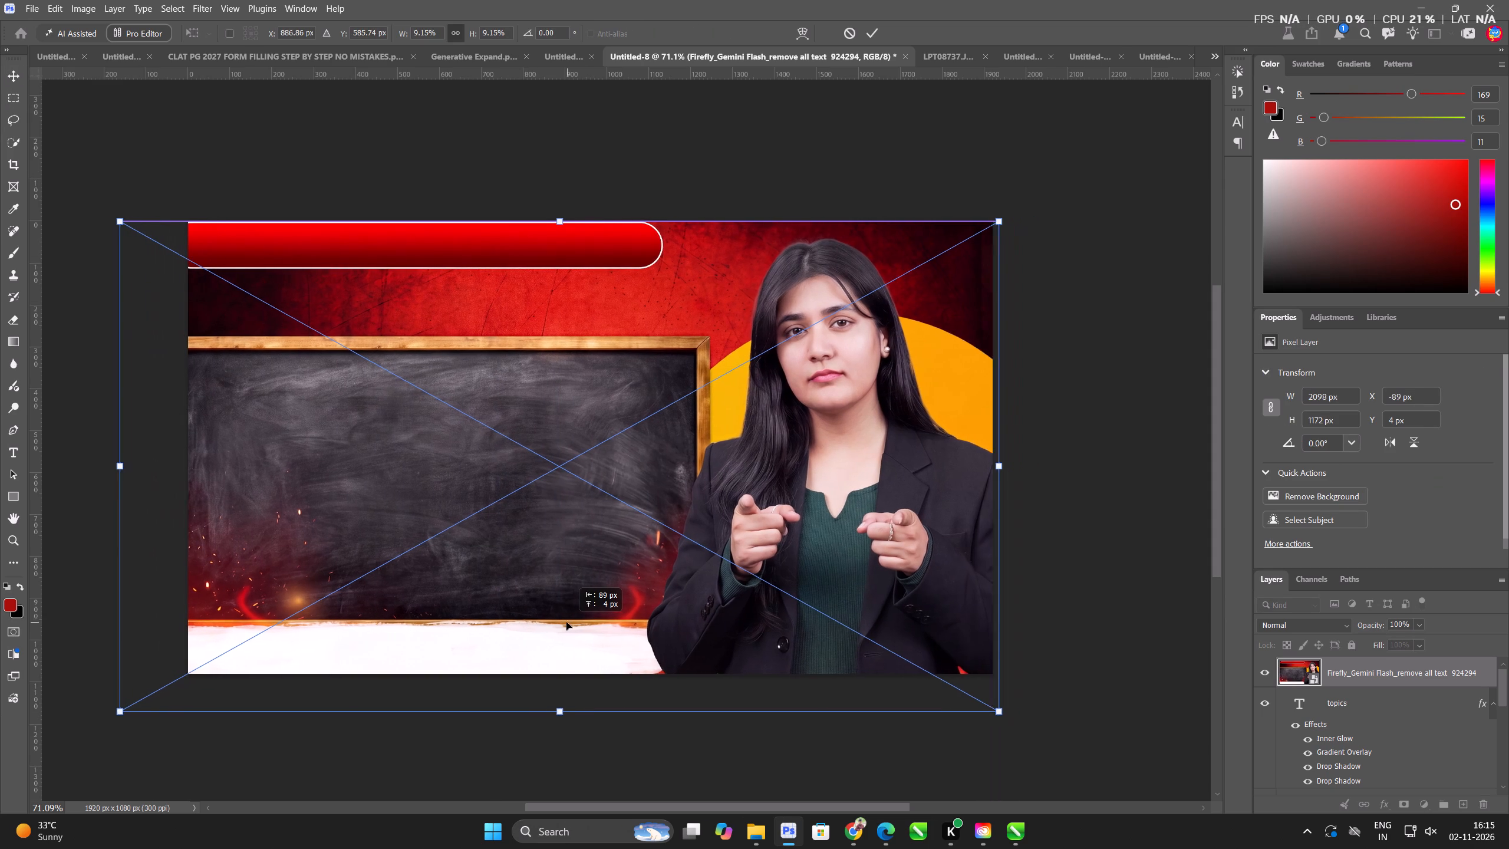
pyautogui.moveTo(566, 622); pyautogui.dragTo(562, 620)
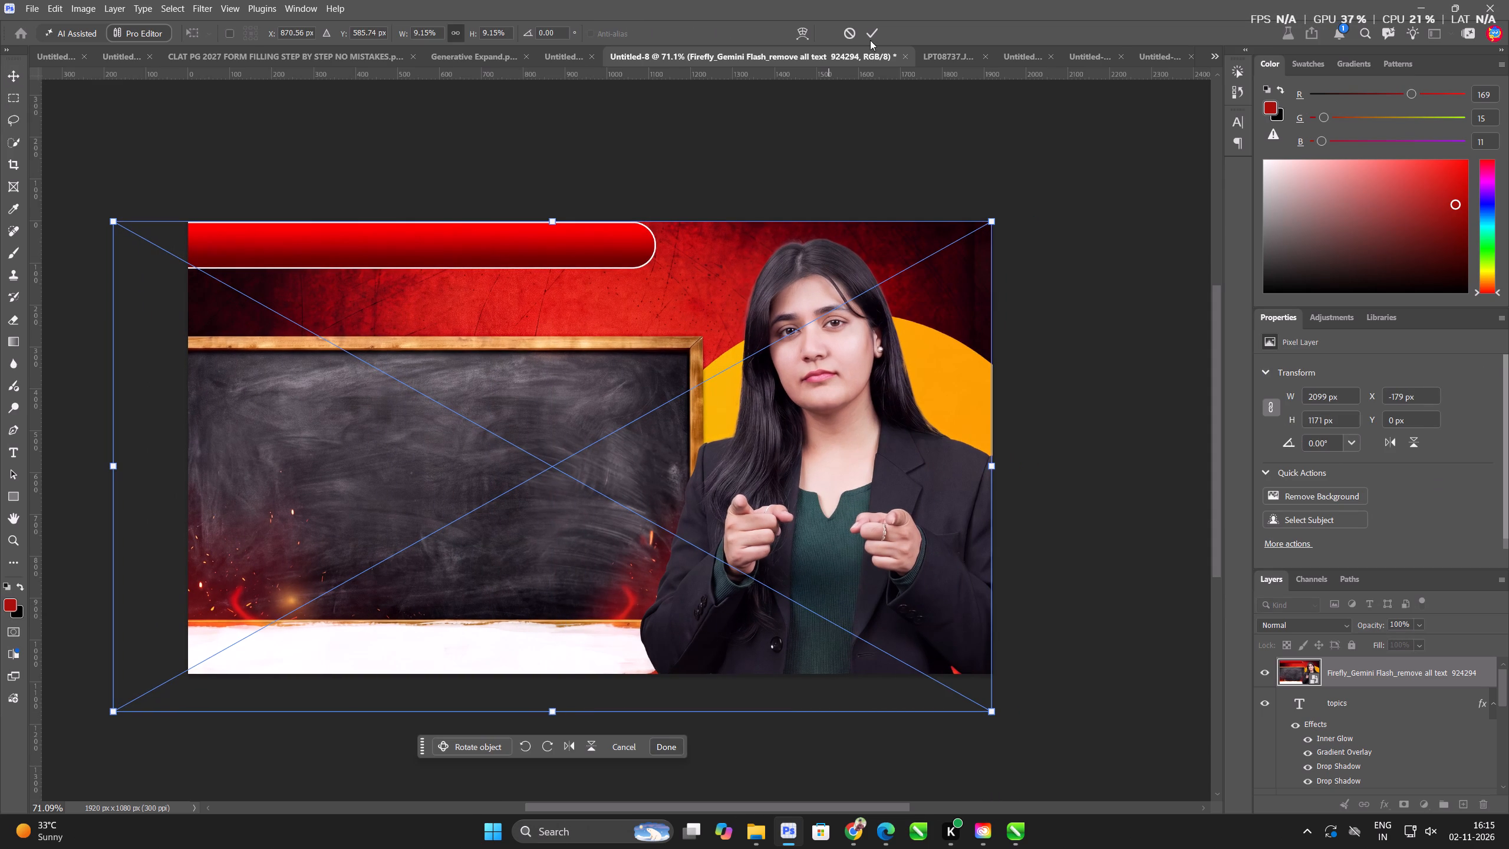
pyautogui.click(874, 35)
pyautogui.click(963, 146)
pyautogui.scroll(14, 846, 345)
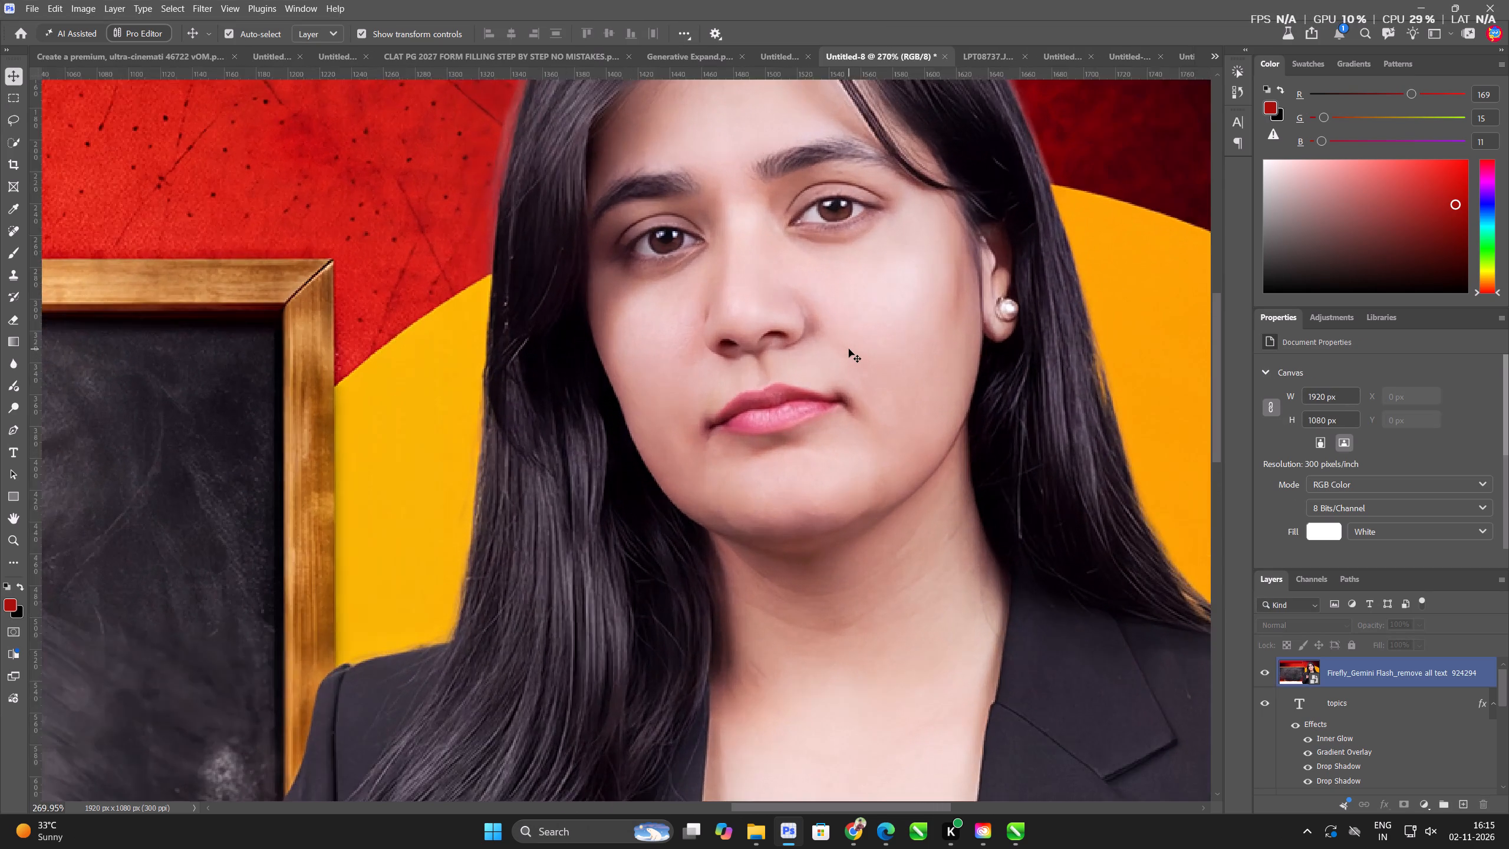
pyautogui.scroll(-19, 849, 349)
pyautogui.moveTo(835, 334); pyautogui.dragTo(826, 333)
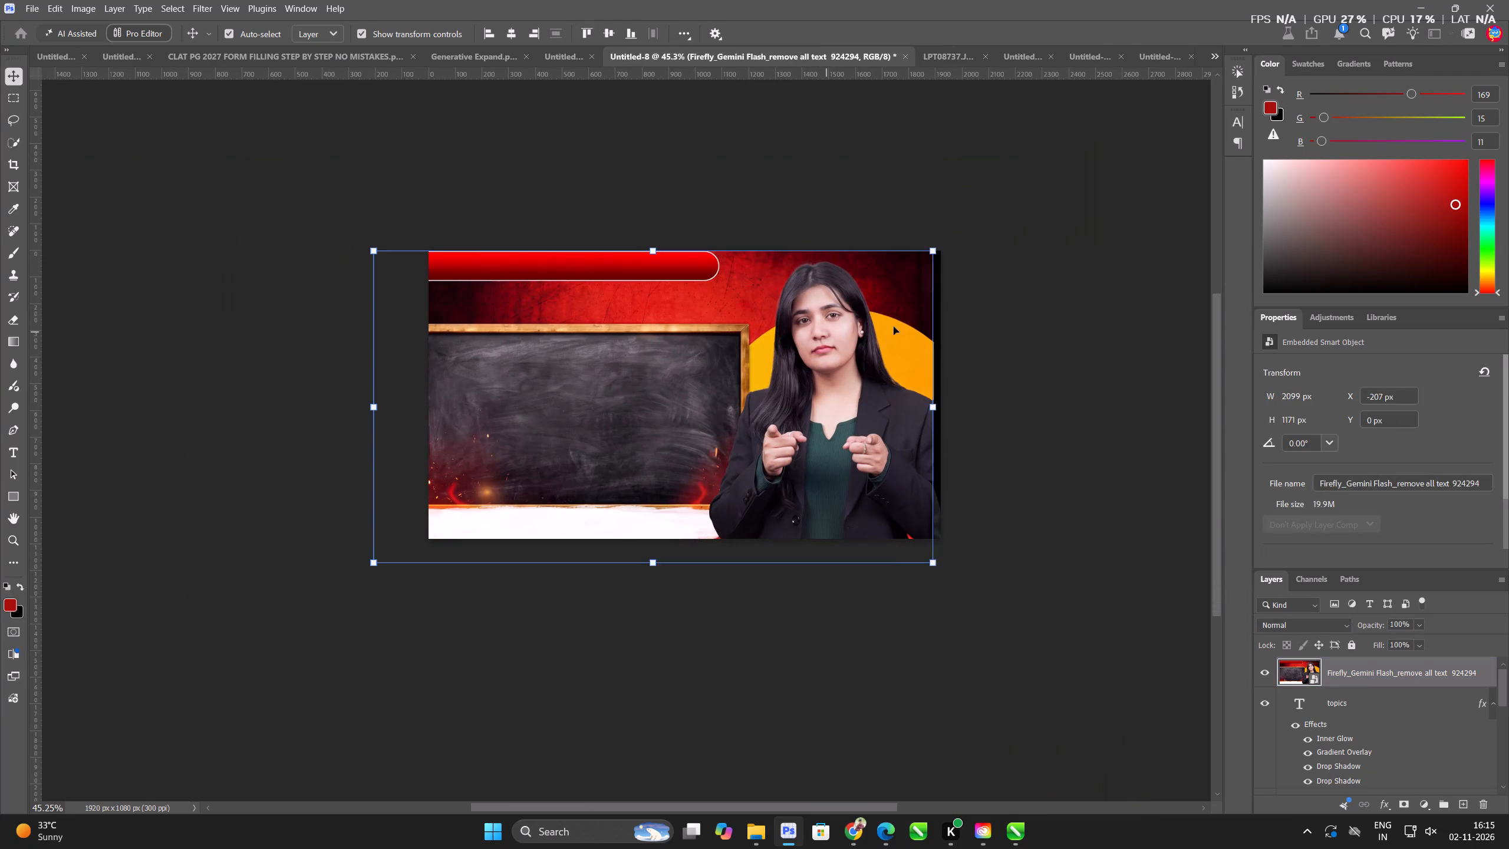
pyautogui.moveTo(1066, 335); pyautogui.dragTo(1055, 340)
pyautogui.scroll(5, 838, 338)
pyautogui.click(841, 341)
# Hide the placed Firefly chalkboard layer.
pyautogui.click(1264, 677)
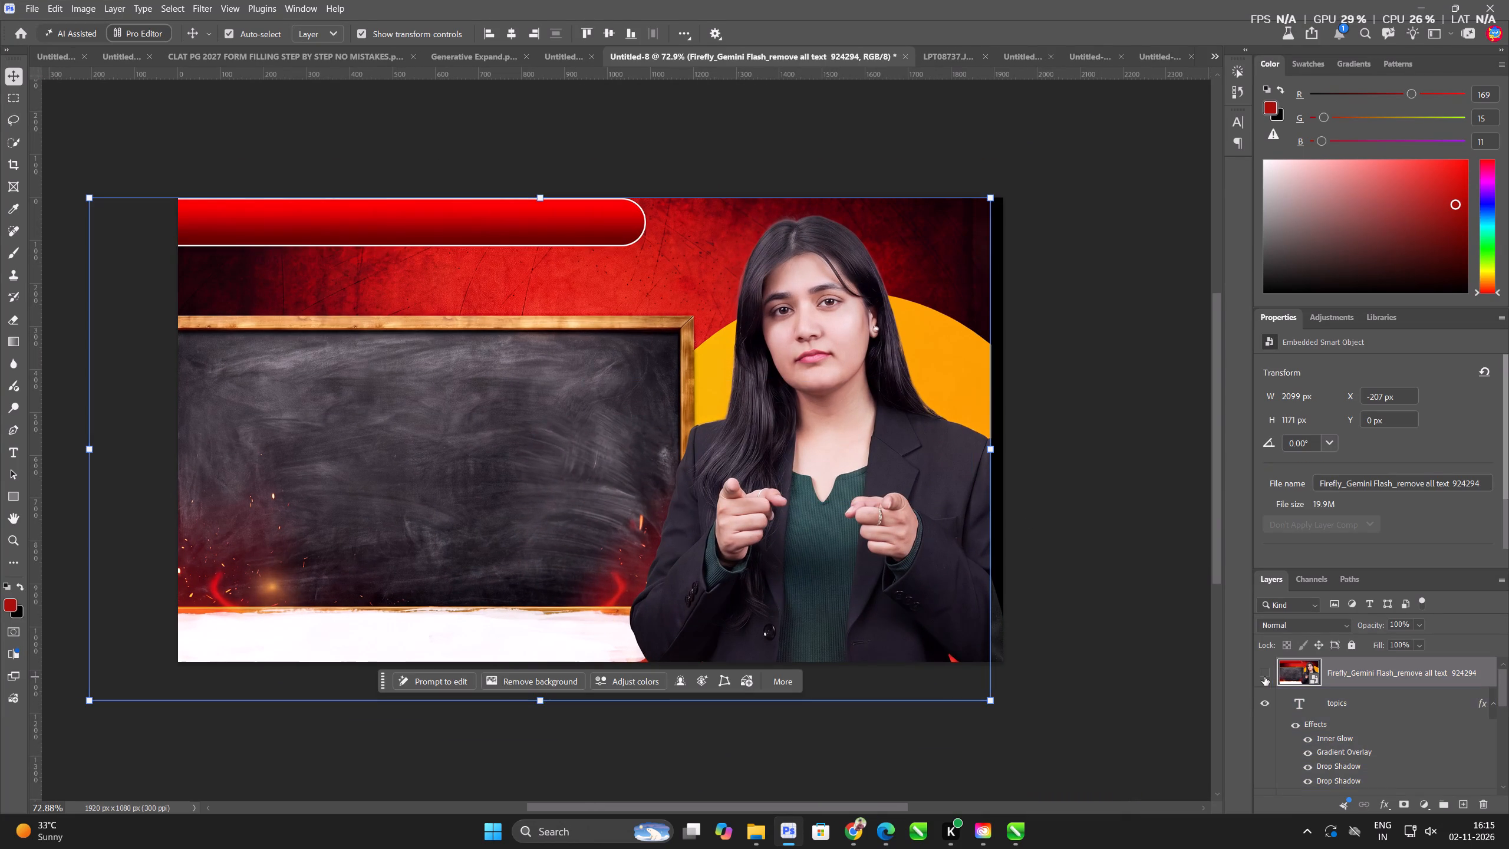
pyautogui.click(1138, 522)
# Copy the layer style from the TOPICS text and hide the topics layer.
pyautogui.click(762, 414)
pyautogui.rightClick(1375, 699)
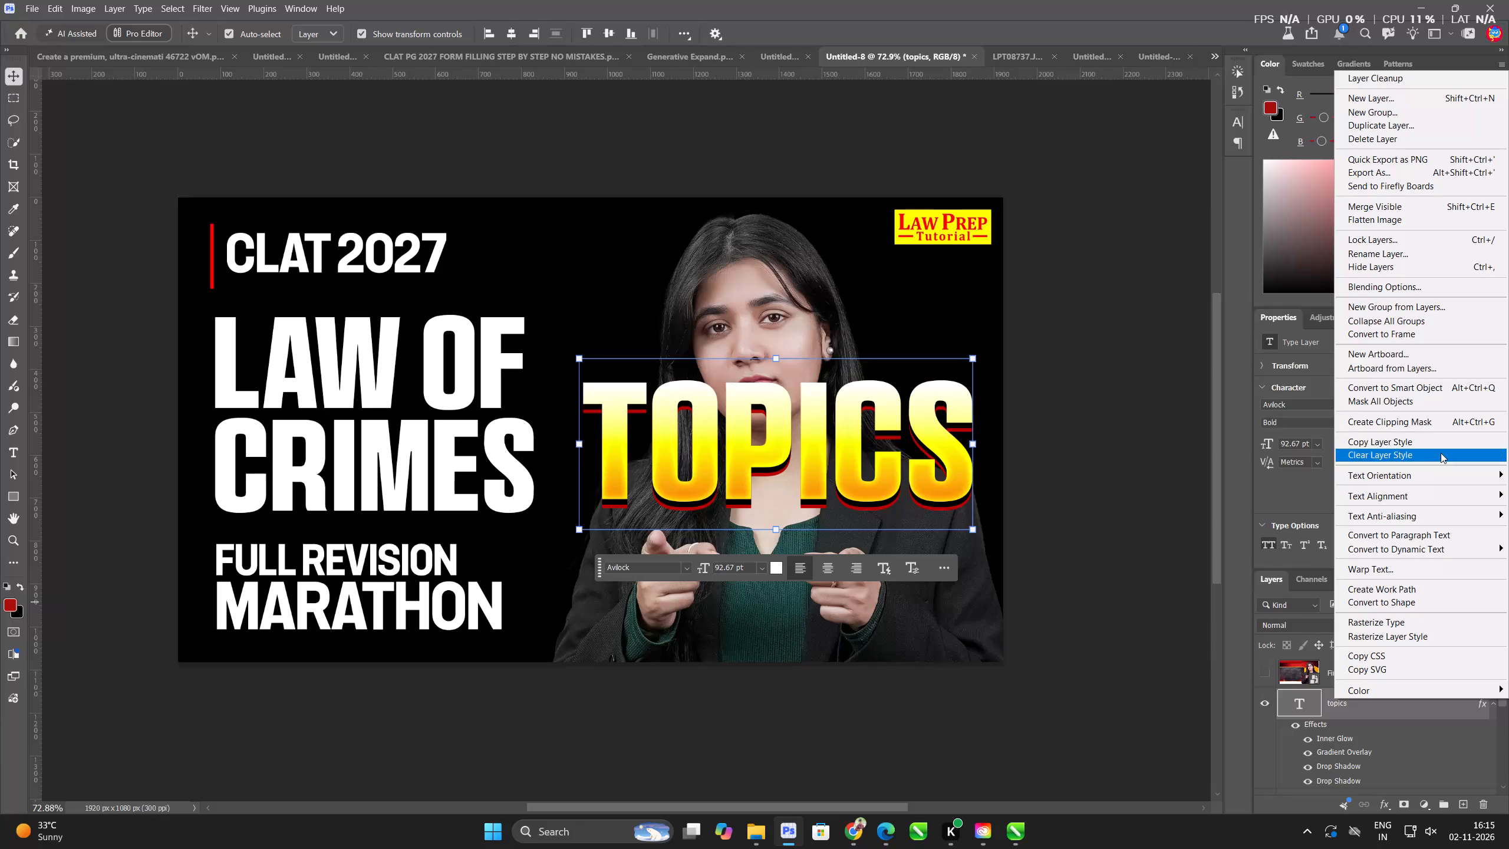
pyautogui.click(1441, 444)
pyautogui.moveTo(1272, 700); pyautogui.dragTo(1263, 707)
# Split the LAW OF CRIMES headline by cutting CRIMES out and placing it in a duplicate text layer directly beneath LAW OF.
pyautogui.click(488, 489)
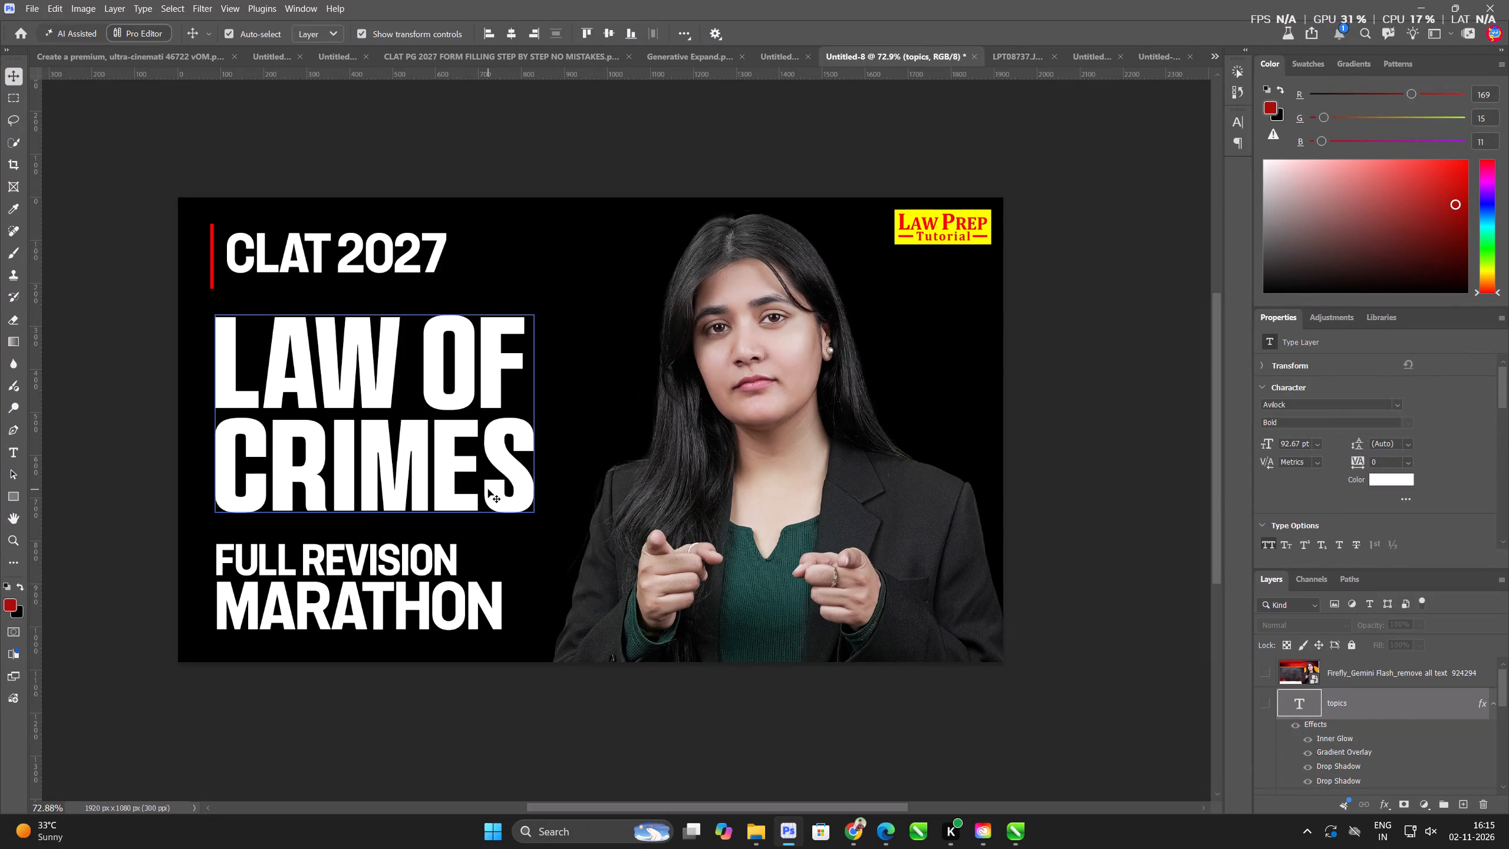
pyautogui.doubleClick(488, 489)
pyautogui.click(524, 478)
pyautogui.moveTo(533, 479); pyautogui.dragTo(127, 483)
pyautogui.hotkey('ctrl', 'x')
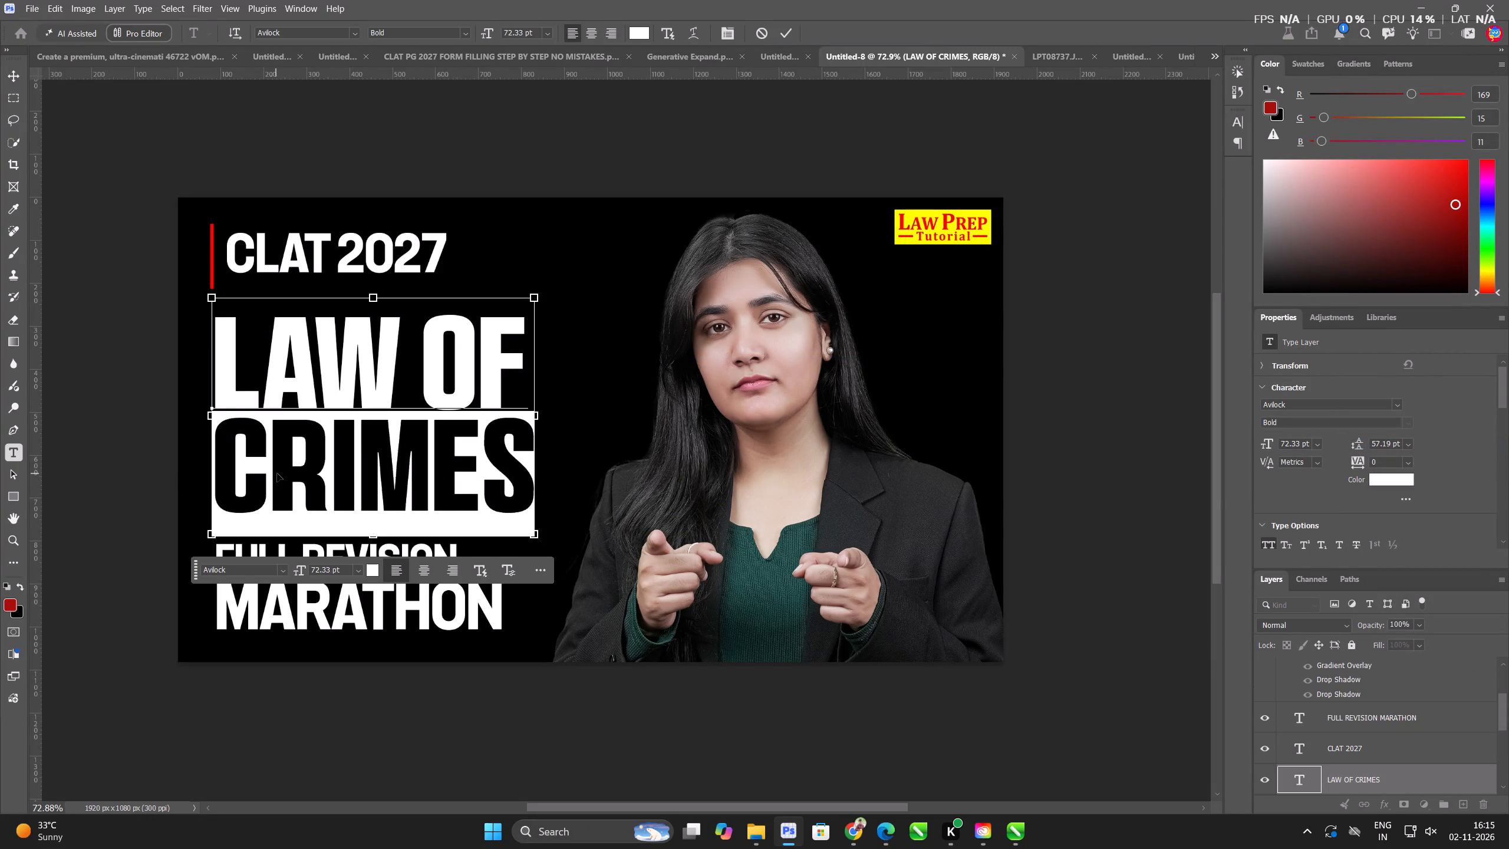
pyautogui.click(11, 74)
pyautogui.click(35, 311)
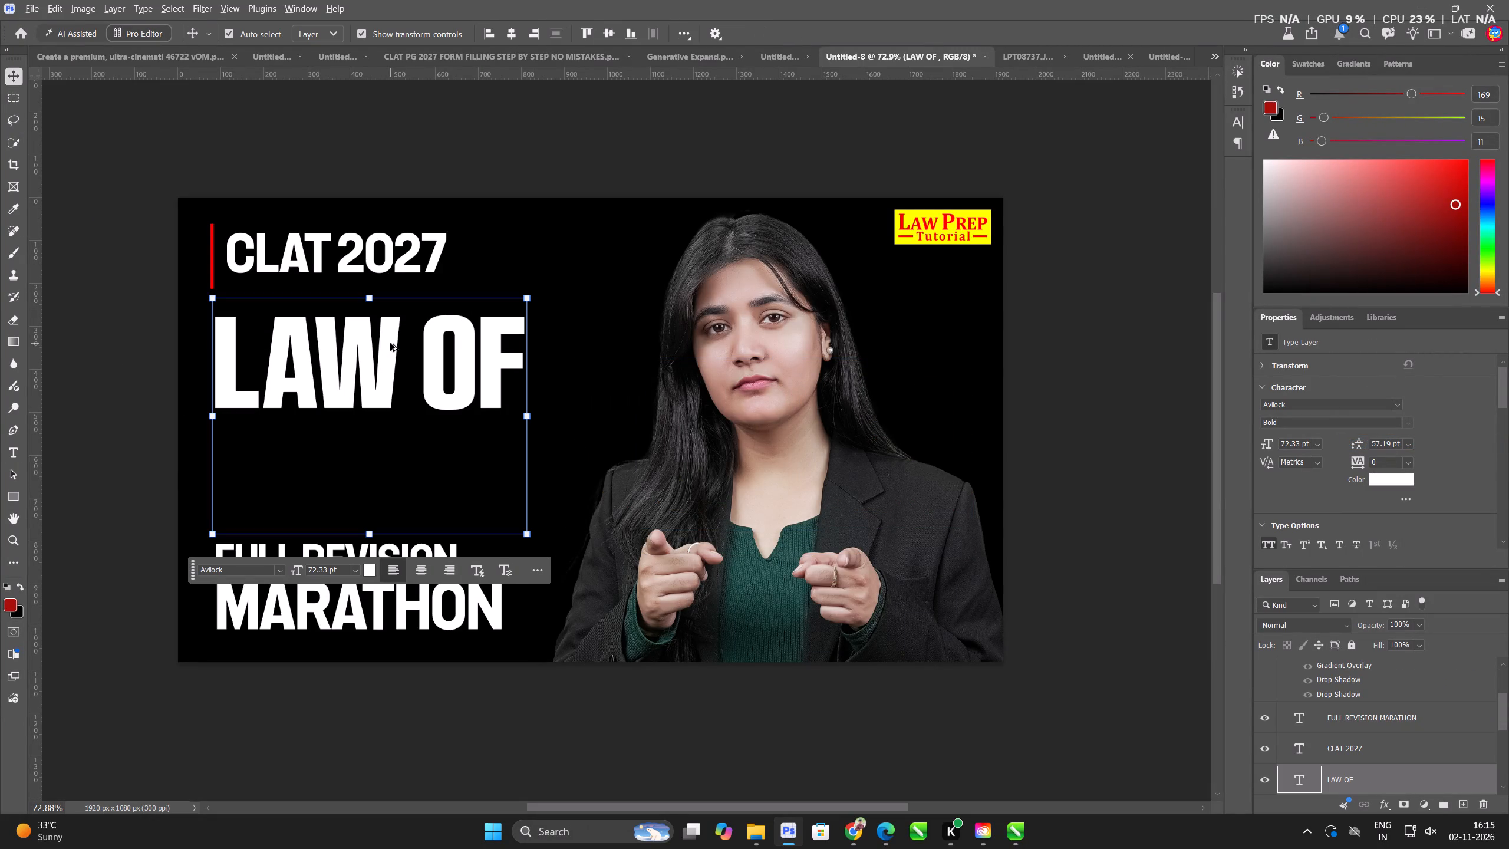
pyautogui.click(117, 286)
pyautogui.keyDown('alt'); pyautogui.moveTo(350, 356); pyautogui.dragTo(350, 457); pyautogui.keyUp('alt')
pyautogui.doubleClick(352, 455)
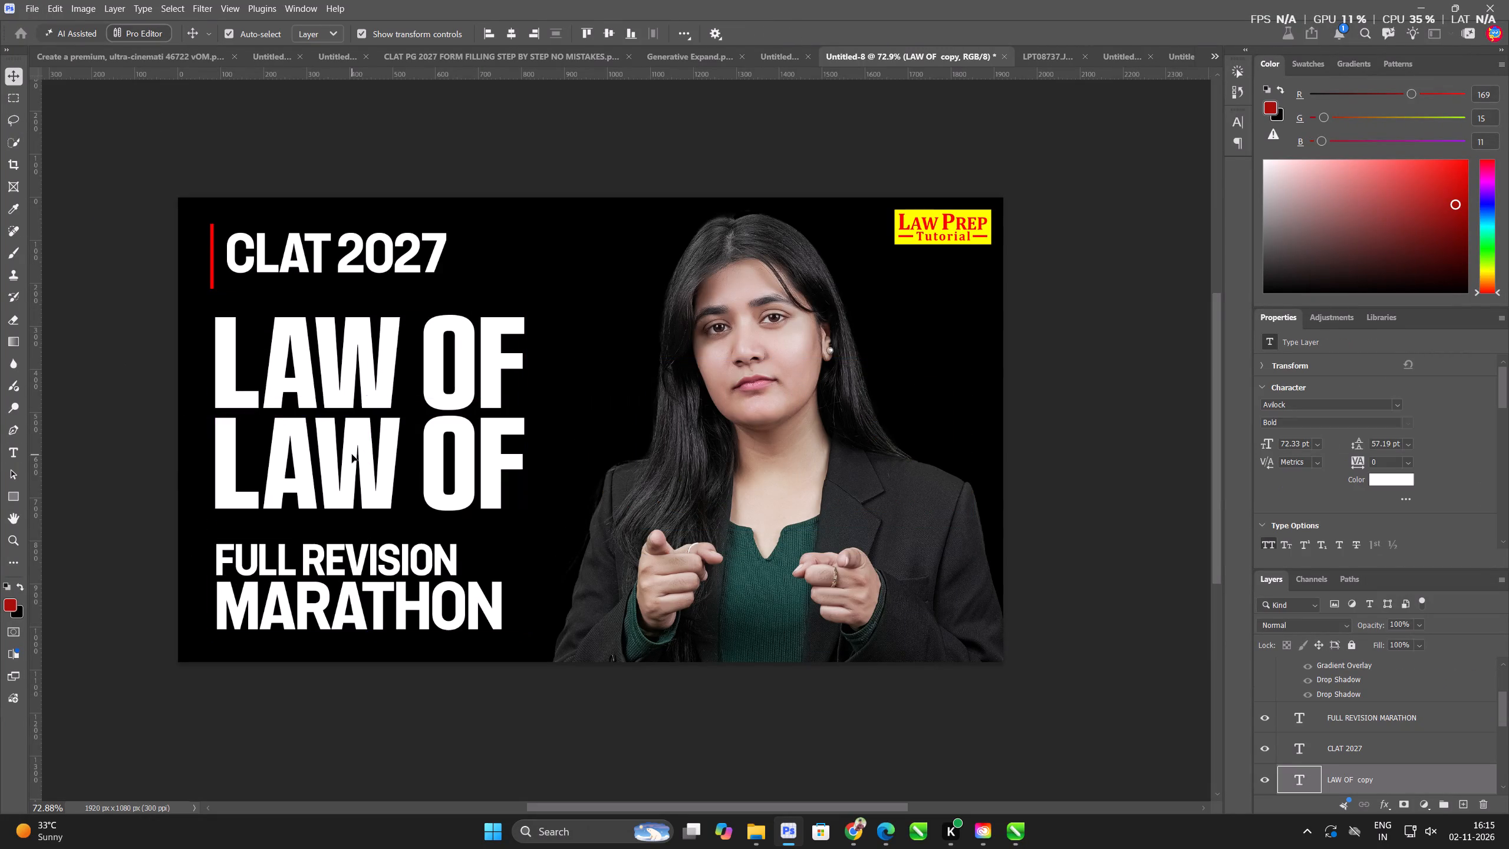
pyautogui.hotkey('ctrl', 'v')
pyautogui.hotkey('ctrl', 'a')
pyautogui.click(14, 85)
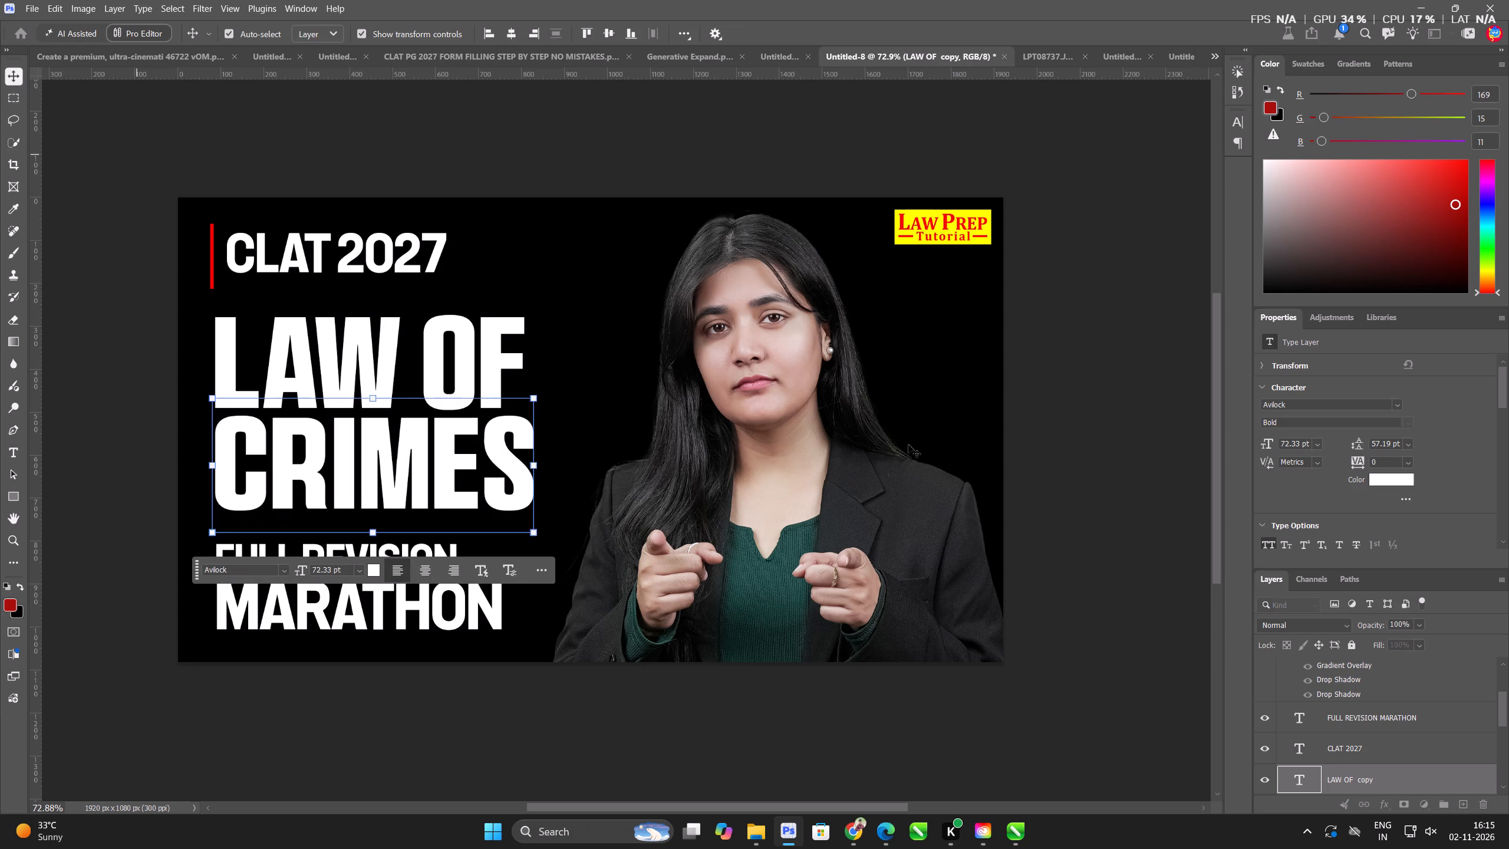
# Paste the copied layer style onto the CRIMES text and turn off its lower Drop Shadow effect.
pyautogui.rightClick(1356, 781)
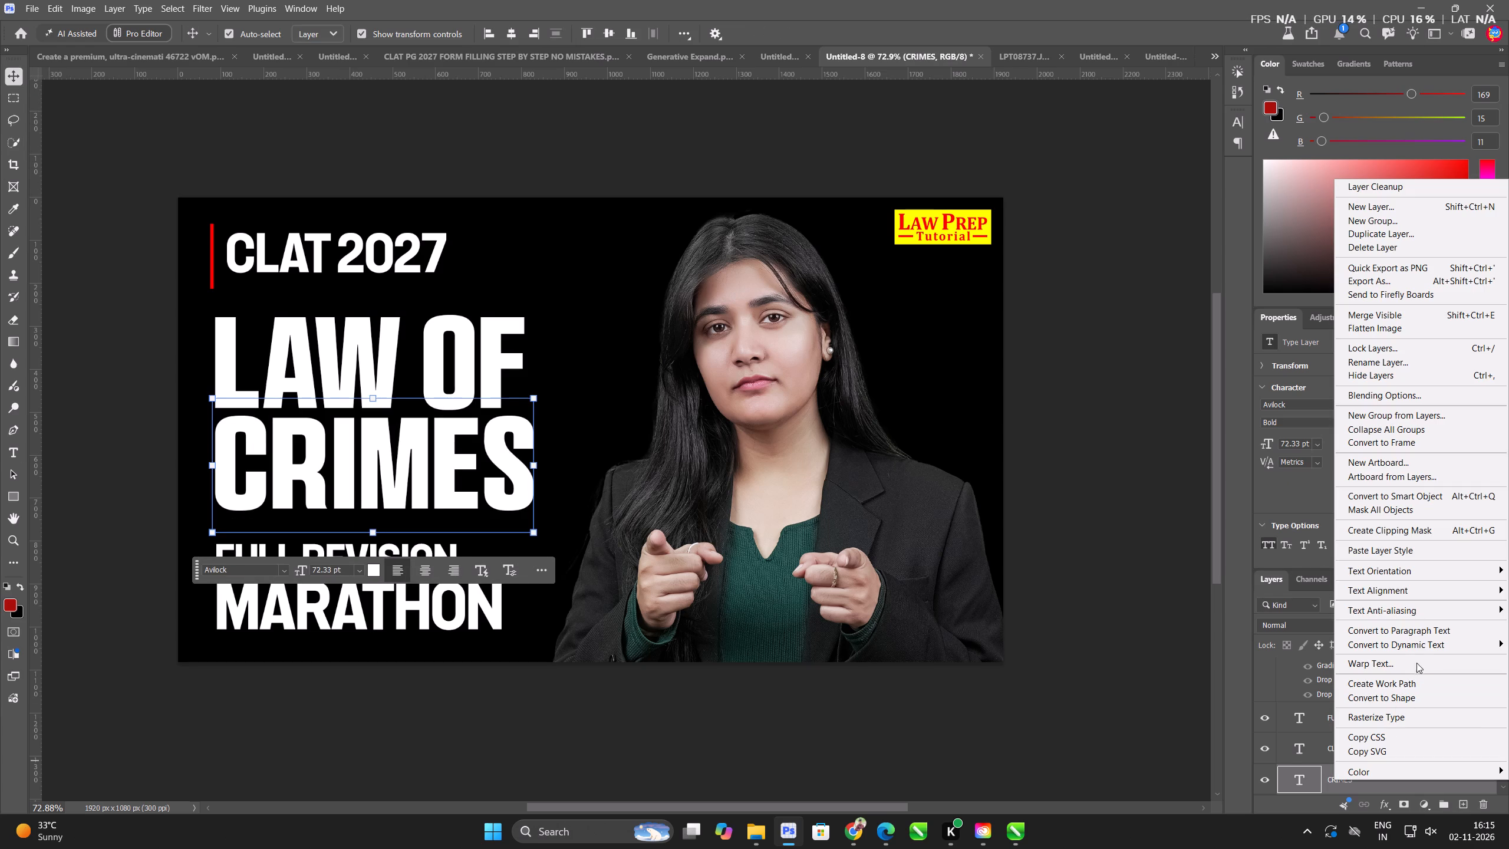
pyautogui.click(1438, 547)
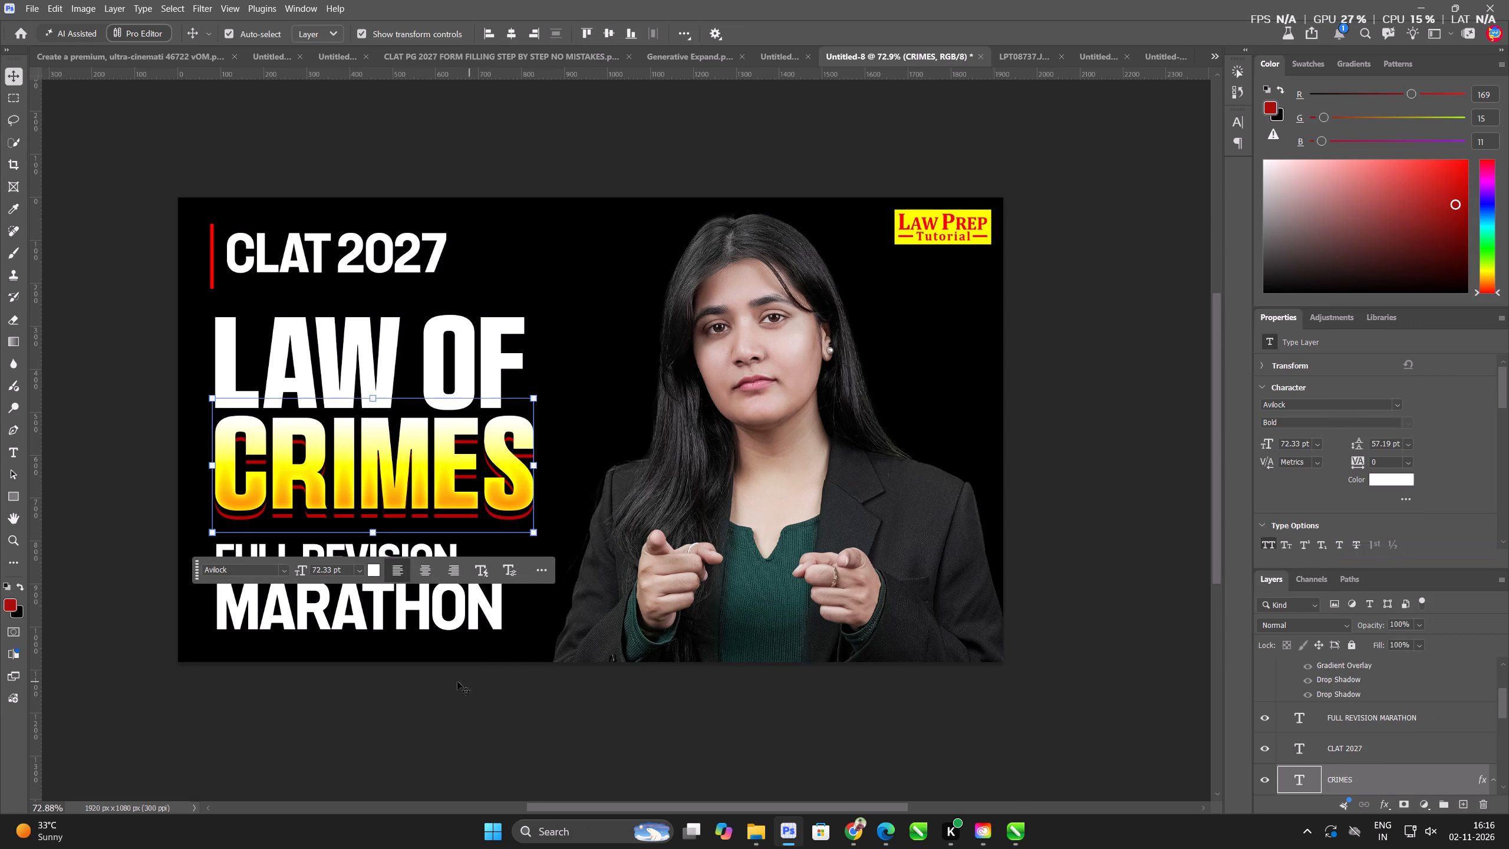
pyautogui.moveTo(396, 684); pyautogui.dragTo(390, 683)
pyautogui.scroll(3, 139, 413)
pyautogui.click(500, 499)
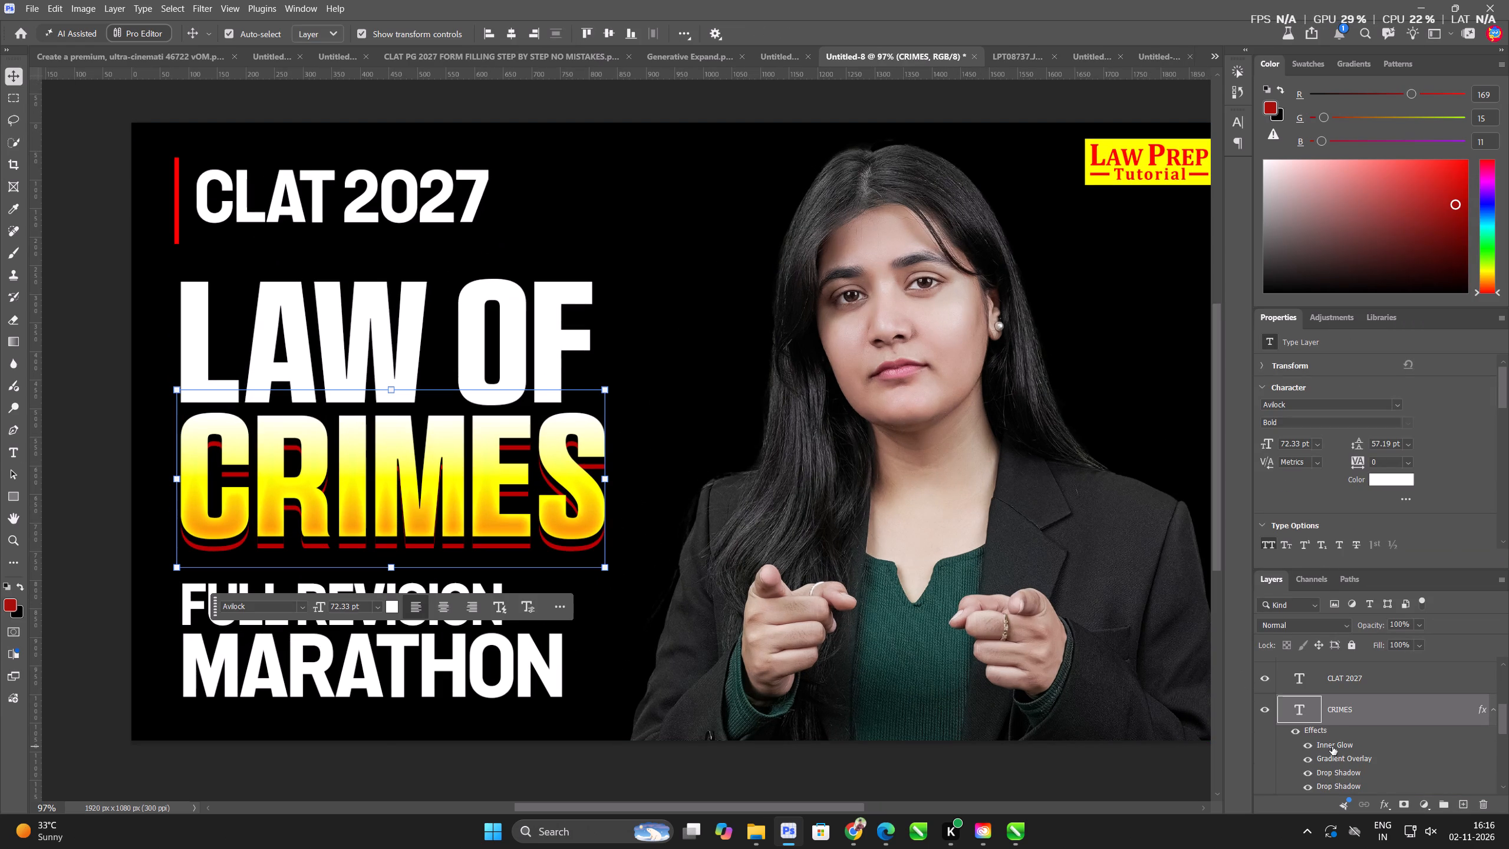
pyautogui.click(1310, 788)
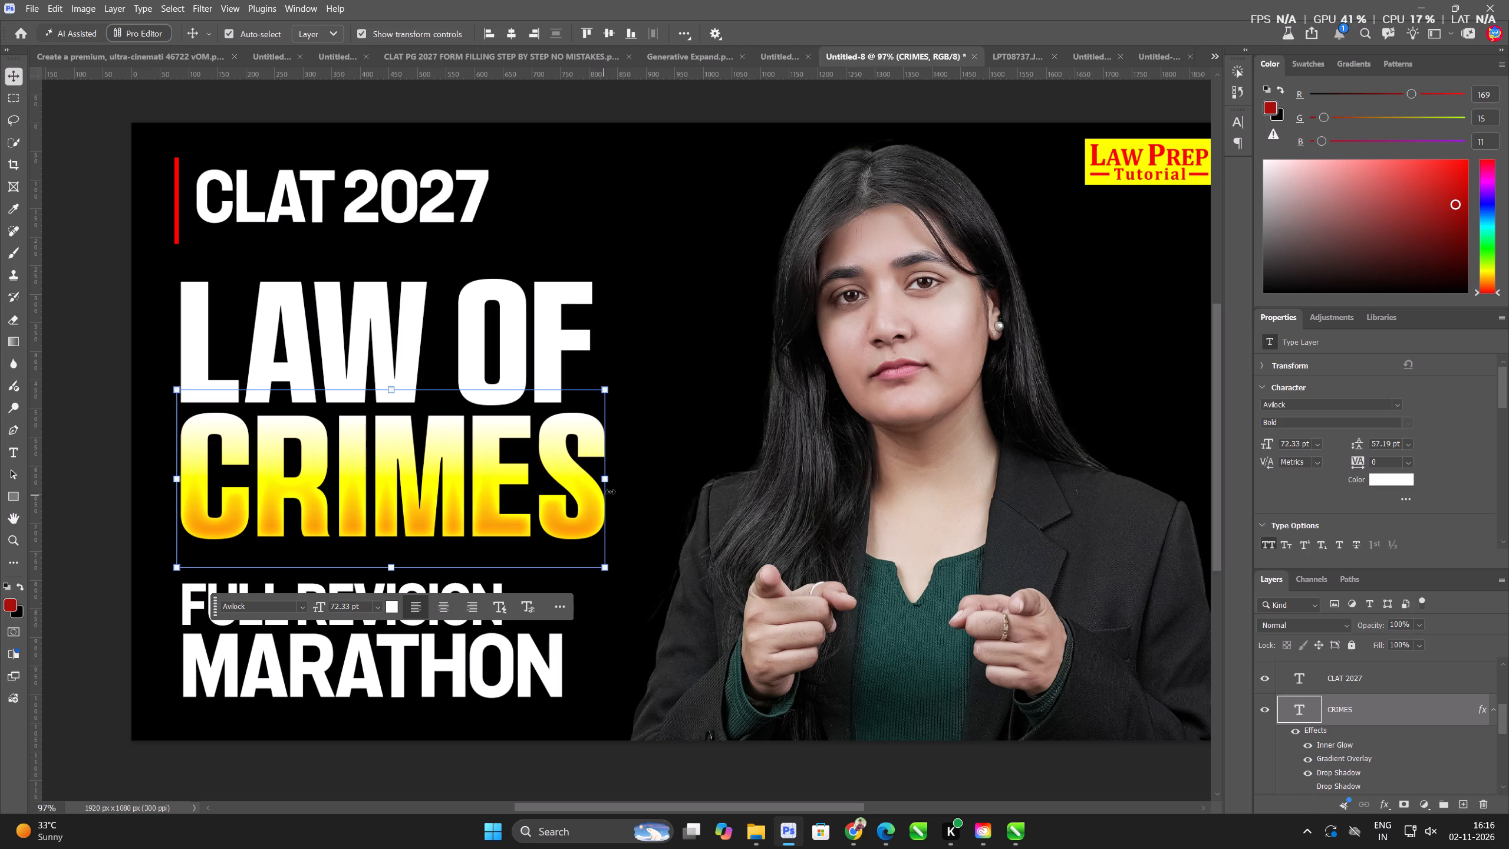
# Scale the CRIMES text up to about 108% and line up its left edge with LAW OF.
pyautogui.moveTo(609, 481); pyautogui.dragTo(643, 488)
pyautogui.moveTo(523, 490); pyautogui.dragTo(509, 499)
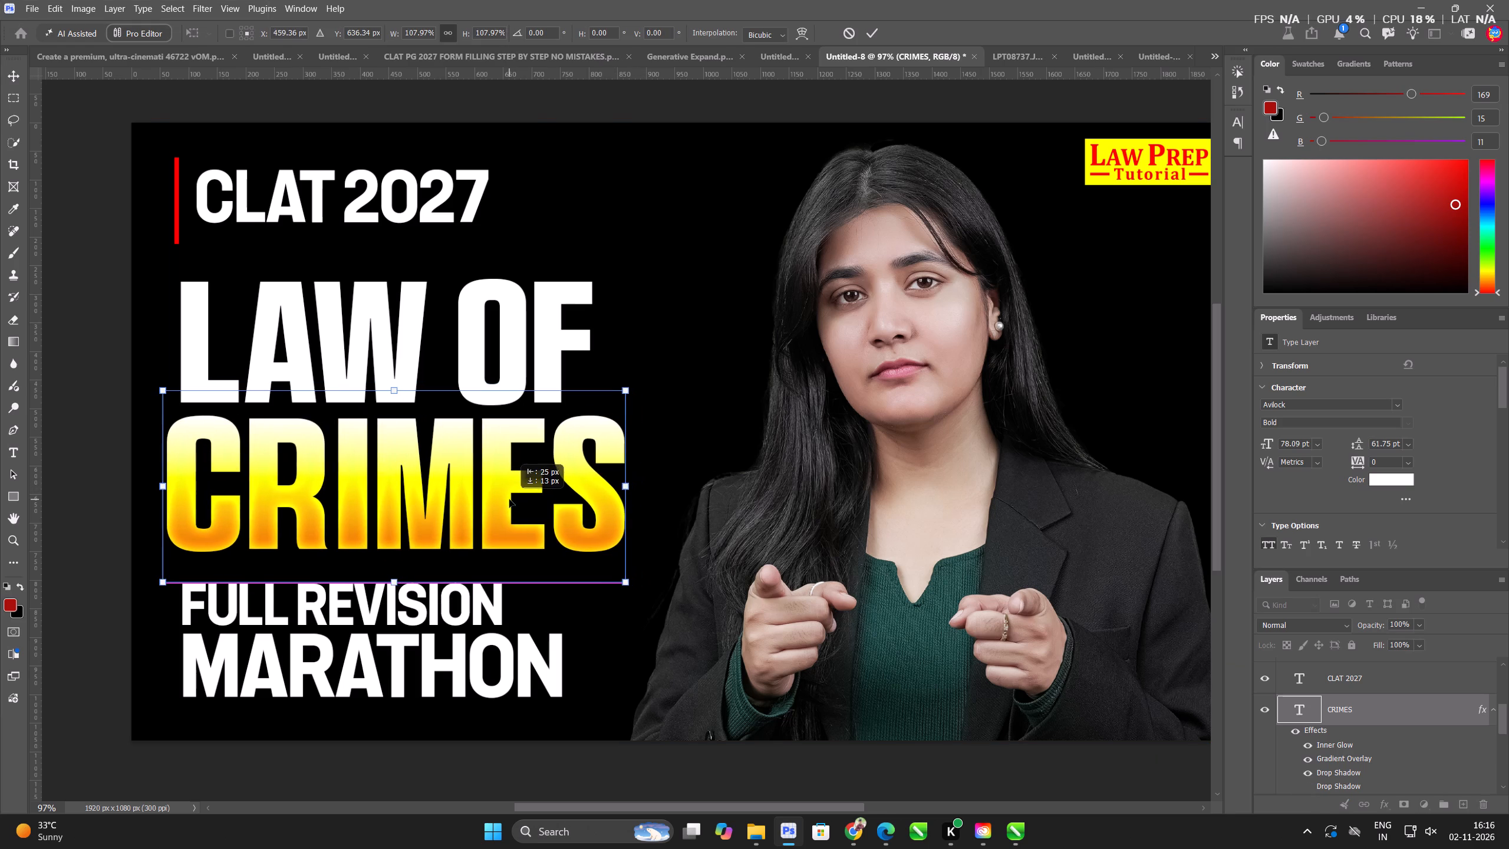
pyautogui.moveTo(509, 499); pyautogui.dragTo(520, 501)
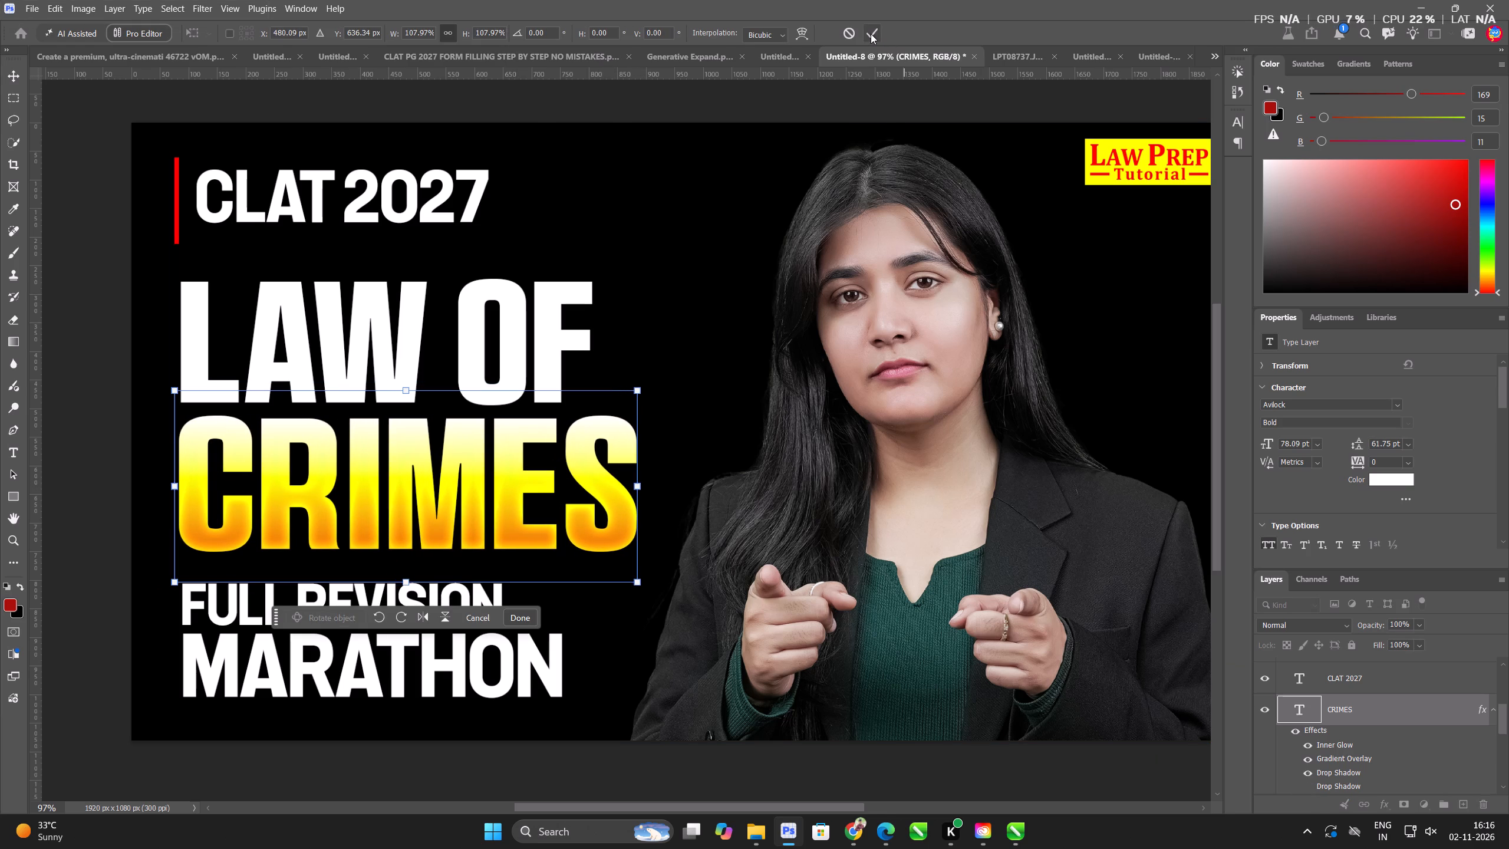
pyautogui.click(869, 34)
# Centre LAW OF and CRIMES horizontally on each other and move the pair beneath CLAT 2027, aligned to its left edge.
pyautogui.keyDown('shift'); pyautogui.click(556, 319); pyautogui.keyUp('shift')
pyautogui.click(507, 29)
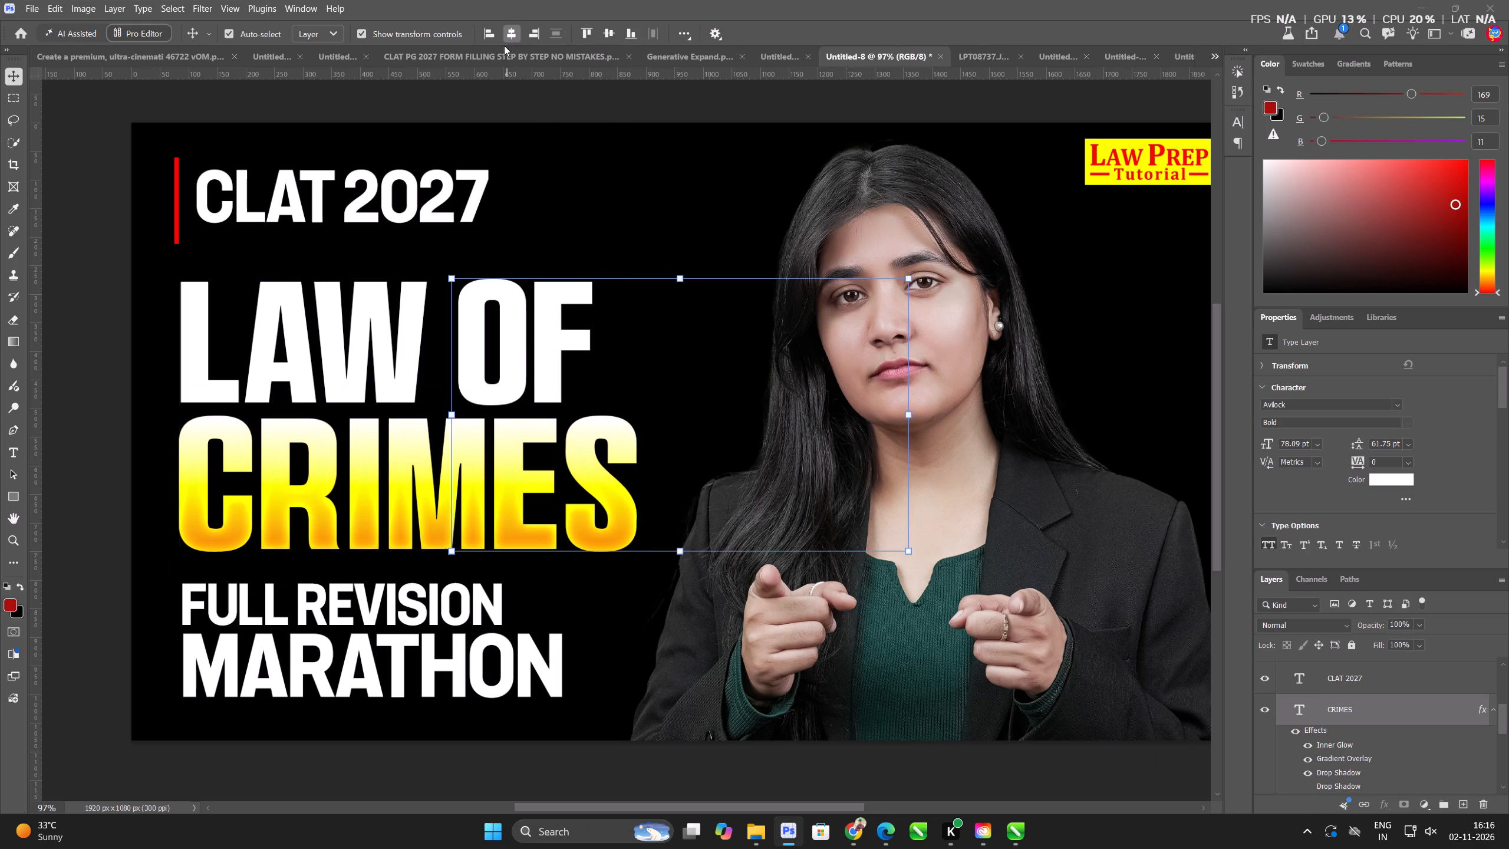
pyautogui.moveTo(677, 446); pyautogui.dragTo(427, 440)
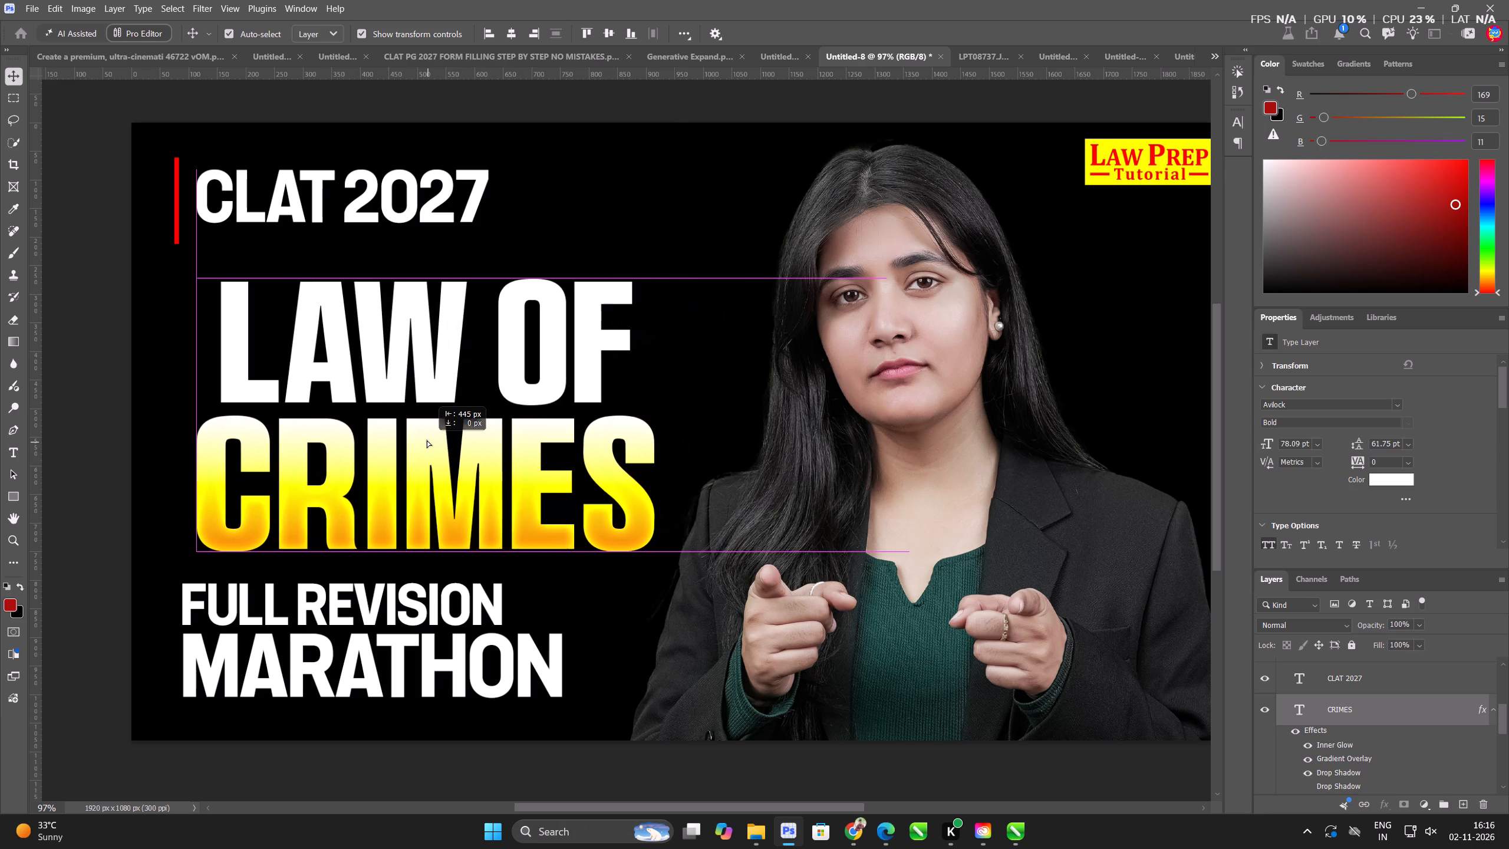
pyautogui.moveTo(427, 440); pyautogui.dragTo(426, 431)
# Stretch the thin red bar into a box about 575 px wide behind CLAT 2027.
pyautogui.click(177, 208)
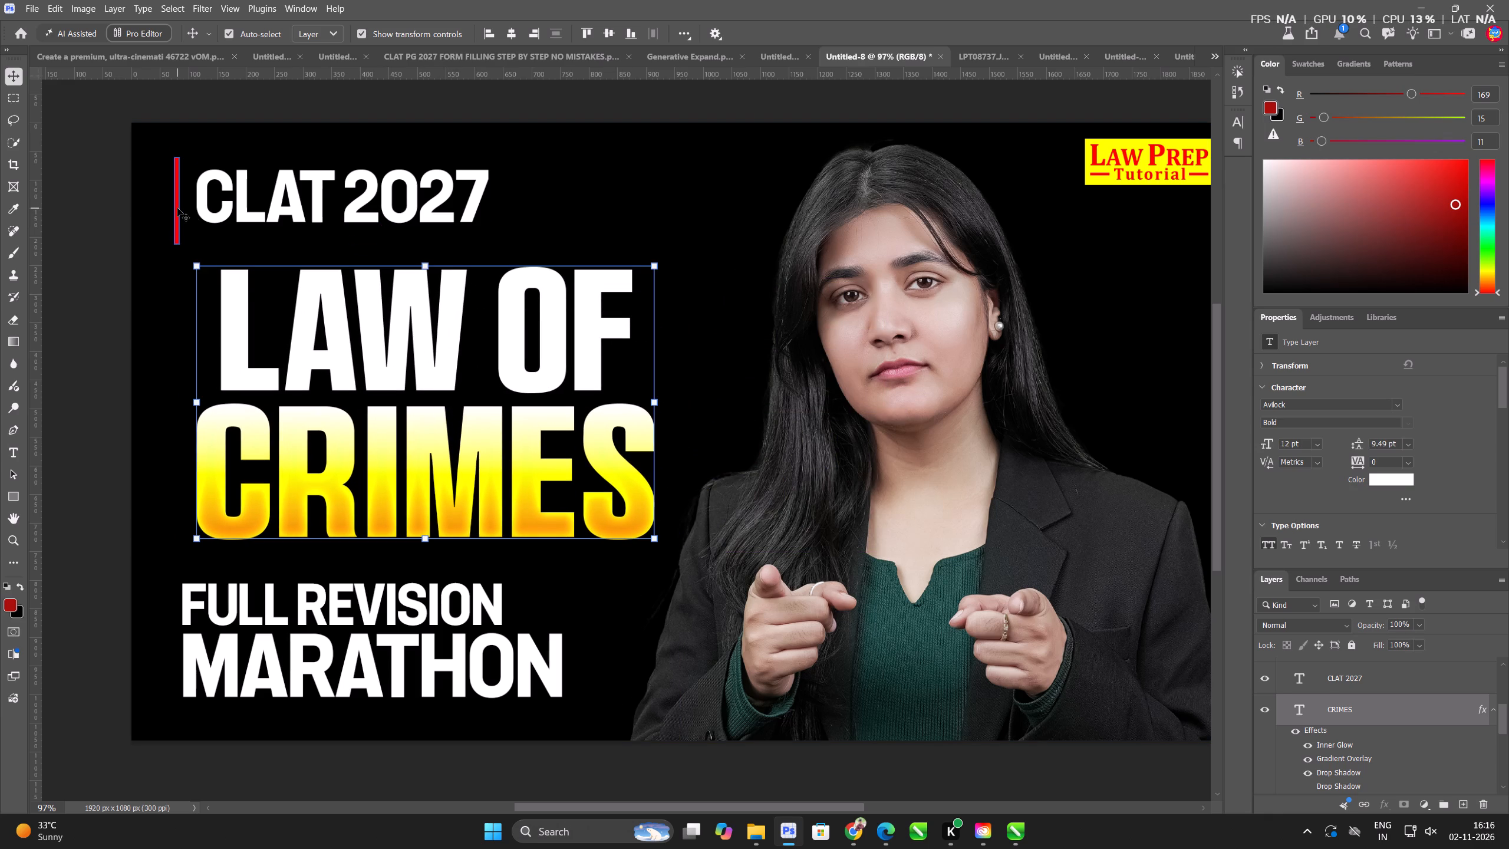
pyautogui.keyDown('shift'); pyautogui.moveTo(186, 199); pyautogui.dragTo(513, 209); pyautogui.keyUp('shift')
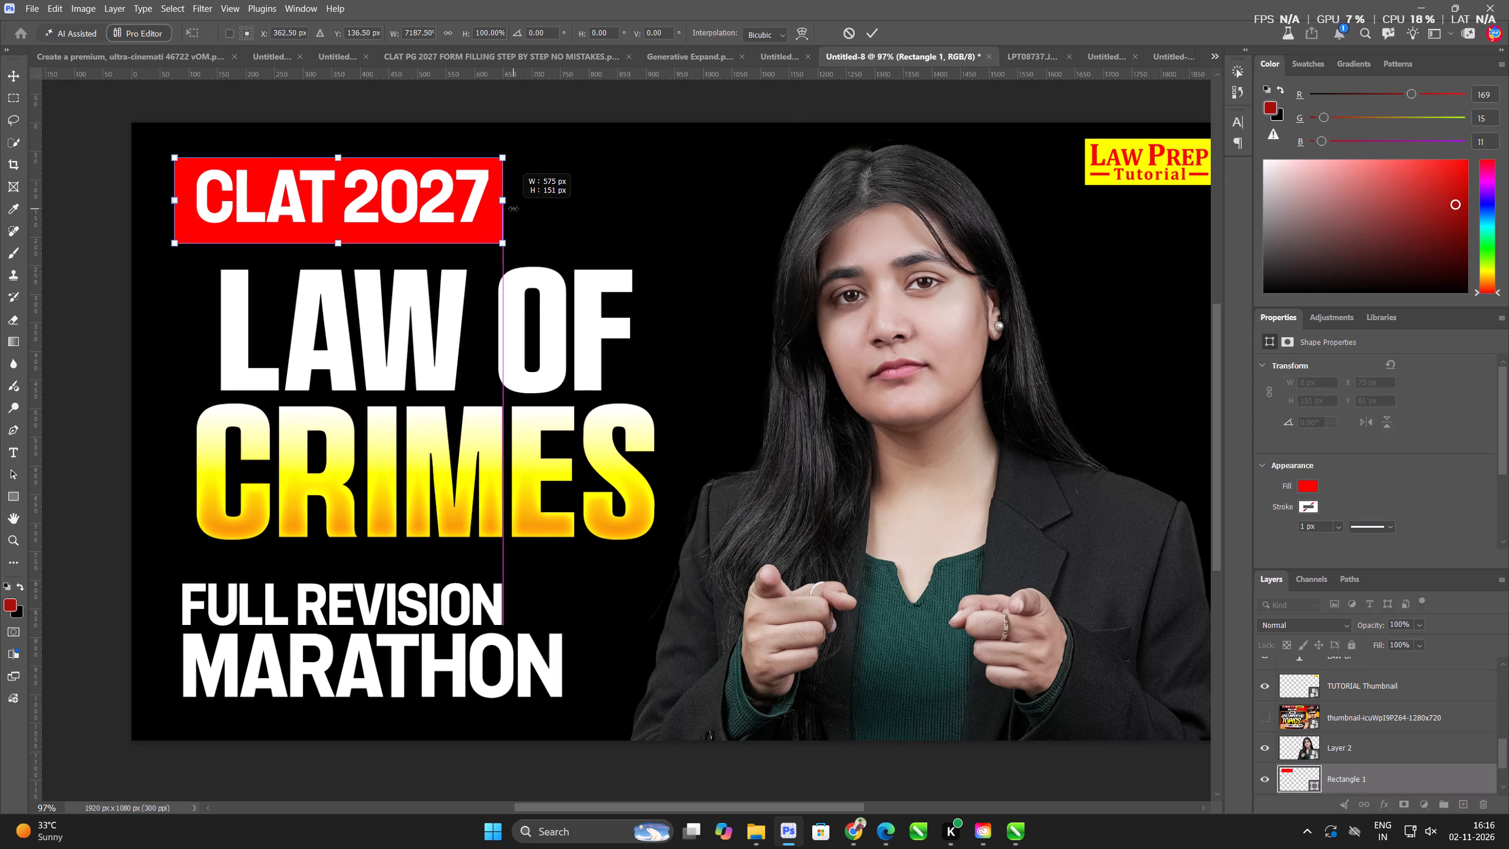
pyautogui.keyDown('shift'); pyautogui.moveTo(513, 209); pyautogui.dragTo(516, 209); pyautogui.keyUp('shift')
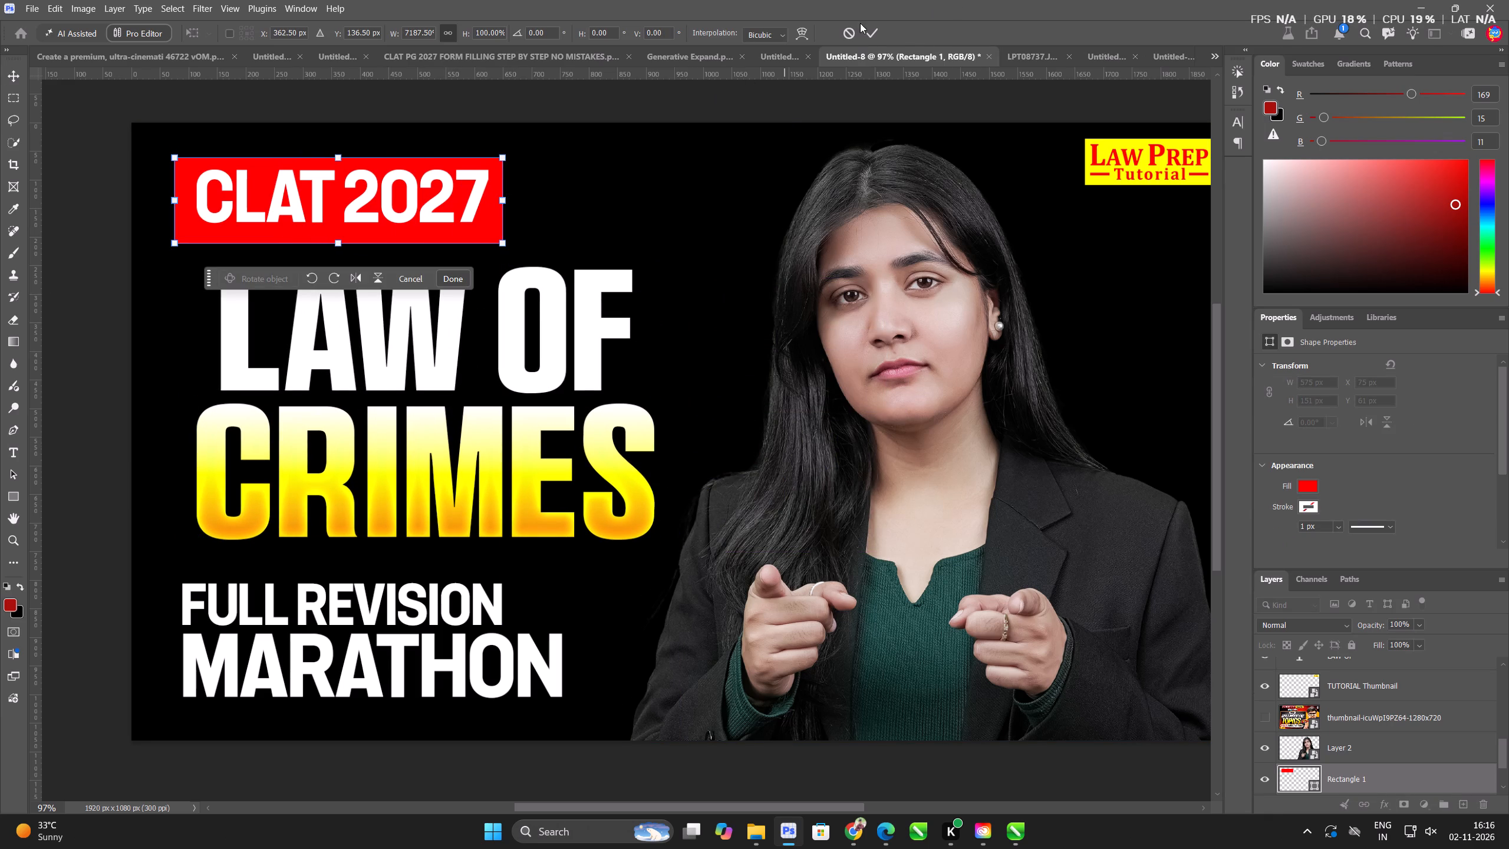
pyautogui.click(872, 29)
# Tighten the red box around CLAT 2027 to about 533 × 123 px, positioned at about X 106, Y 69 px.
pyautogui.scroll(10, 184, 101)
pyautogui.scroll(-12, 797, 415)
pyautogui.scroll(3, 674, 396)
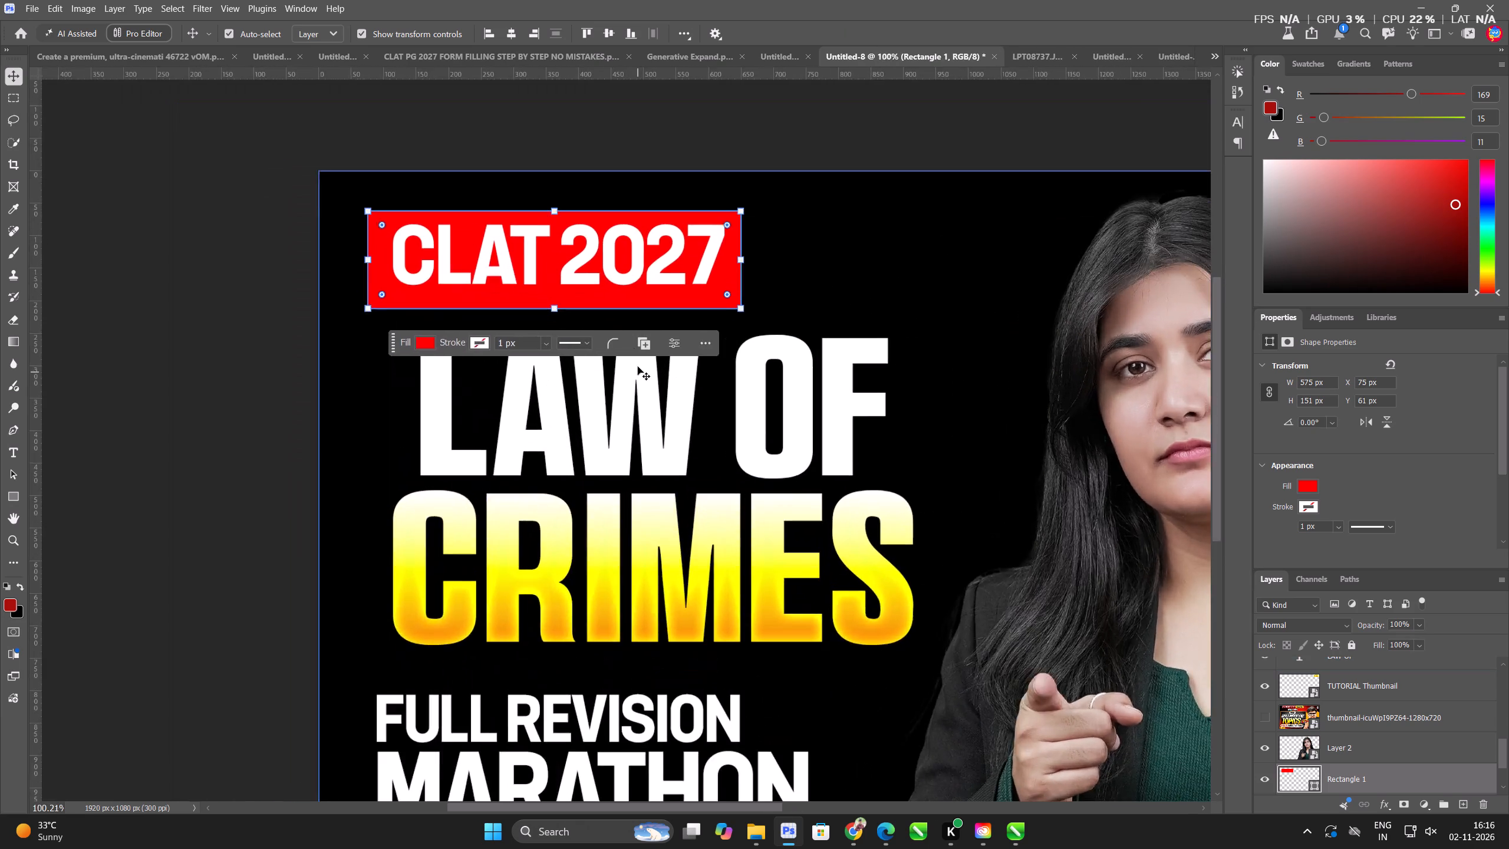
pyautogui.scroll(6, 638, 367)
pyautogui.keyDown('shift'); pyautogui.moveTo(510, 274); pyautogui.dragTo(527, 243); pyautogui.keyUp('shift')
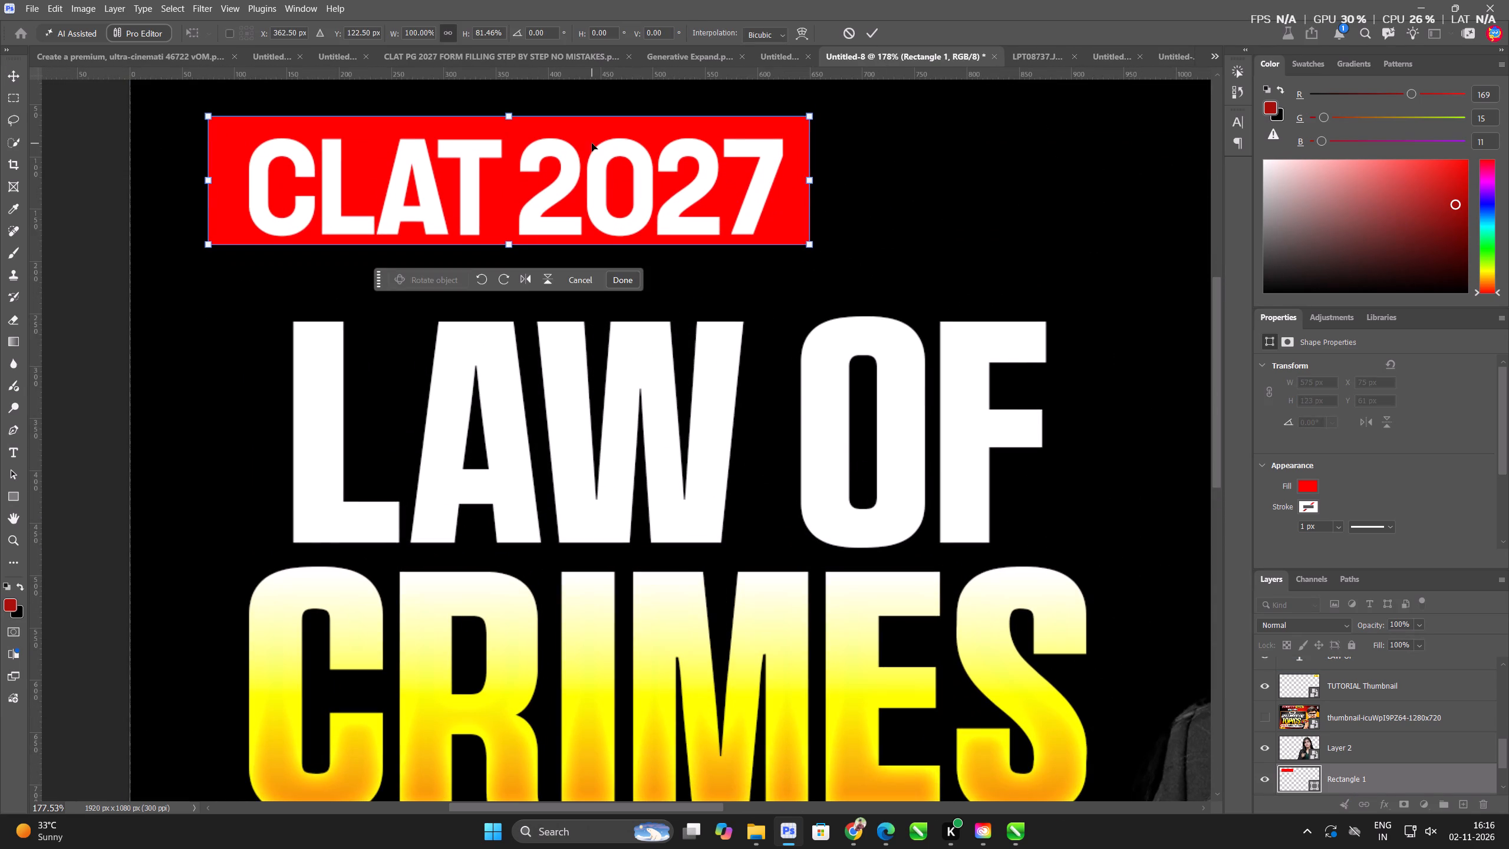
pyautogui.moveTo(592, 143); pyautogui.dragTo(622, 151)
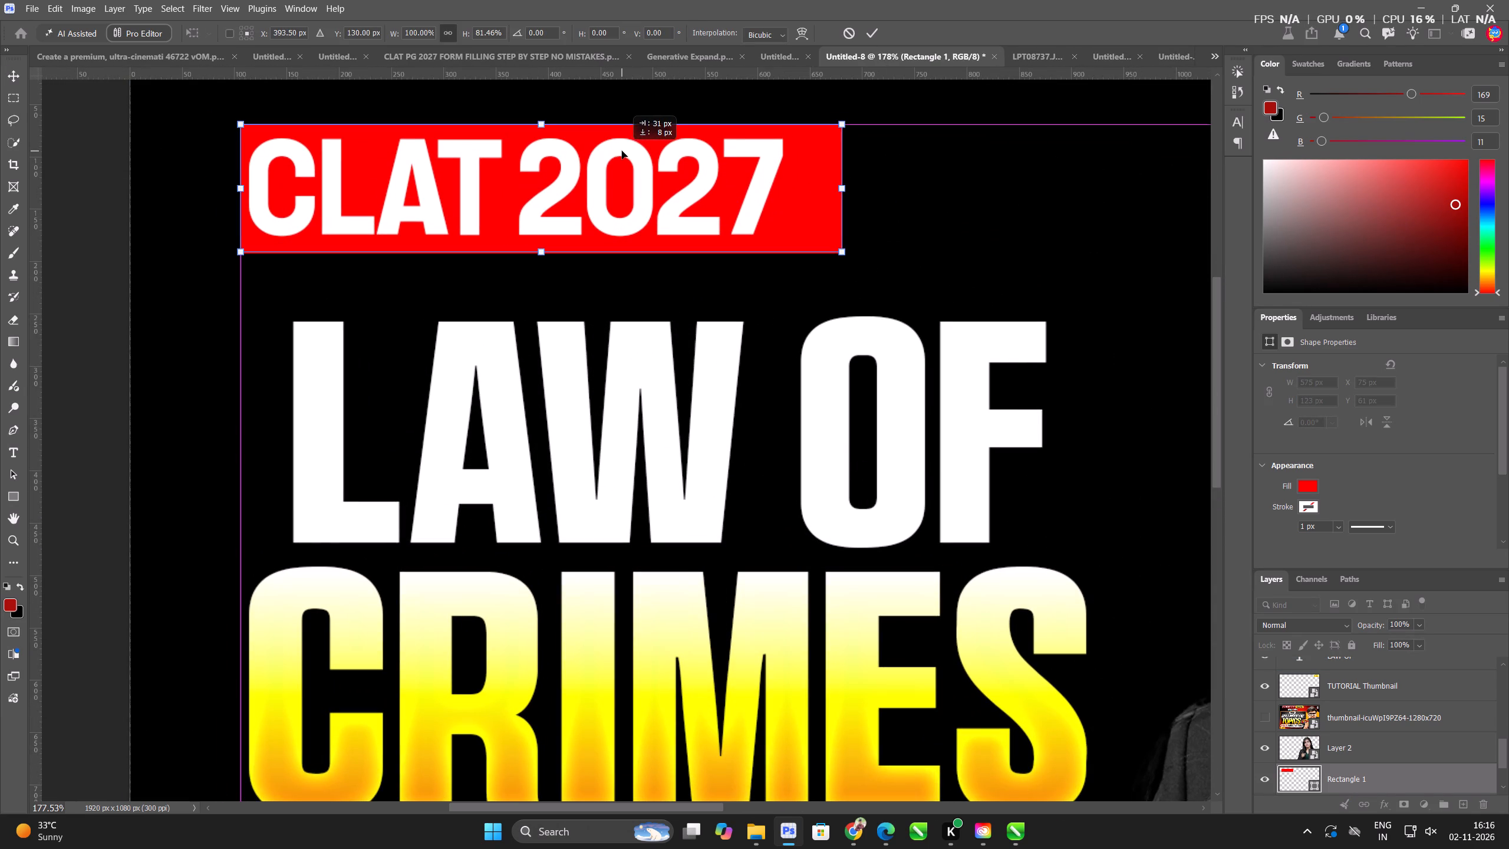
pyautogui.moveTo(622, 151); pyautogui.dragTo(622, 152)
pyautogui.keyDown('shift'); pyautogui.moveTo(835, 189); pyautogui.dragTo(791, 193); pyautogui.keyUp('shift')
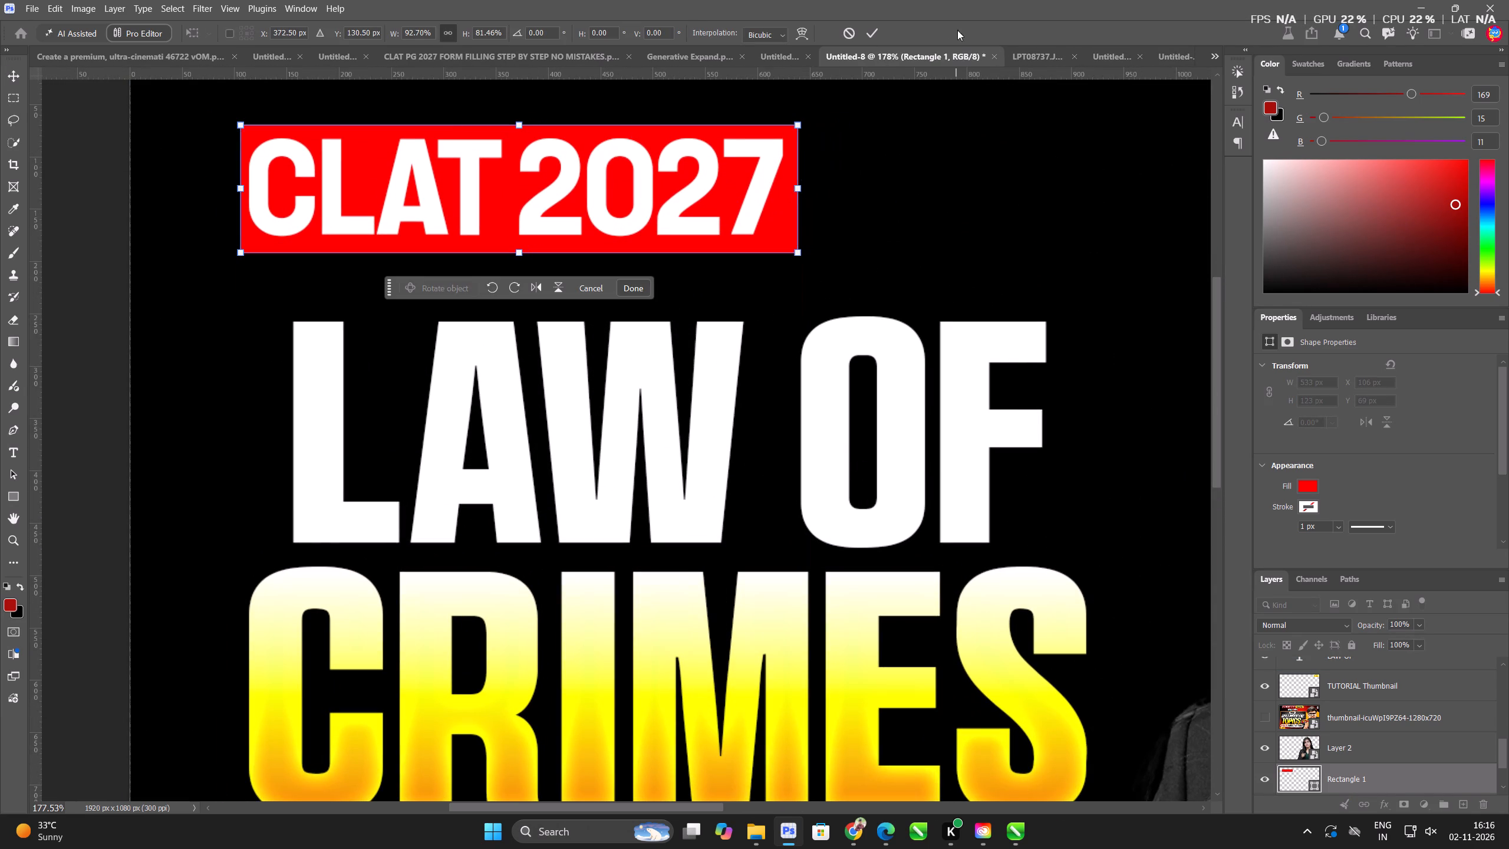
pyautogui.click(869, 35)
# Move the CLAT 2027 text together with its red box rightward to about X 248 px, centred above the headline.
pyautogui.keyDown('shift'); pyautogui.click(760, 172); pyautogui.keyUp('shift')
pyautogui.moveTo(769, 193); pyautogui.dragTo(932, 193)
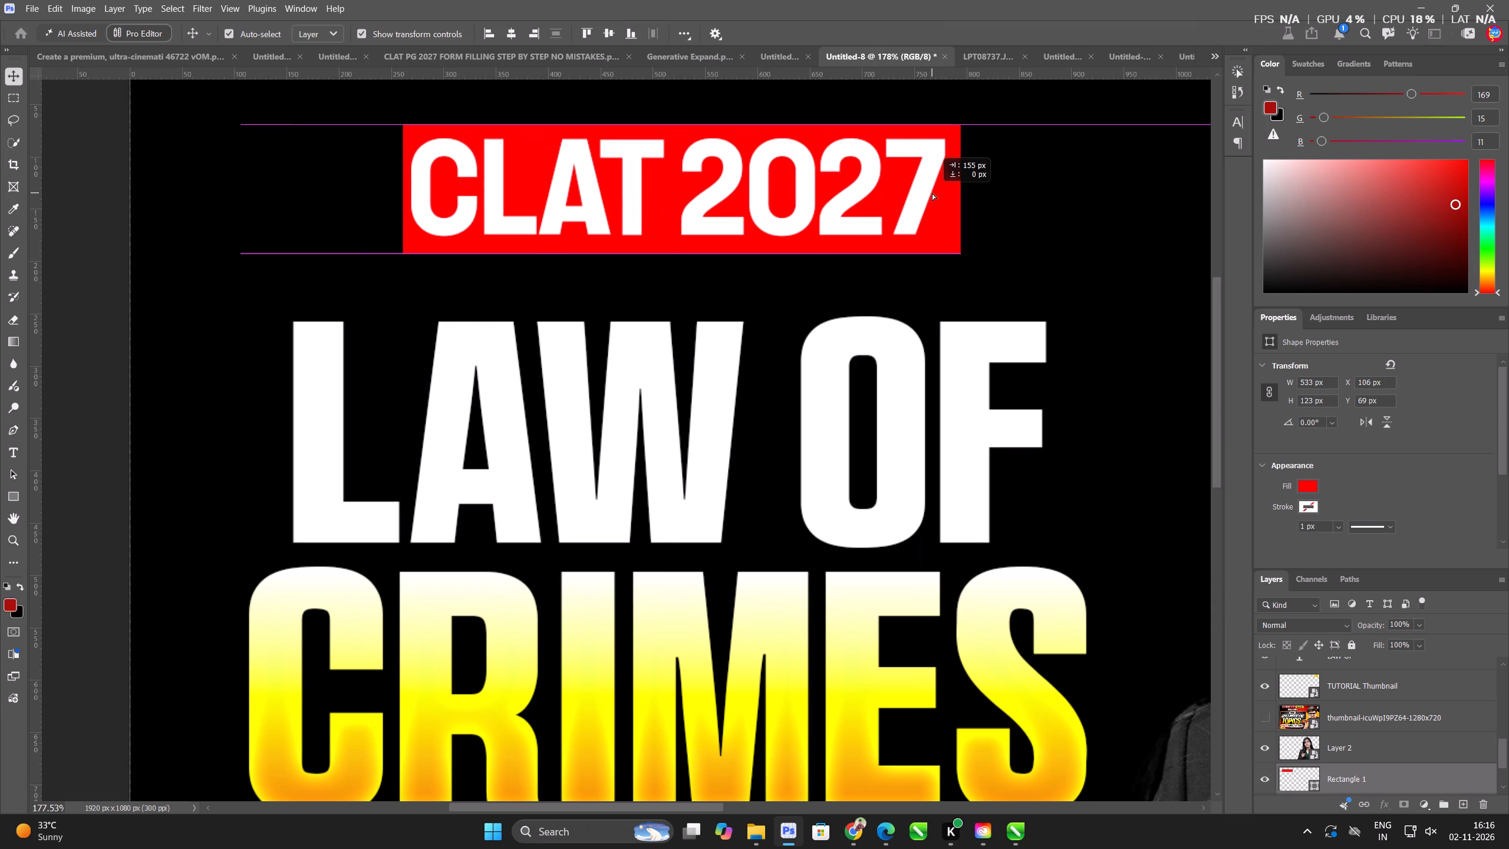
pyautogui.moveTo(932, 193); pyautogui.dragTo(912, 193)
# Move LAW OF up about 22 px toward the CLAT 2027 label and nudge CRIMES up beneath it.
pyautogui.scroll(-12, 616, 282)
pyautogui.moveTo(622, 360); pyautogui.dragTo(622, 351)
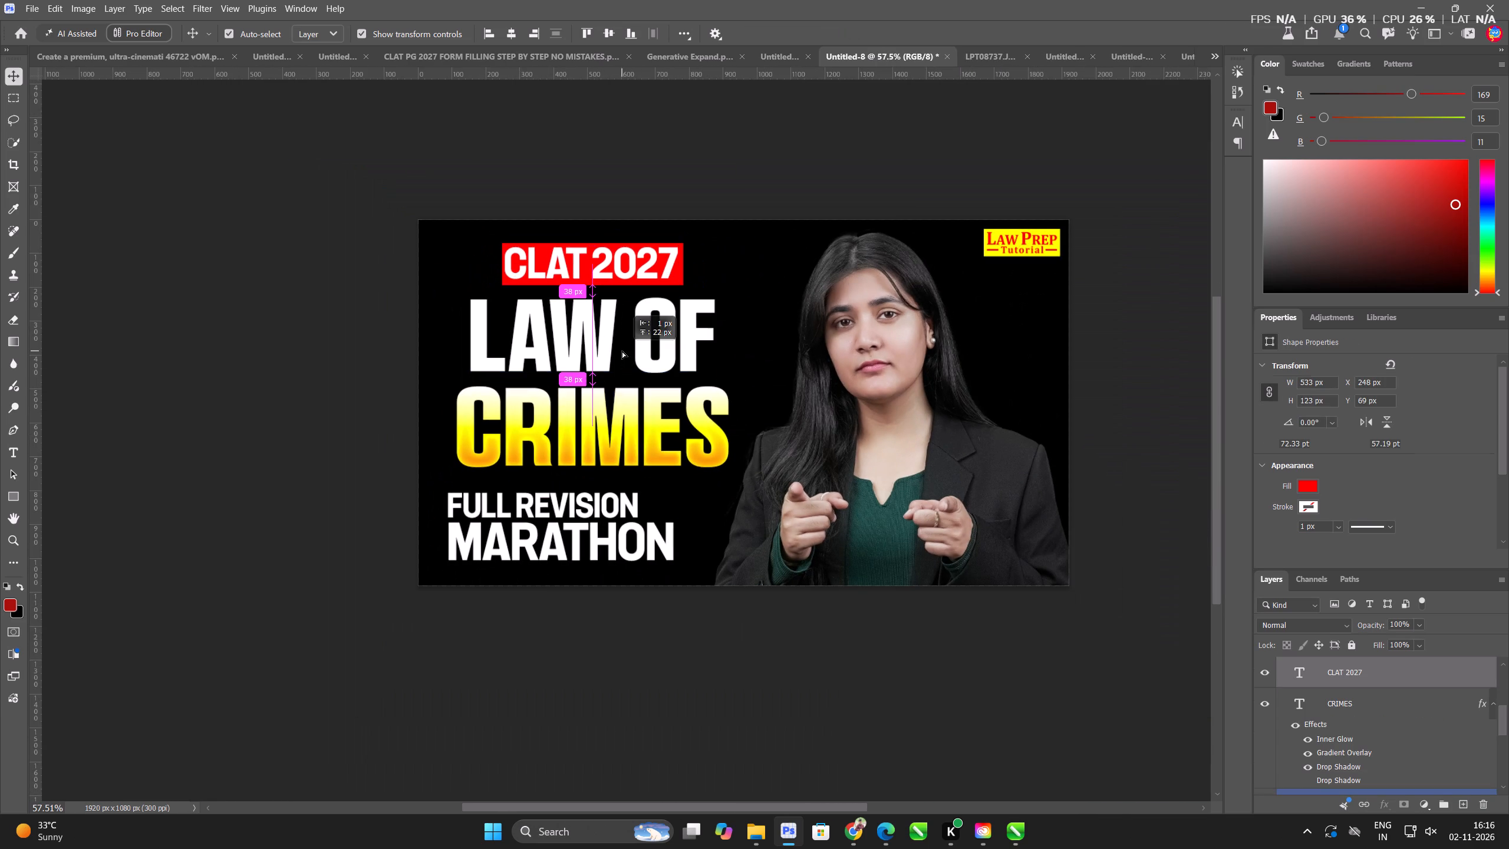
pyautogui.moveTo(622, 351); pyautogui.dragTo(624, 351)
pyautogui.moveTo(621, 430); pyautogui.dragTo(621, 423)
# Shift the FULL REVISION MARATHON text rightward and centre-align its two lines.
pyautogui.click(618, 572)
pyautogui.scroll(7, 609, 615)
pyautogui.moveTo(614, 493); pyautogui.dragTo(618, 491)
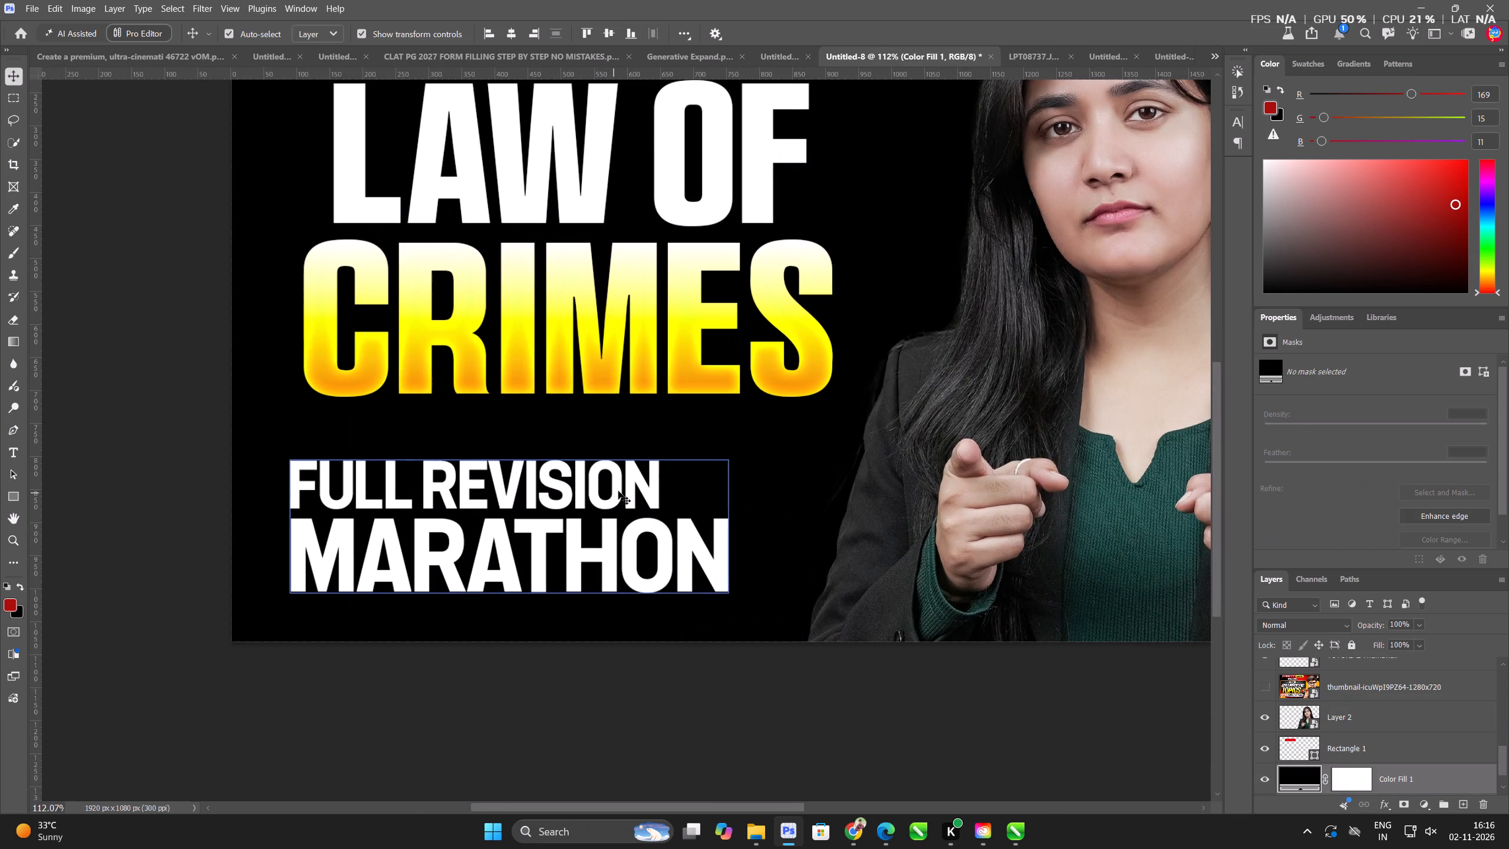
pyautogui.moveTo(618, 491); pyautogui.dragTo(667, 483)
pyautogui.doubleClick(667, 483)
pyautogui.hotkey('ctrl', 'a')
pyautogui.hotkey('ctrl', 'shift', 'c')
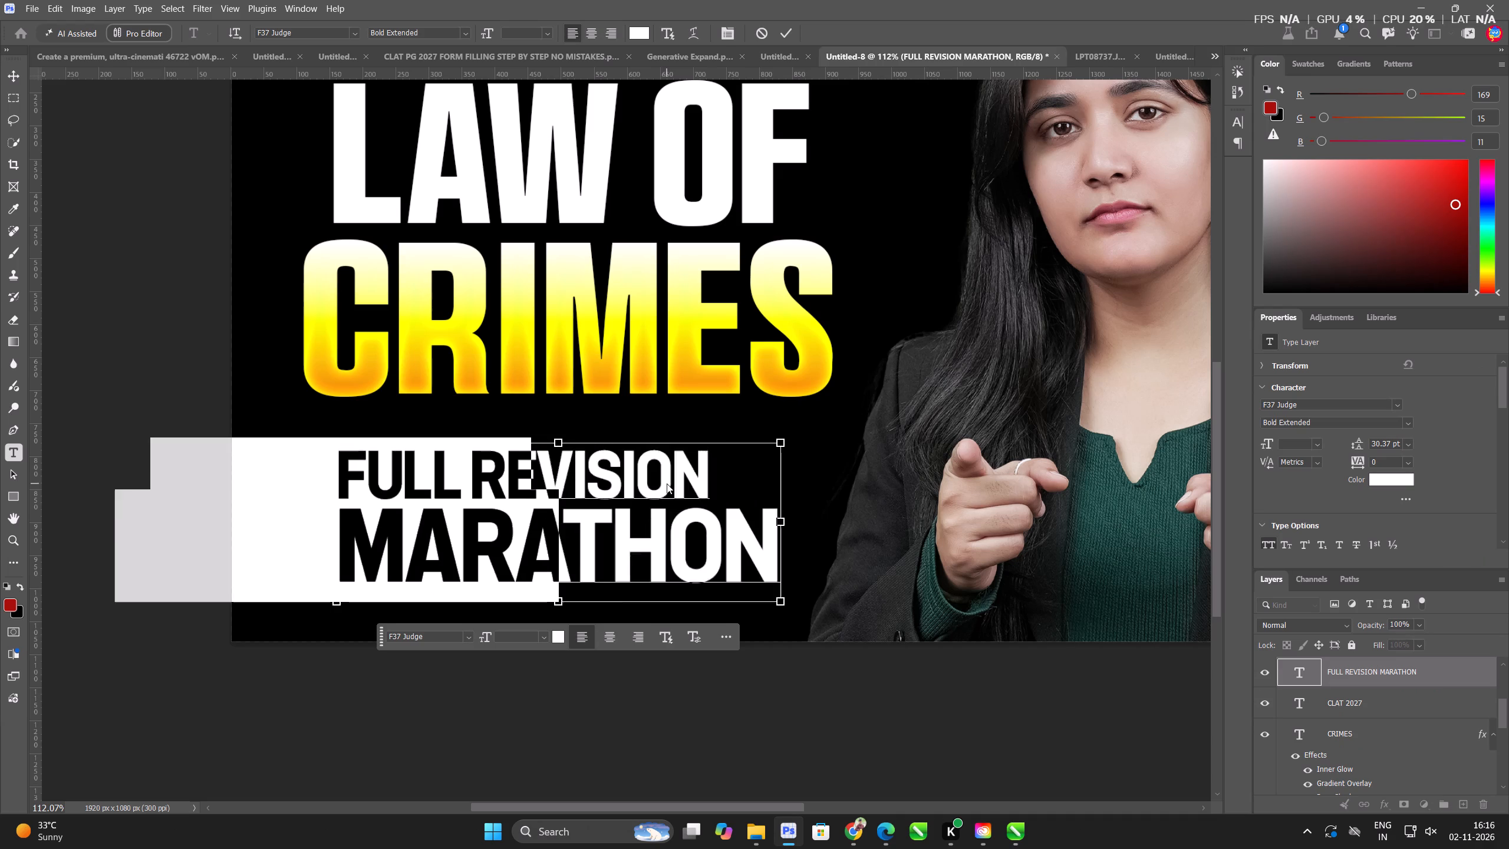
# Set the line spacing of the whole FULL REVISION MARATHON text to 33 pt.
pyautogui.click(447, 539)
pyautogui.hotkey('ctrl', 'a')
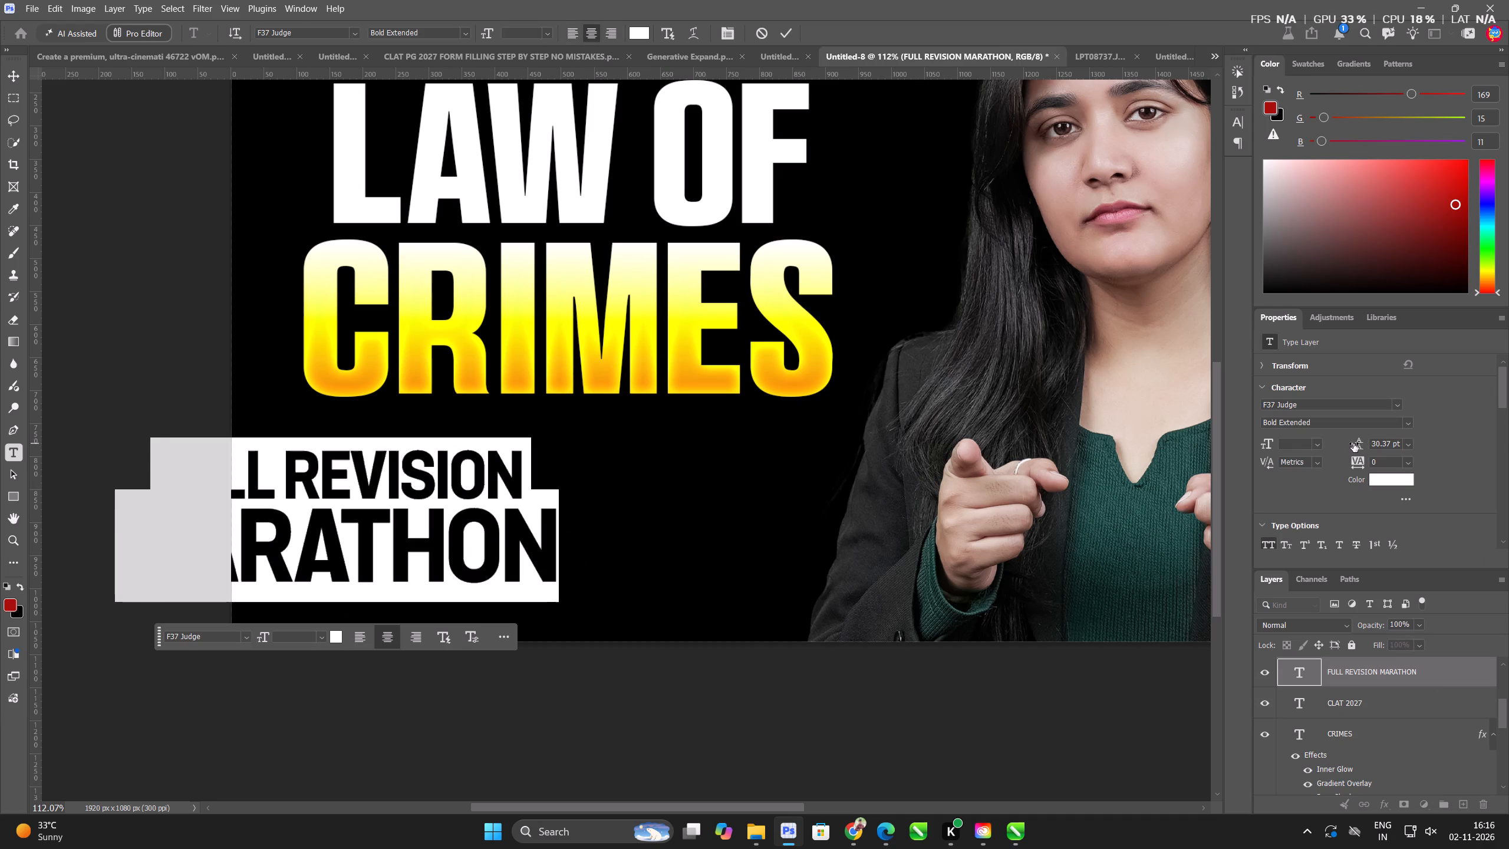
pyautogui.click(1352, 443)
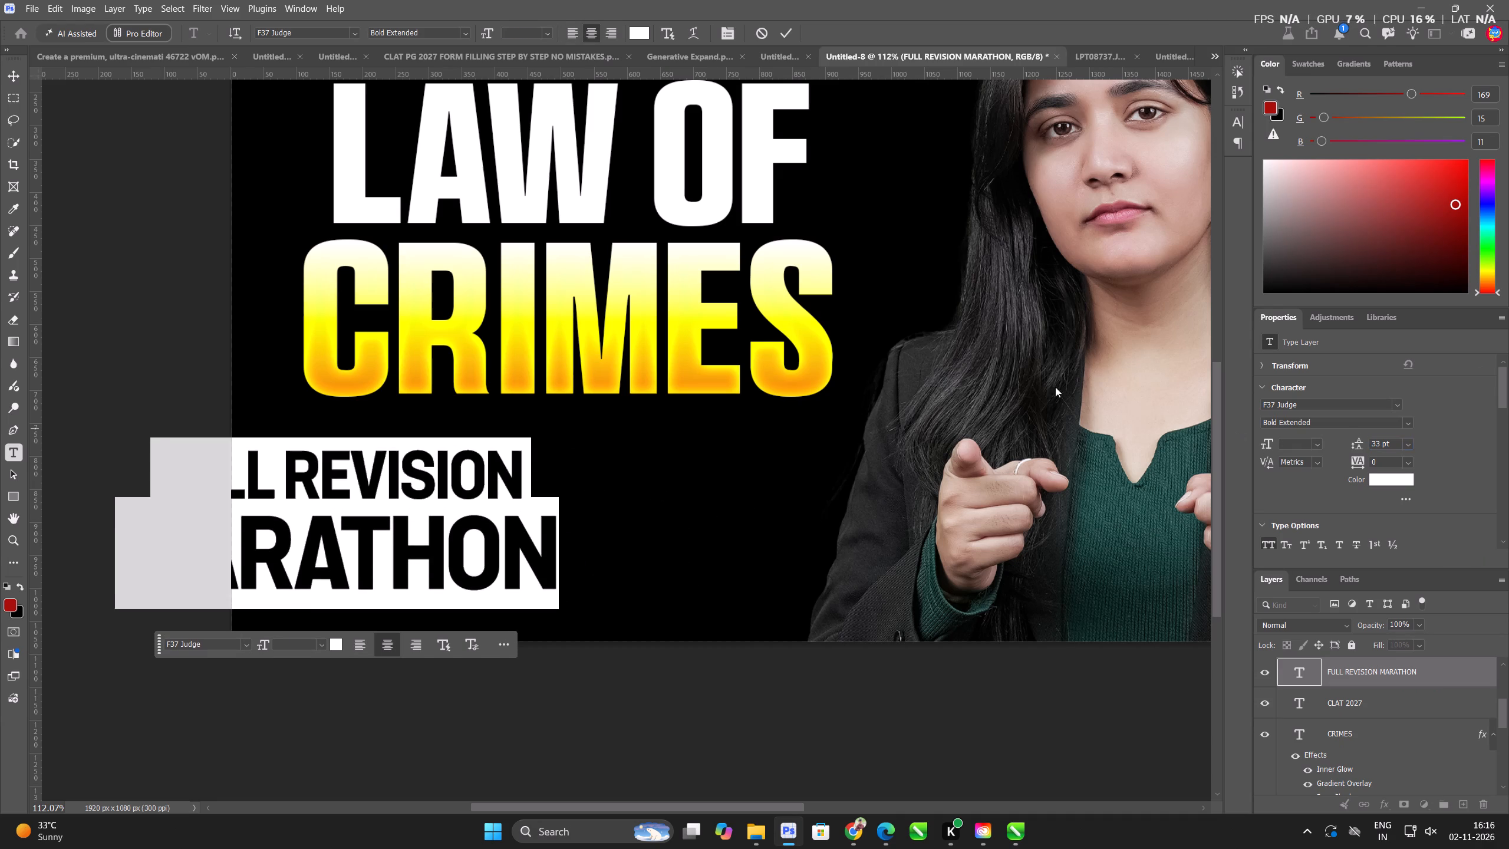
pyautogui.click(17, 68)
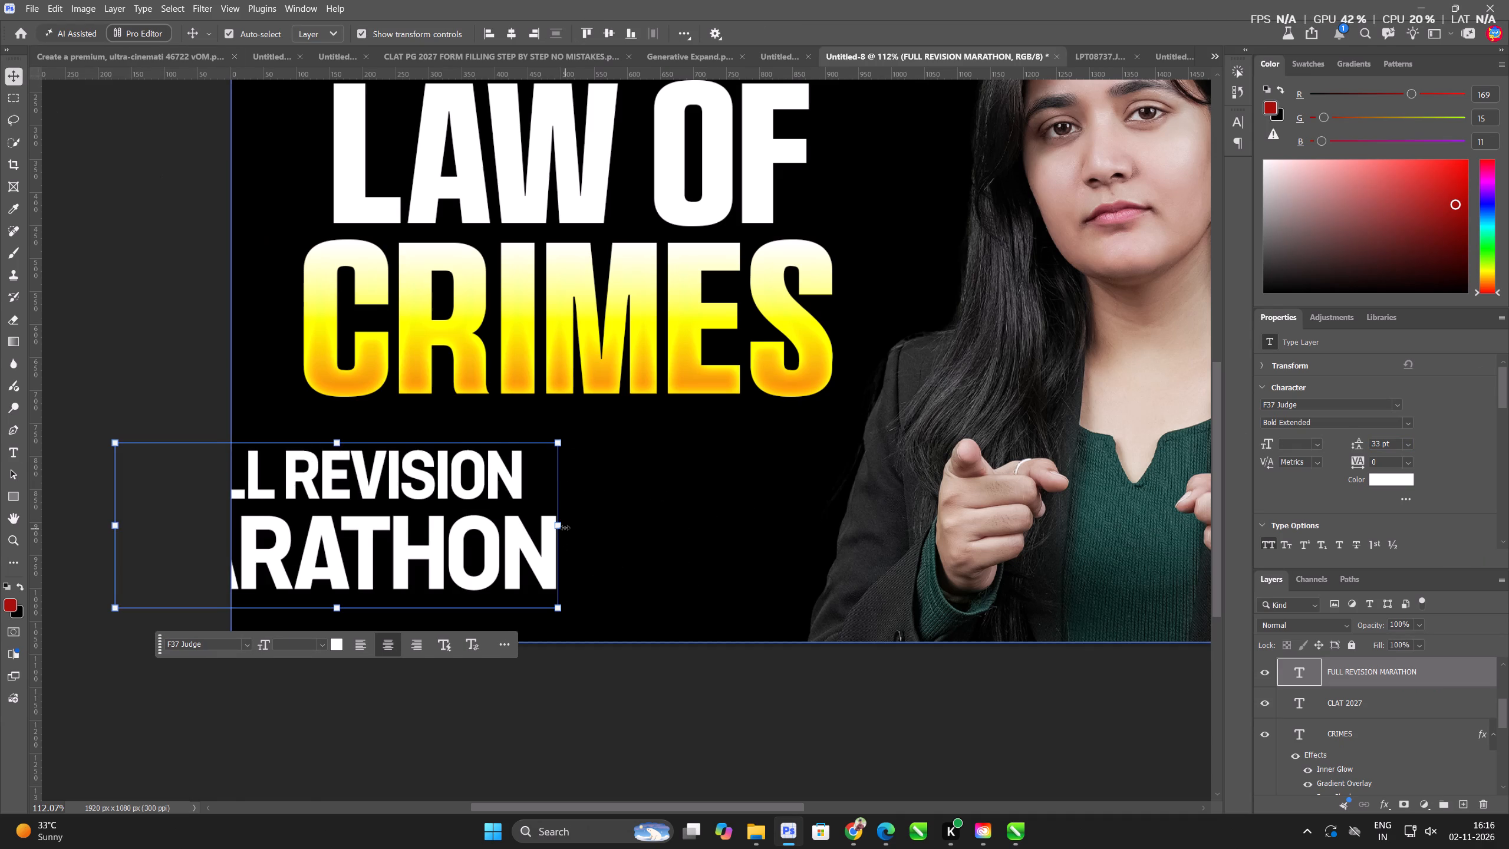
# Enlarge the FULL REVISION MARATHON text to about 111% and place it centred beneath CRIMES.
pyautogui.moveTo(565, 528); pyautogui.dragTo(612, 532)
pyautogui.moveTo(499, 528); pyautogui.dragTo(701, 525)
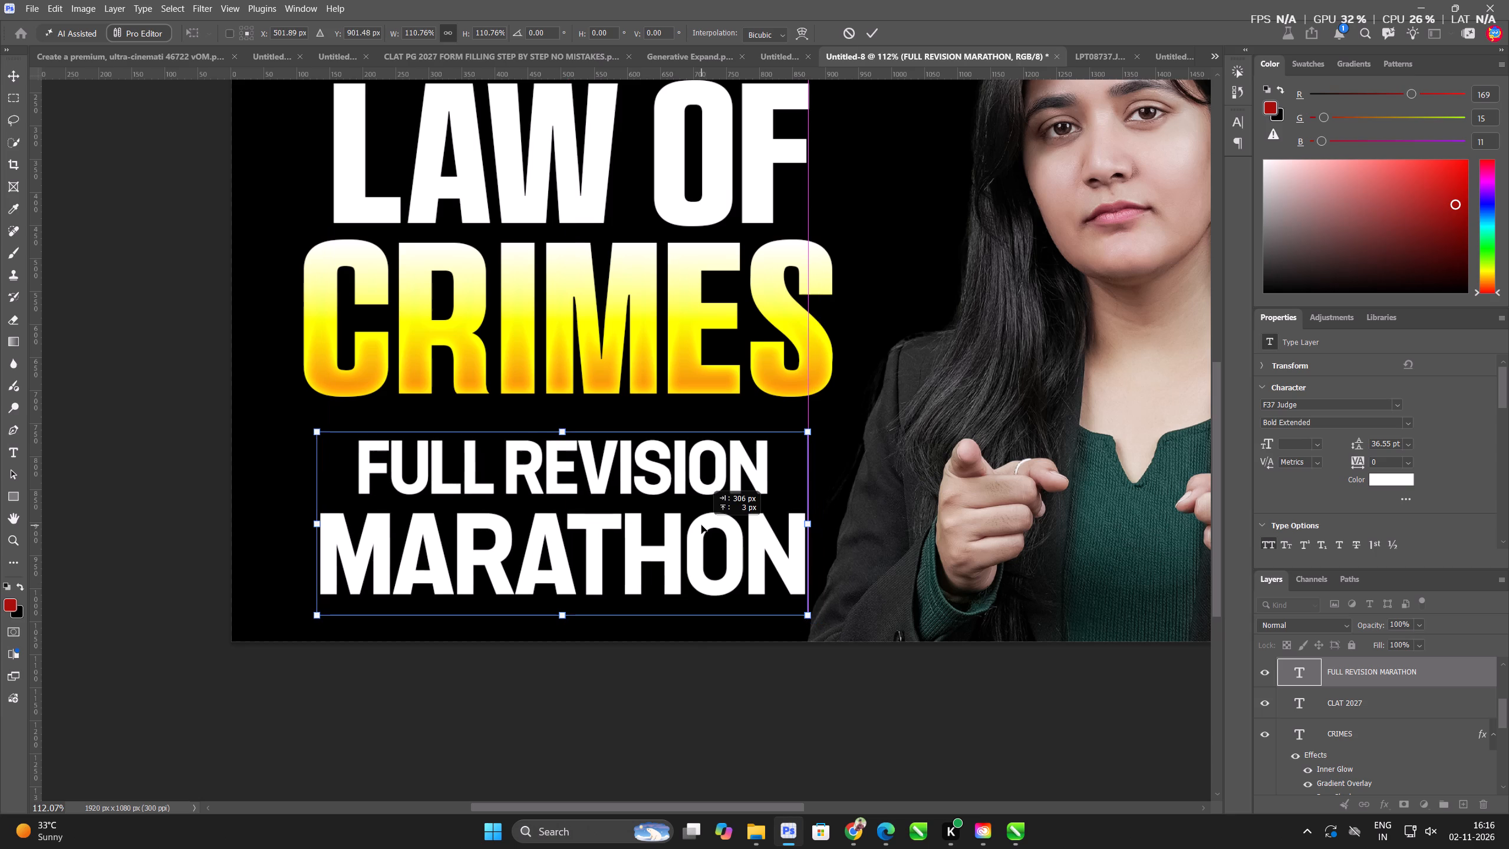
pyautogui.moveTo(701, 525); pyautogui.dragTo(701, 515)
pyautogui.scroll(-11, 684, 515)
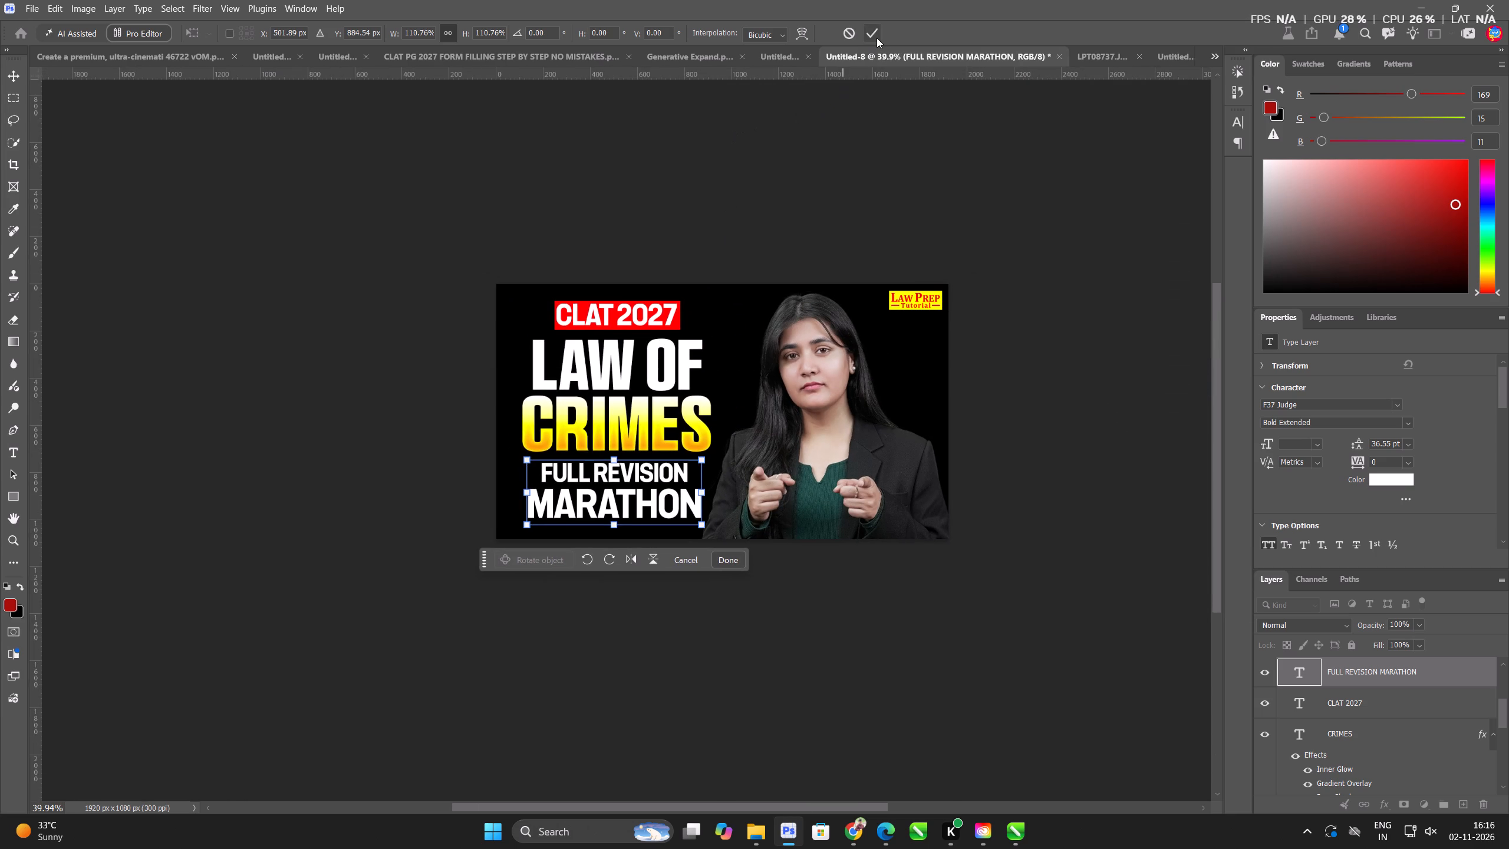
pyautogui.click(877, 38)
# Centre-align all headline texts and the red box horizontally, and bring the group back beside the woman's photo.
pyautogui.moveTo(709, 176); pyautogui.dragTo(691, 173)
pyautogui.moveTo(604, 159); pyautogui.dragTo(608, 579)
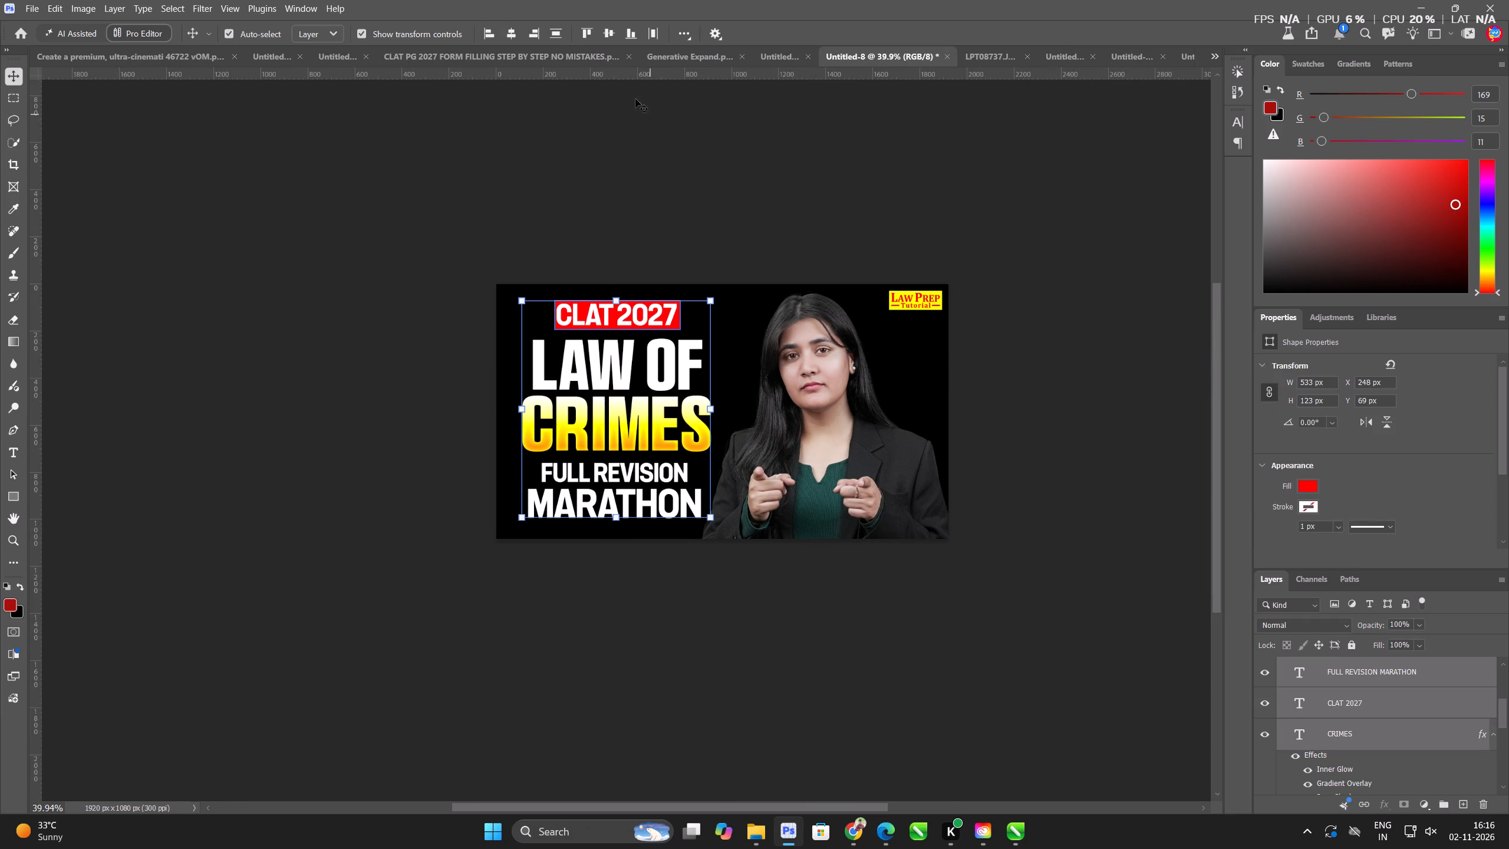
pyautogui.doubleClick(510, 41)
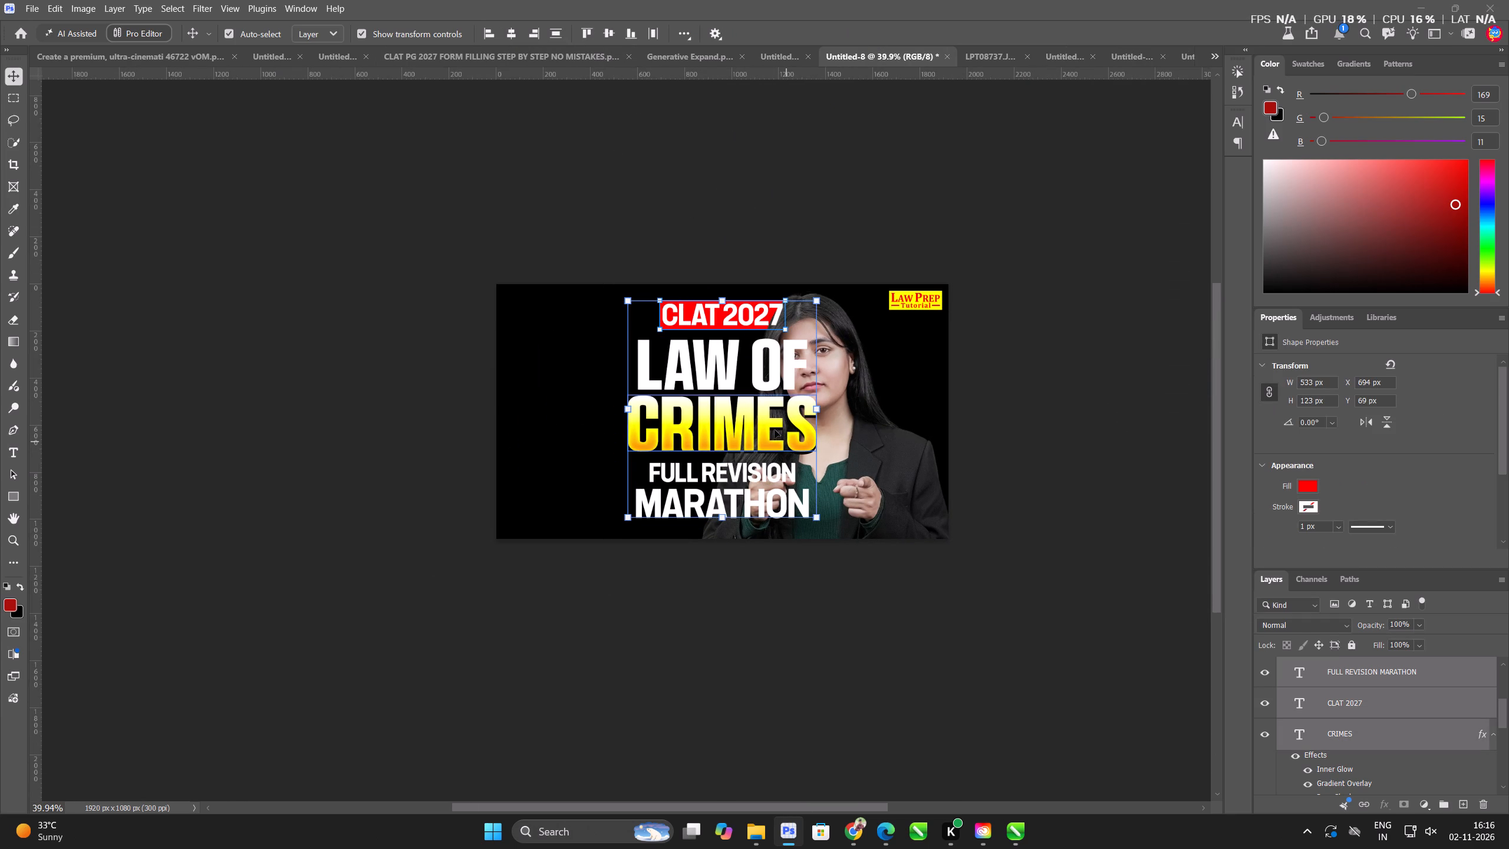
pyautogui.moveTo(774, 430); pyautogui.dragTo(659, 430)
# Move the woman's photo rightward, away from the headline text.
pyautogui.moveTo(855, 465); pyautogui.dragTo(866, 465)
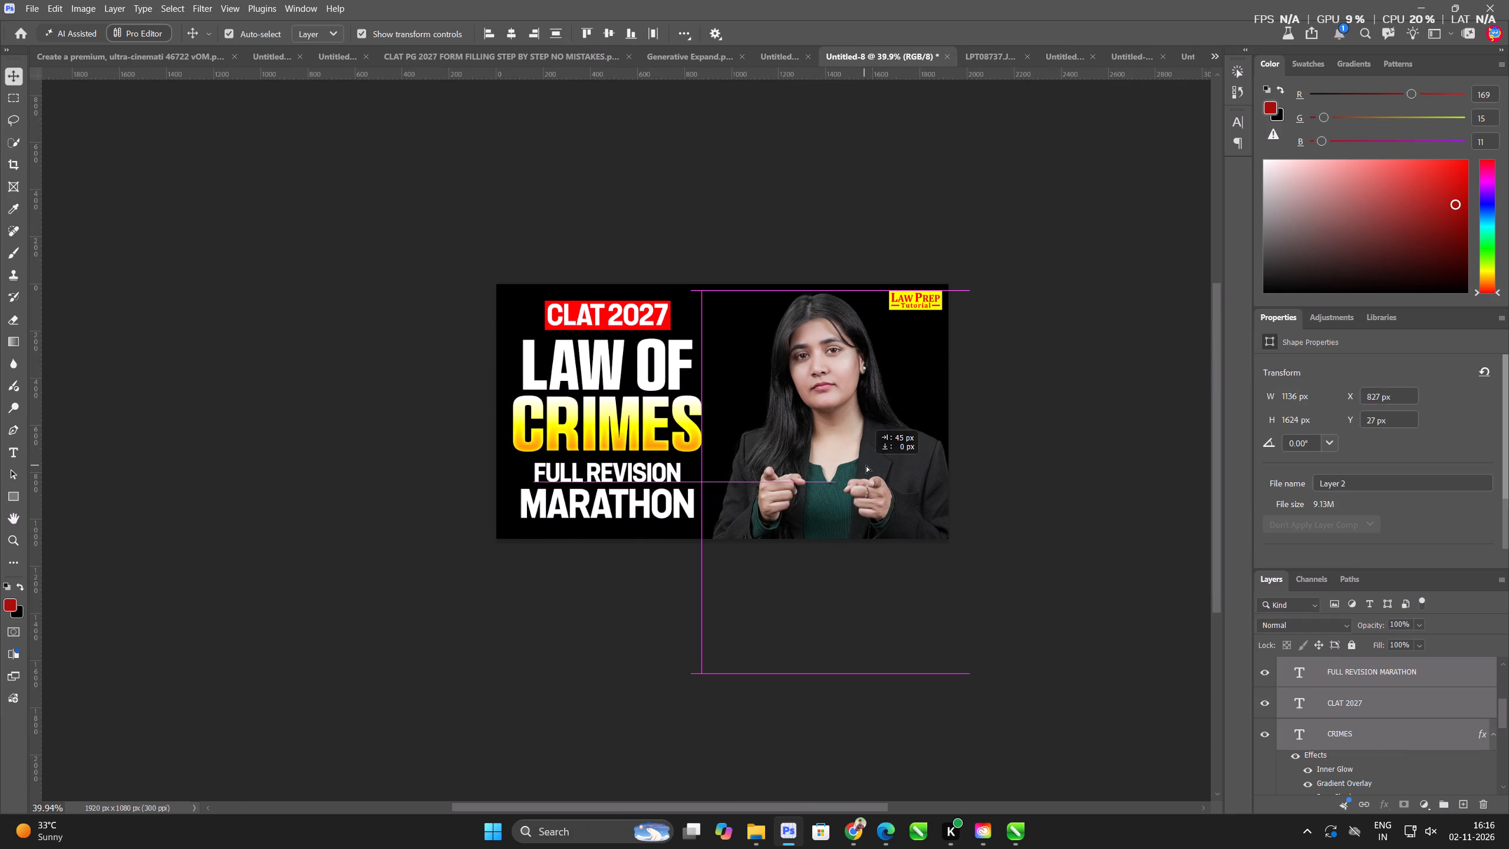
pyautogui.moveTo(866, 465); pyautogui.dragTo(875, 465)
# Move the whole headline block rightward until its red box sits at about X 294 px.
pyautogui.moveTo(528, 682); pyautogui.dragTo(525, 629)
pyautogui.moveTo(561, 108); pyautogui.dragTo(680, 582)
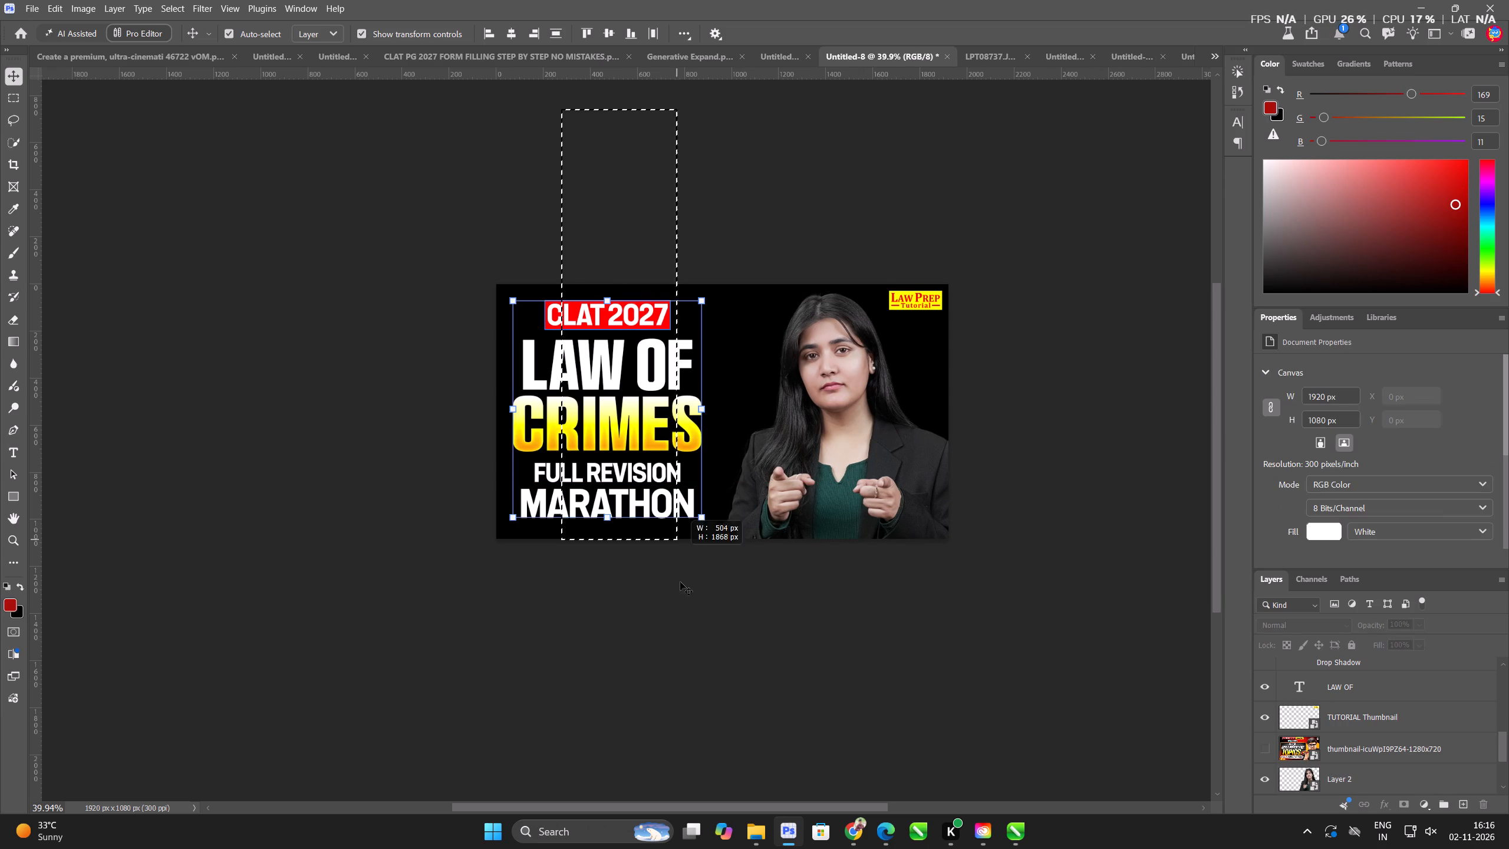
pyautogui.moveTo(680, 582); pyautogui.dragTo(687, 611)
pyautogui.scroll(4, 693, 407)
pyautogui.moveTo(681, 414); pyautogui.dragTo(711, 414)
pyautogui.moveTo(271, 529); pyautogui.dragTo(280, 533)
# Cut the word MARATHON out of the FULL REVISION MARATHON text layer.
pyautogui.scroll(4, 512, 549)
pyautogui.doubleClick(543, 549)
pyautogui.click(543, 549)
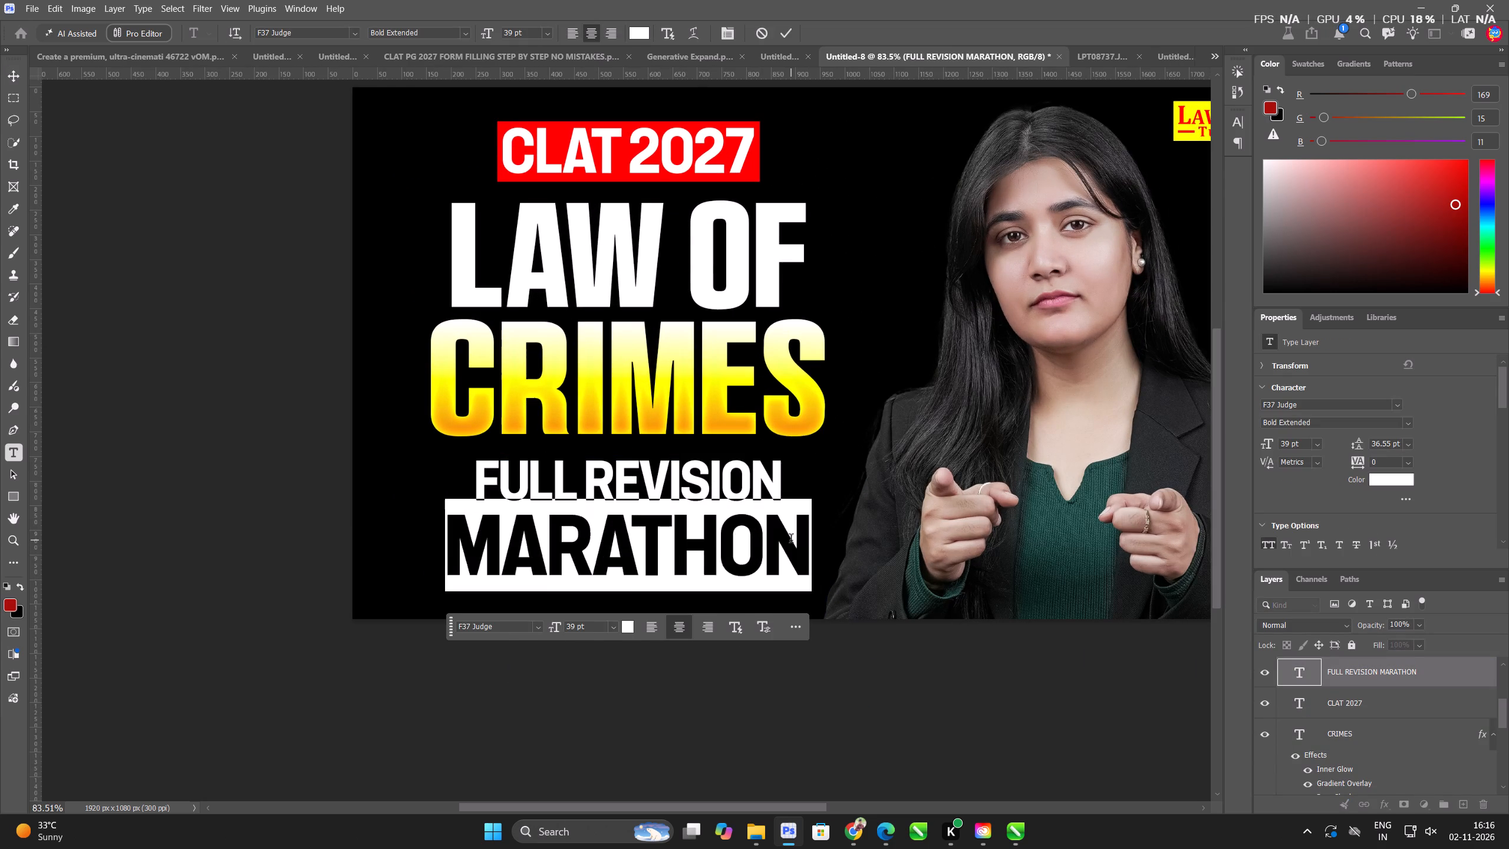
pyautogui.hotkey('ctrl', 'x')
pyautogui.click(6, 77)
pyautogui.moveTo(87, 285); pyautogui.dragTo(100, 291)
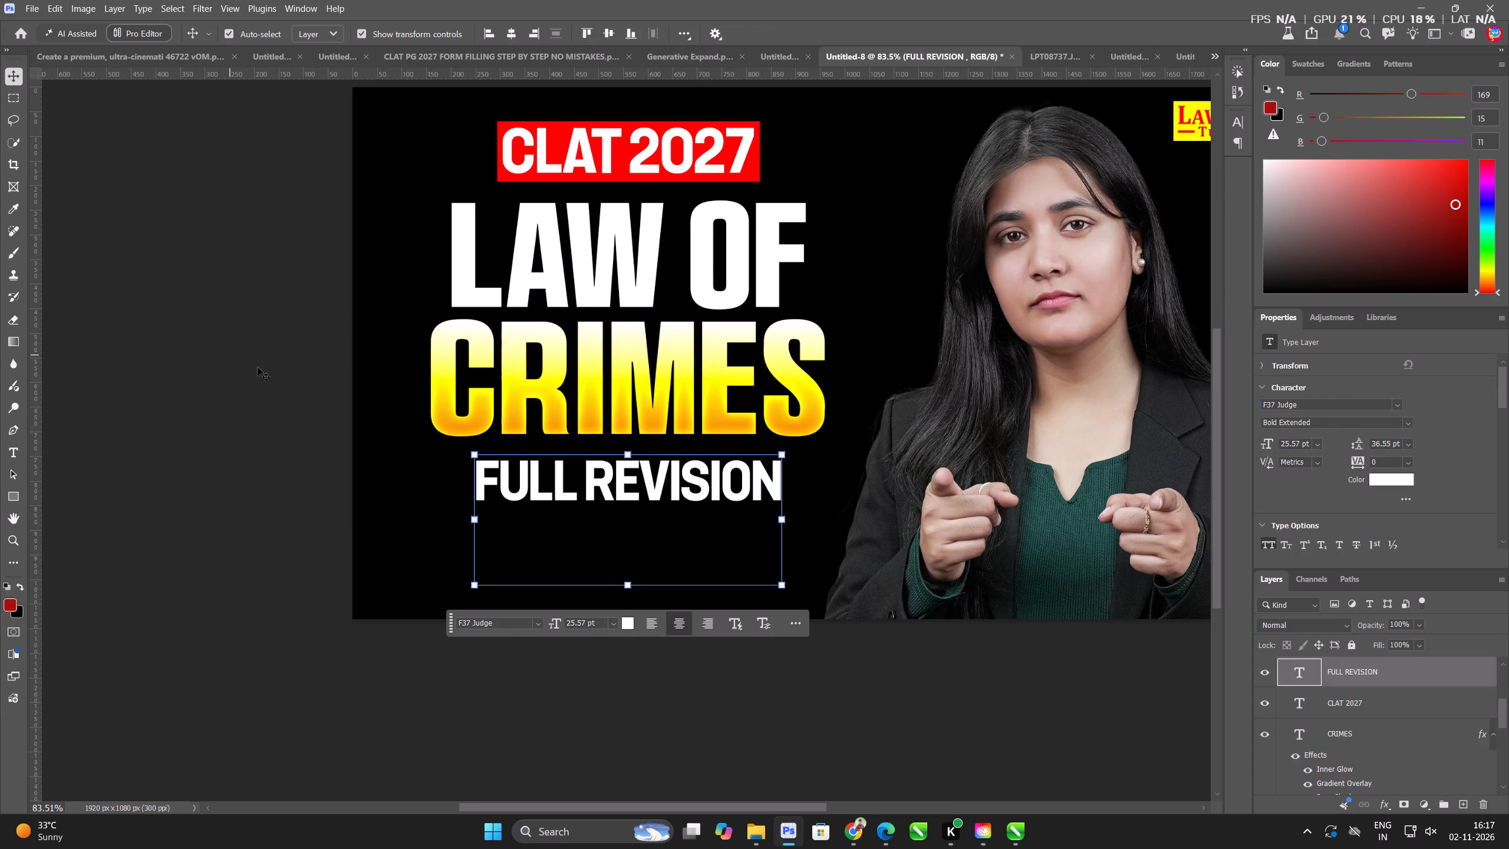
# Duplicate the FULL REVISION text, replace the copy's content with MARATHON, and place it directly beneath FULL REVISION.
pyautogui.scroll(3, 556, 483)
pyautogui.keyDown('alt'); pyautogui.moveTo(633, 516); pyautogui.dragTo(644, 593); pyautogui.keyUp('alt')
pyautogui.doubleClick(644, 593)
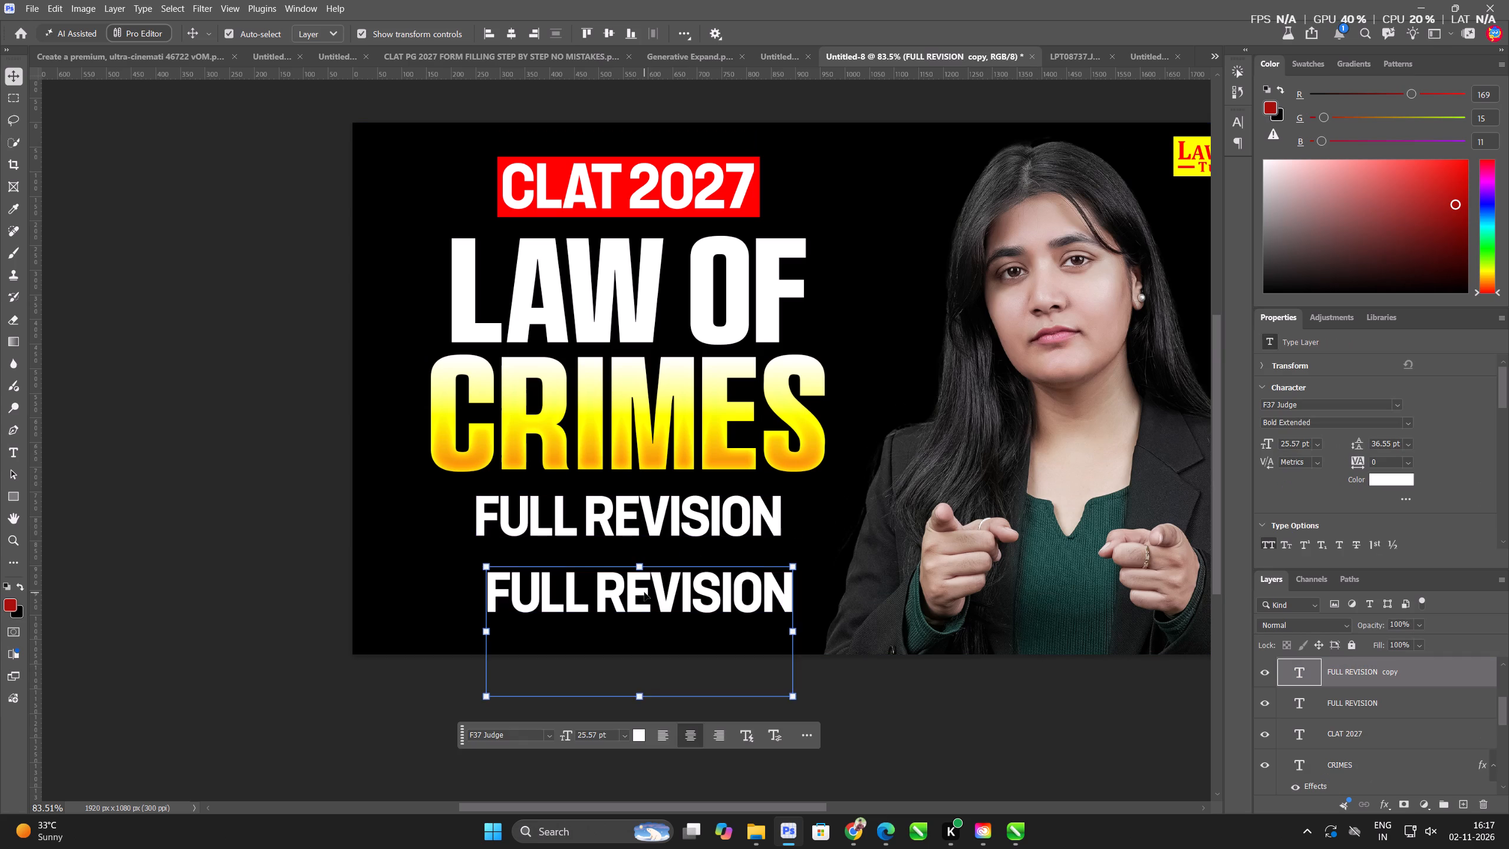
pyautogui.hotkey('ctrl', 'v')
pyautogui.hotkey('ctrl', 'a')
pyautogui.click(9, 77)
pyautogui.scroll(3, 752, 638)
pyautogui.moveTo(710, 551); pyautogui.dragTo(687, 540)
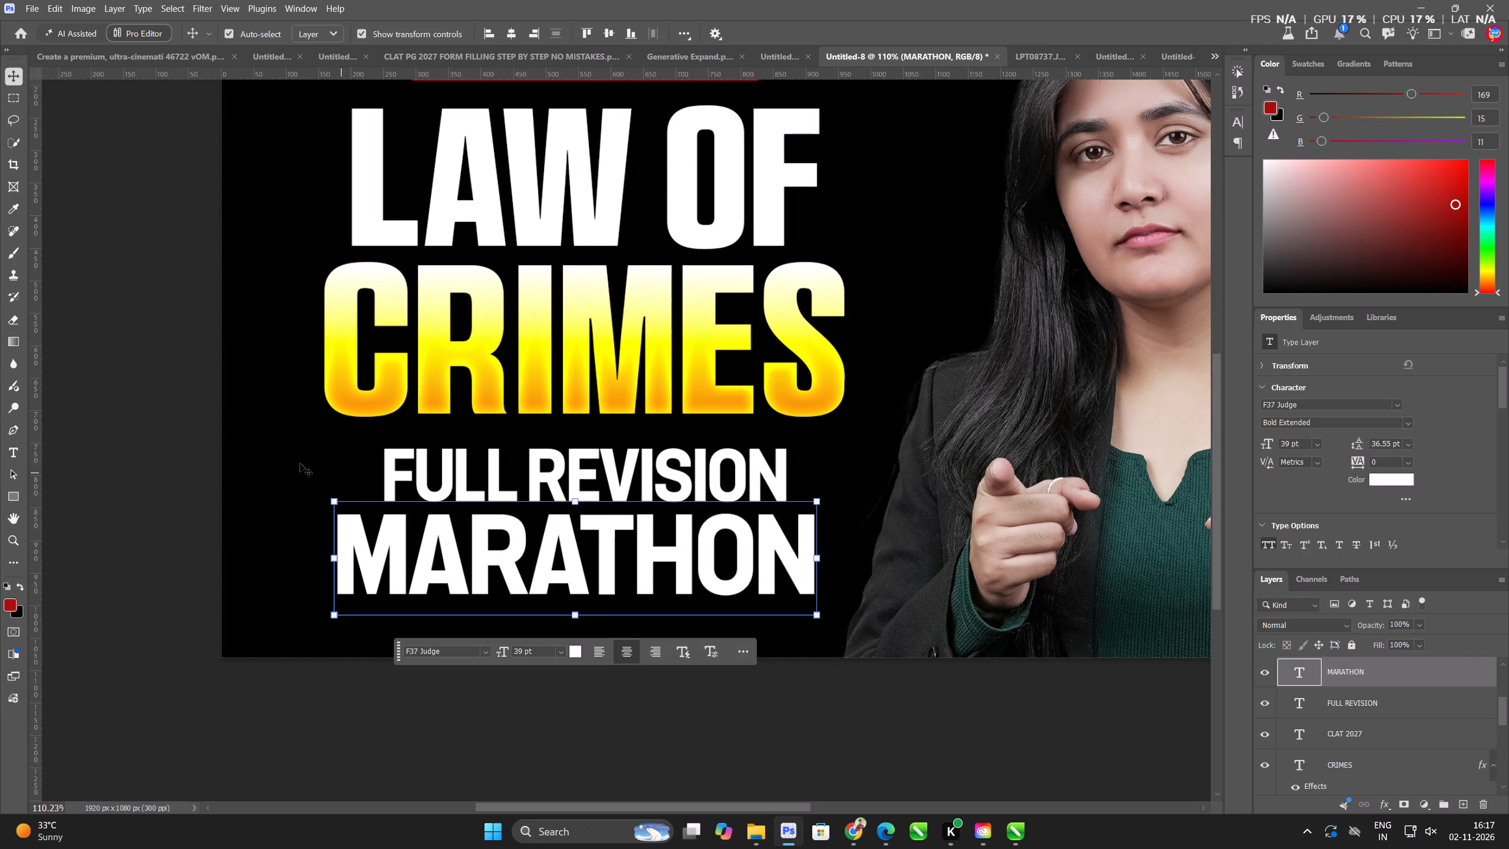
pyautogui.click(183, 438)
# Duplicate the CLAT 2027 red box behind FULL REVISION and resize it to about 658 × 105 px at about X 232, Y 746 px.
pyautogui.scroll(3, 578, 451)
pyautogui.scroll(-9, 578, 451)
pyautogui.scroll(2, 681, 202)
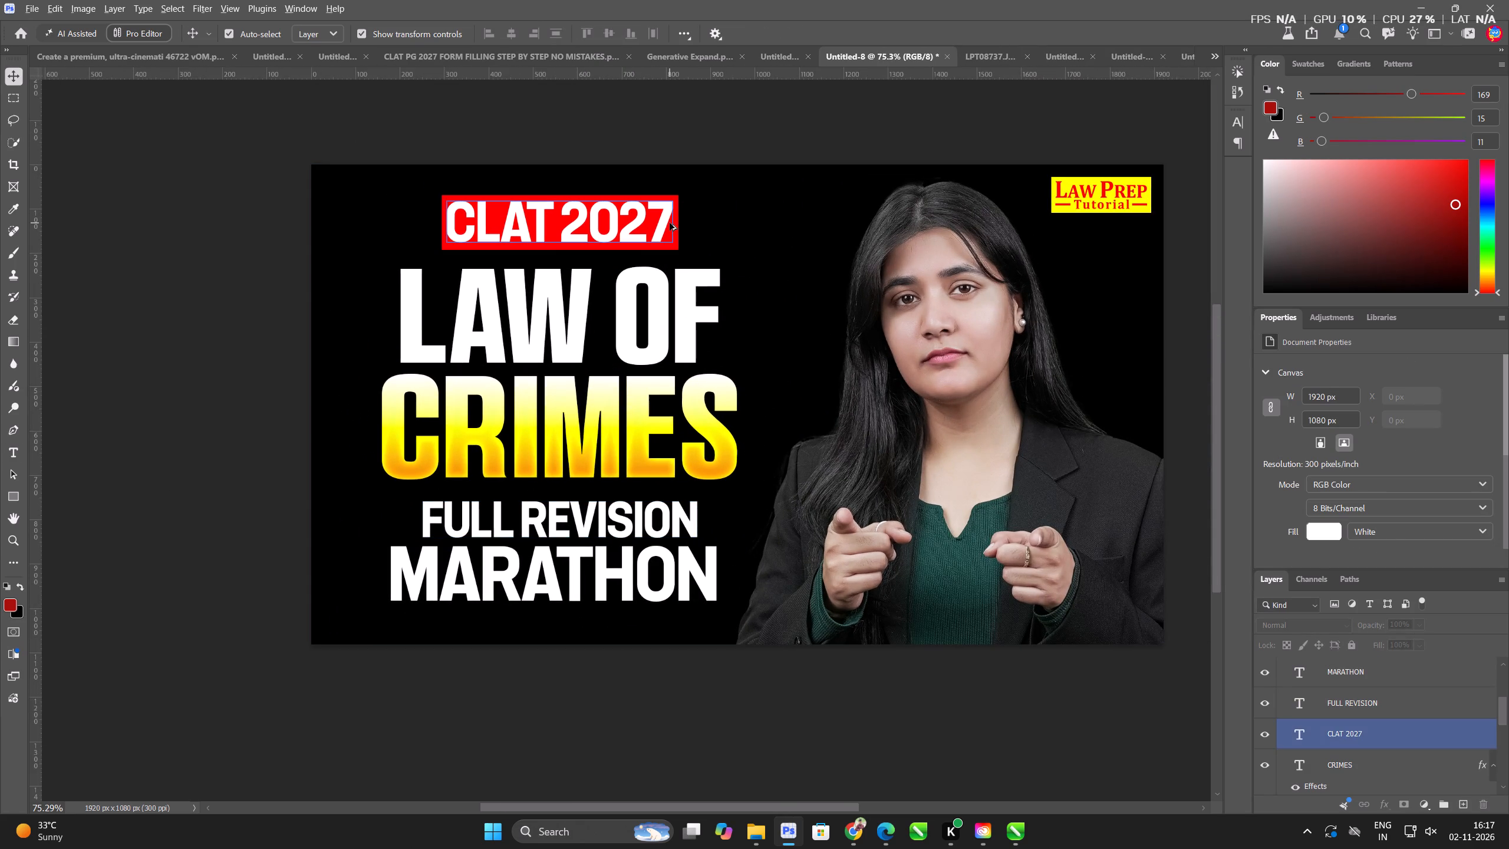
pyautogui.keyDown('alt'); pyautogui.moveTo(677, 230); pyautogui.dragTo(643, 524); pyautogui.keyUp('alt')
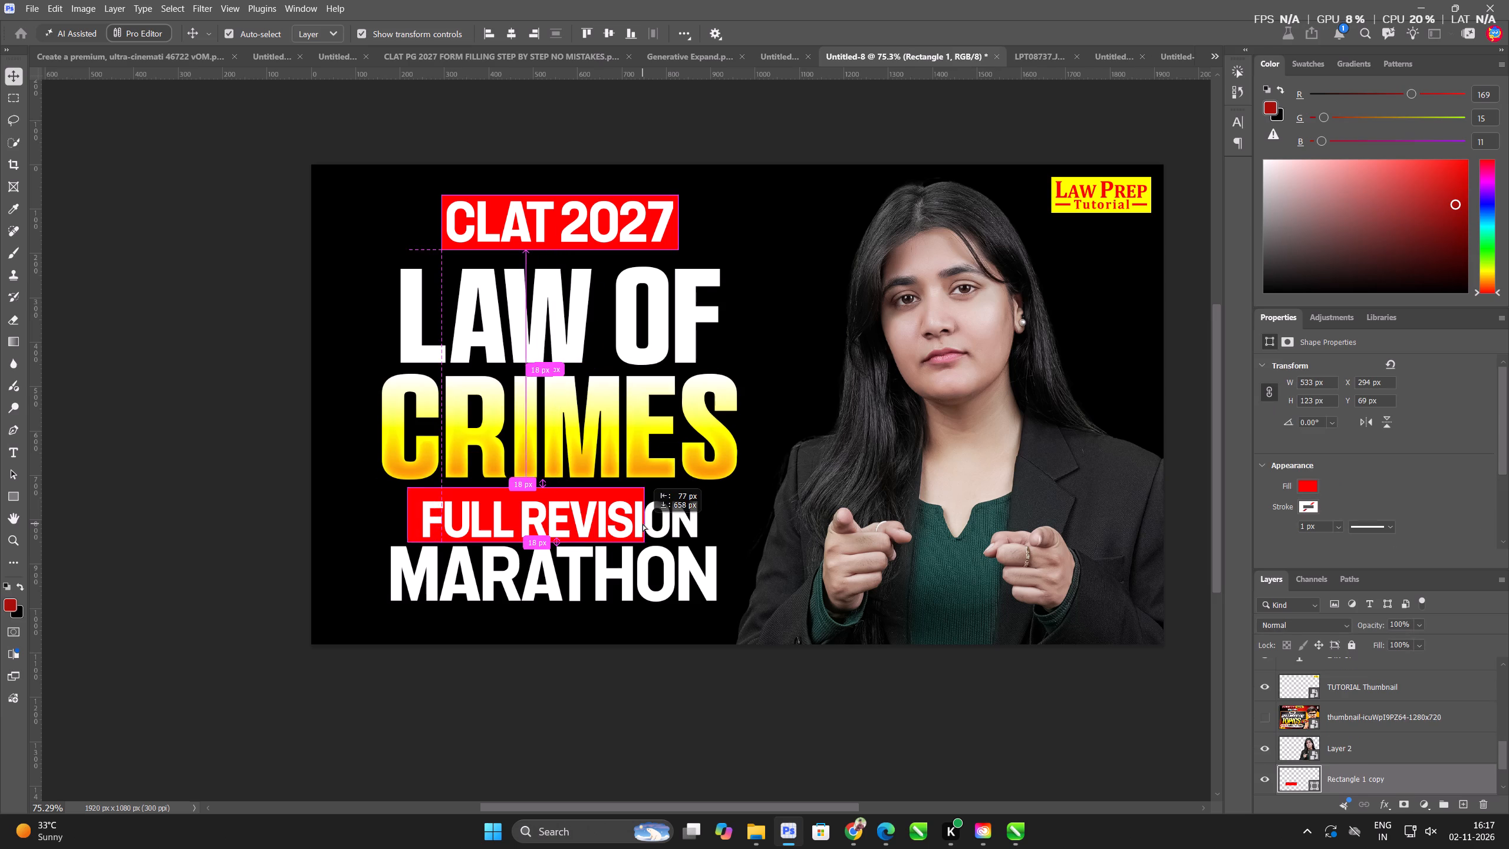
pyautogui.keyDown('alt'); pyautogui.moveTo(643, 524); pyautogui.dragTo(647, 526); pyautogui.keyUp('alt')
pyautogui.keyDown('shift'); pyautogui.moveTo(652, 521); pyautogui.dragTo(709, 530); pyautogui.keyUp('shift')
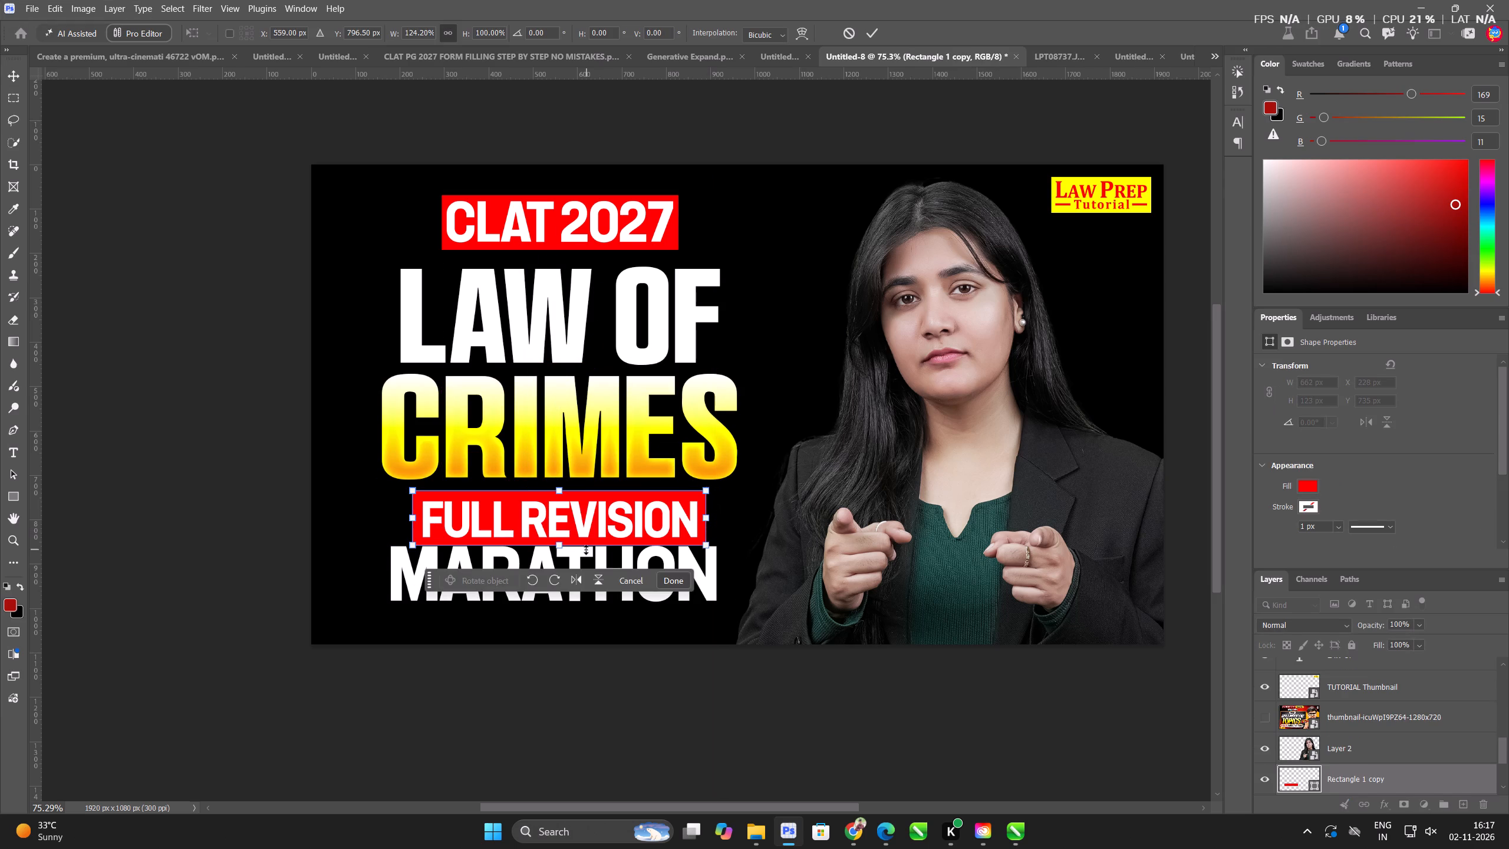
pyautogui.click(560, 546)
pyautogui.scroll(4, 606, 523)
pyautogui.moveTo(629, 482); pyautogui.dragTo(596, 482)
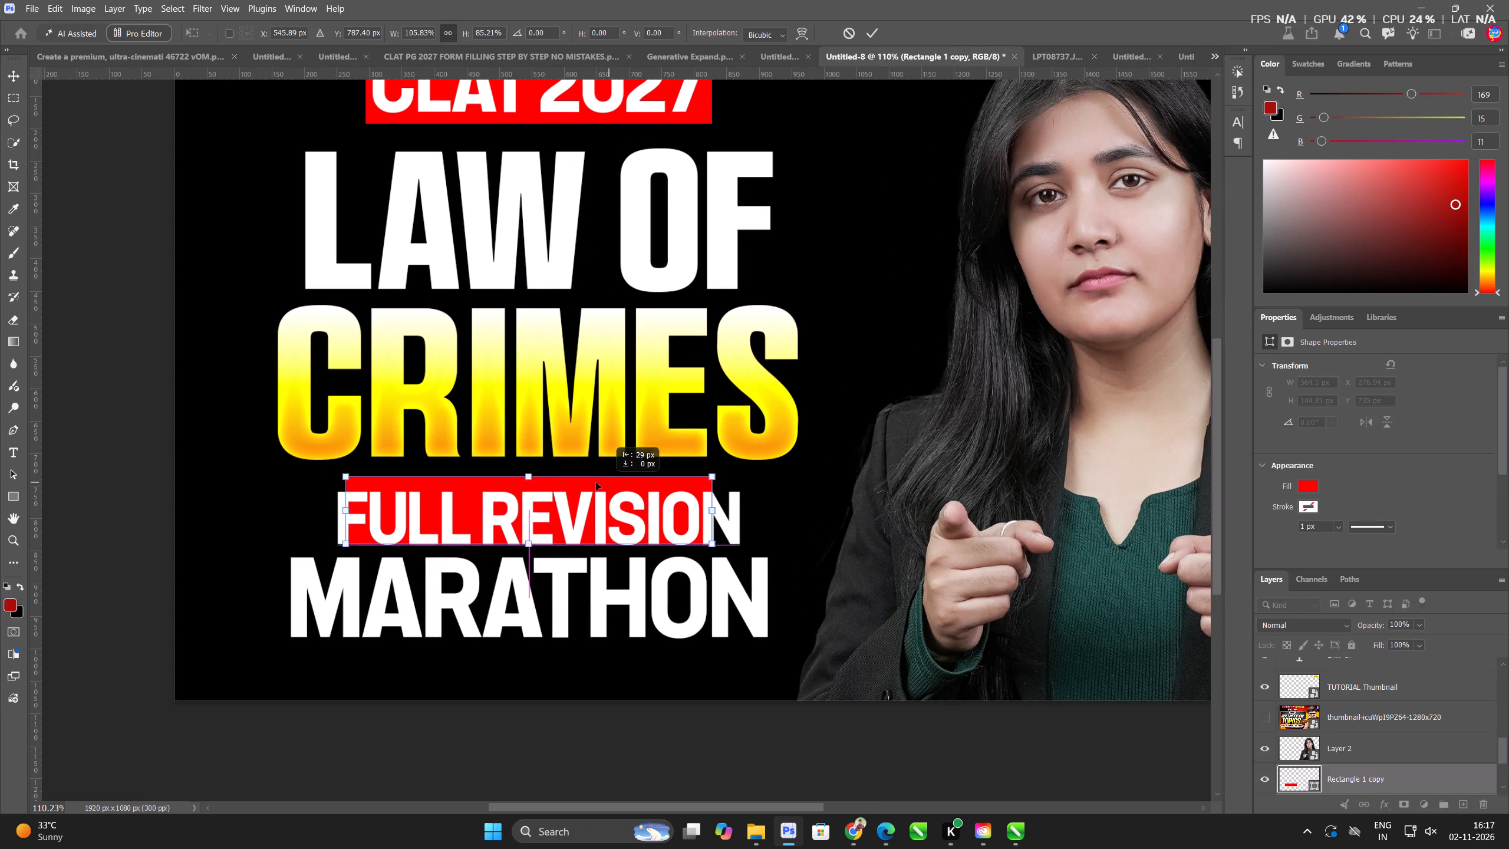
pyautogui.moveTo(596, 482); pyautogui.dragTo(599, 490)
pyautogui.keyDown('shift'); pyautogui.moveTo(690, 515); pyautogui.dragTo(724, 522); pyautogui.keyUp('shift')
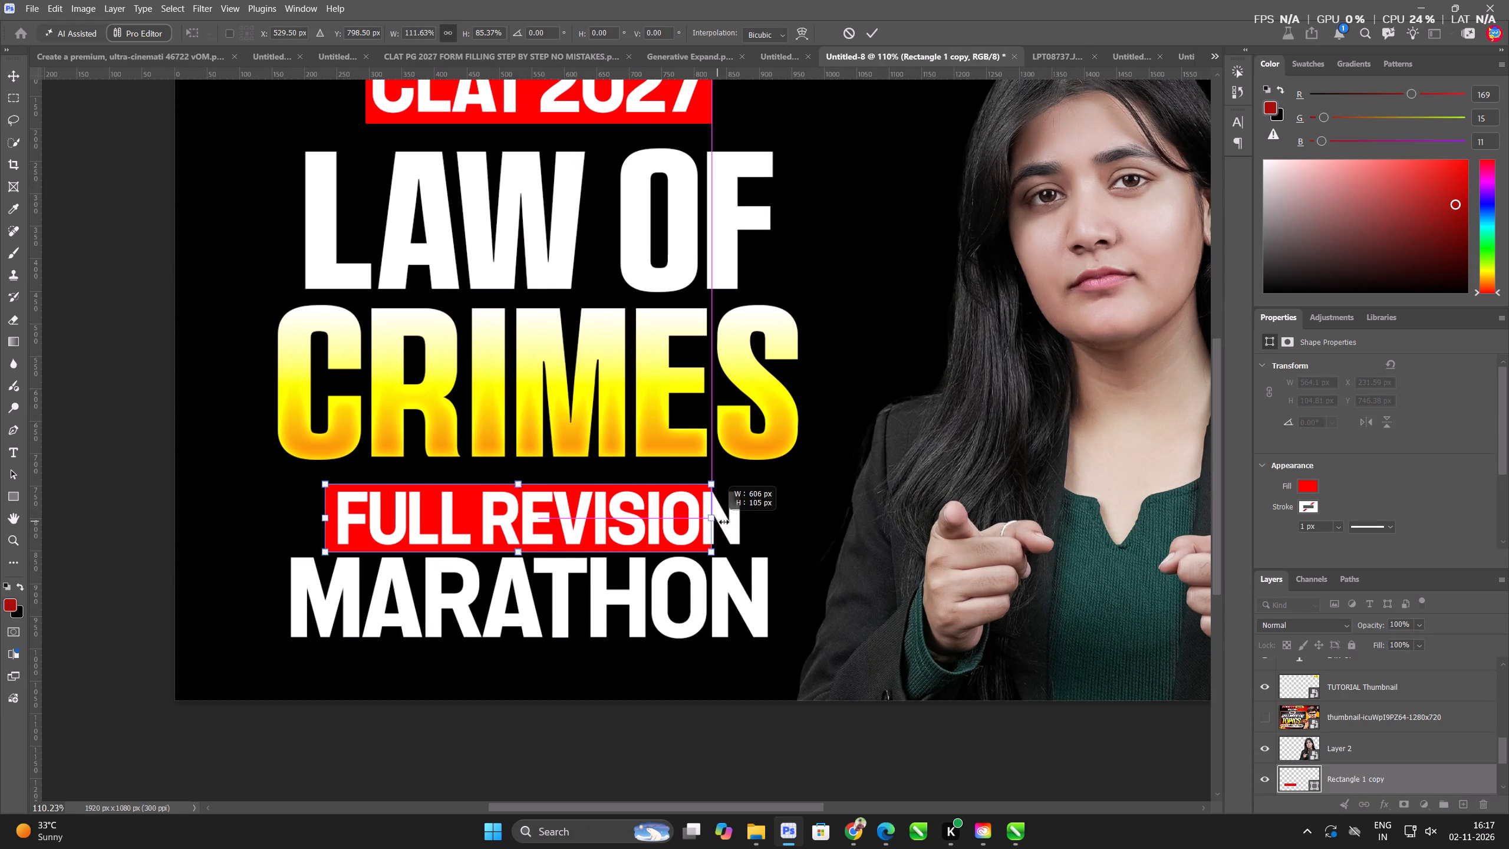
pyautogui.keyDown('shift'); pyautogui.moveTo(724, 522); pyautogui.dragTo(751, 527); pyautogui.keyUp('shift')
pyautogui.click(876, 36)
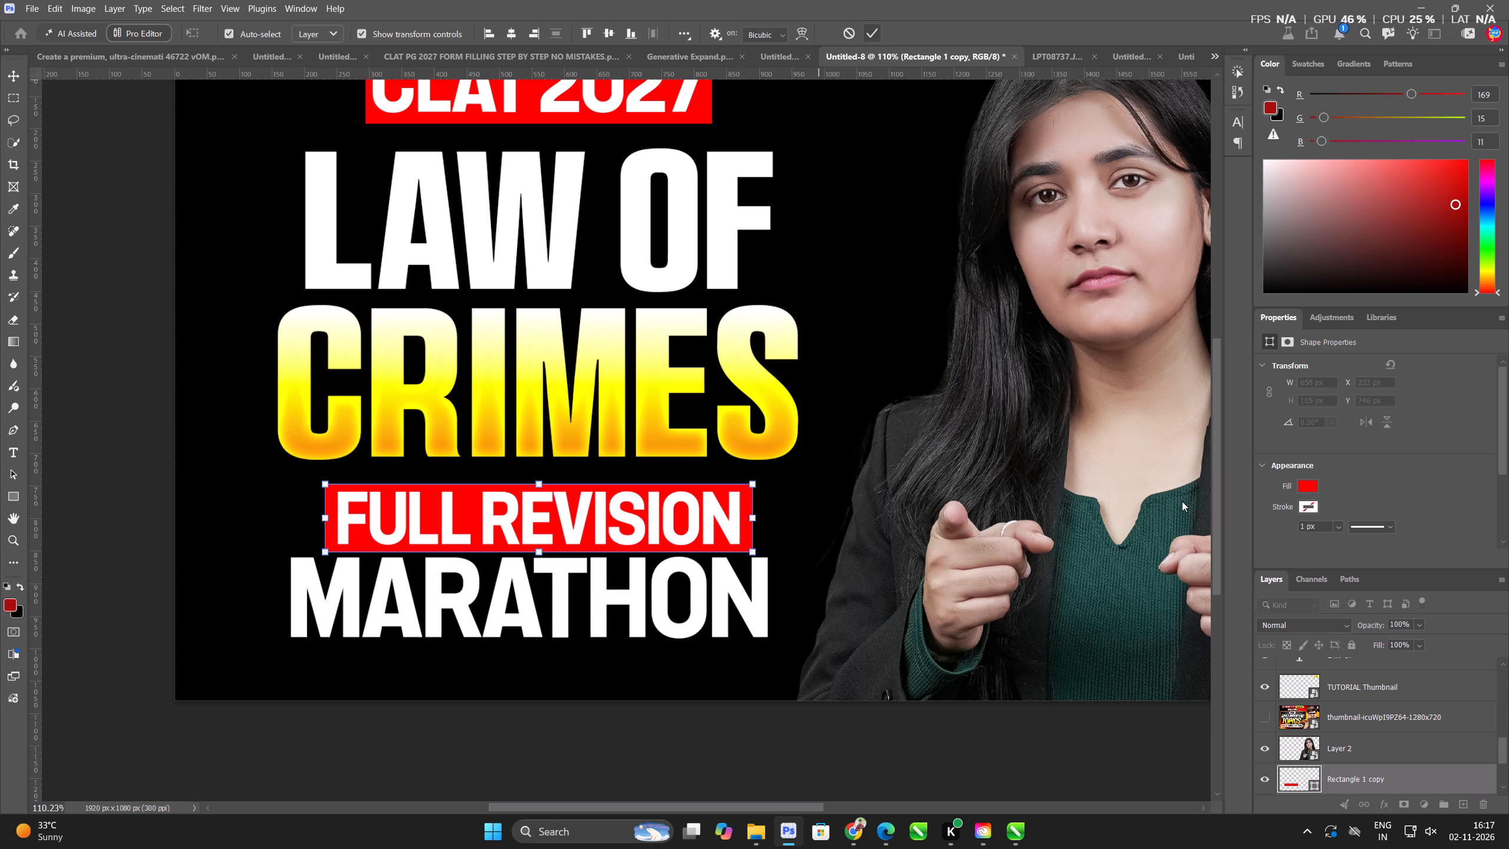
# Change the fill of the box behind FULL REVISION to white, FFFFFF.
pyautogui.doubleClick(1302, 772)
pyautogui.moveTo(680, 417); pyautogui.dragTo(423, 251)
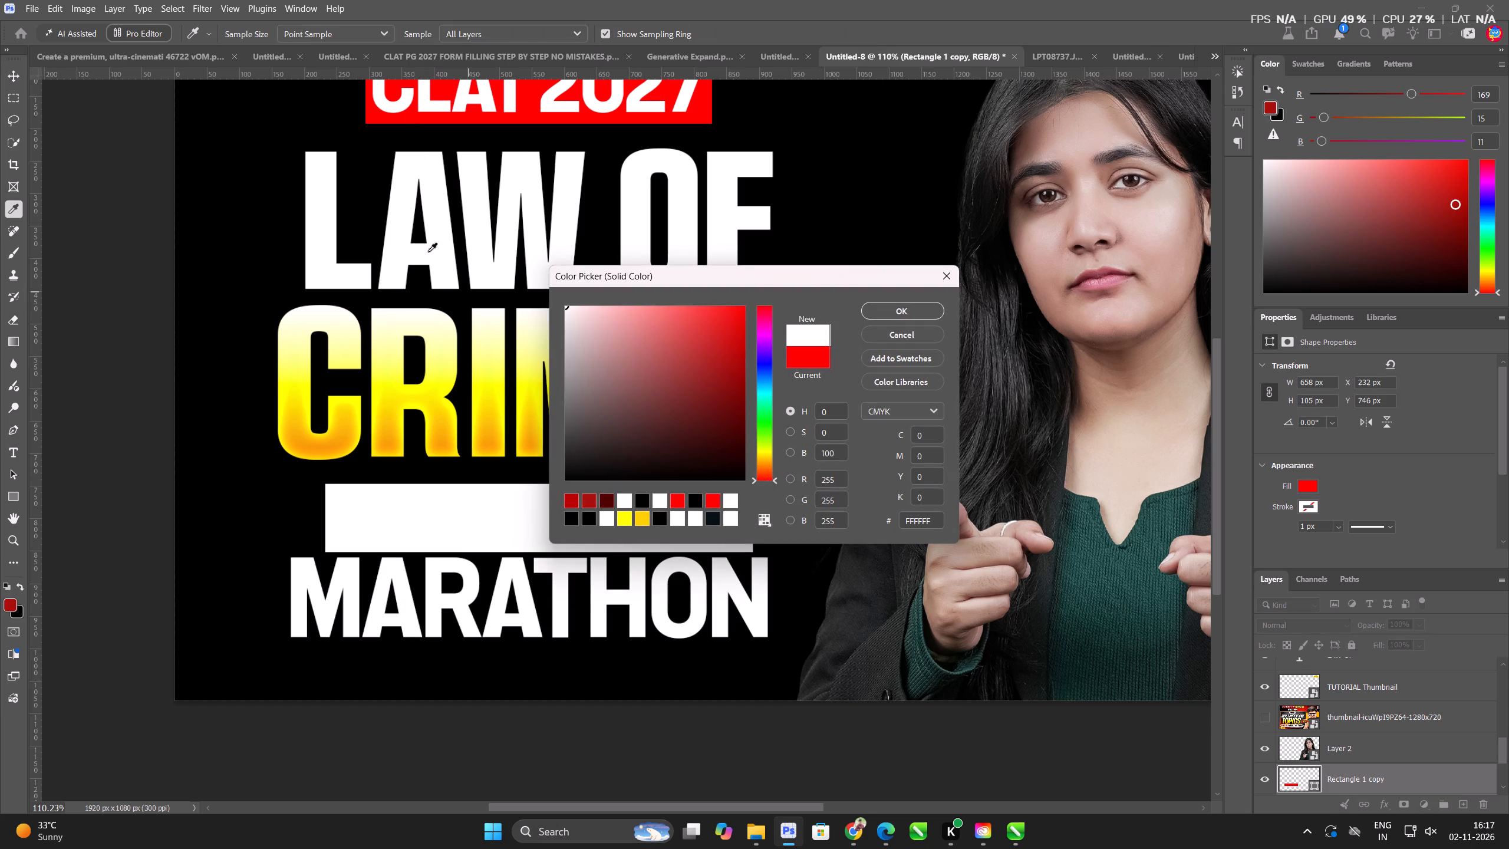
pyautogui.click(912, 314)
# Change the FULL REVISION text colour to black, 000000.
pyautogui.click(520, 510)
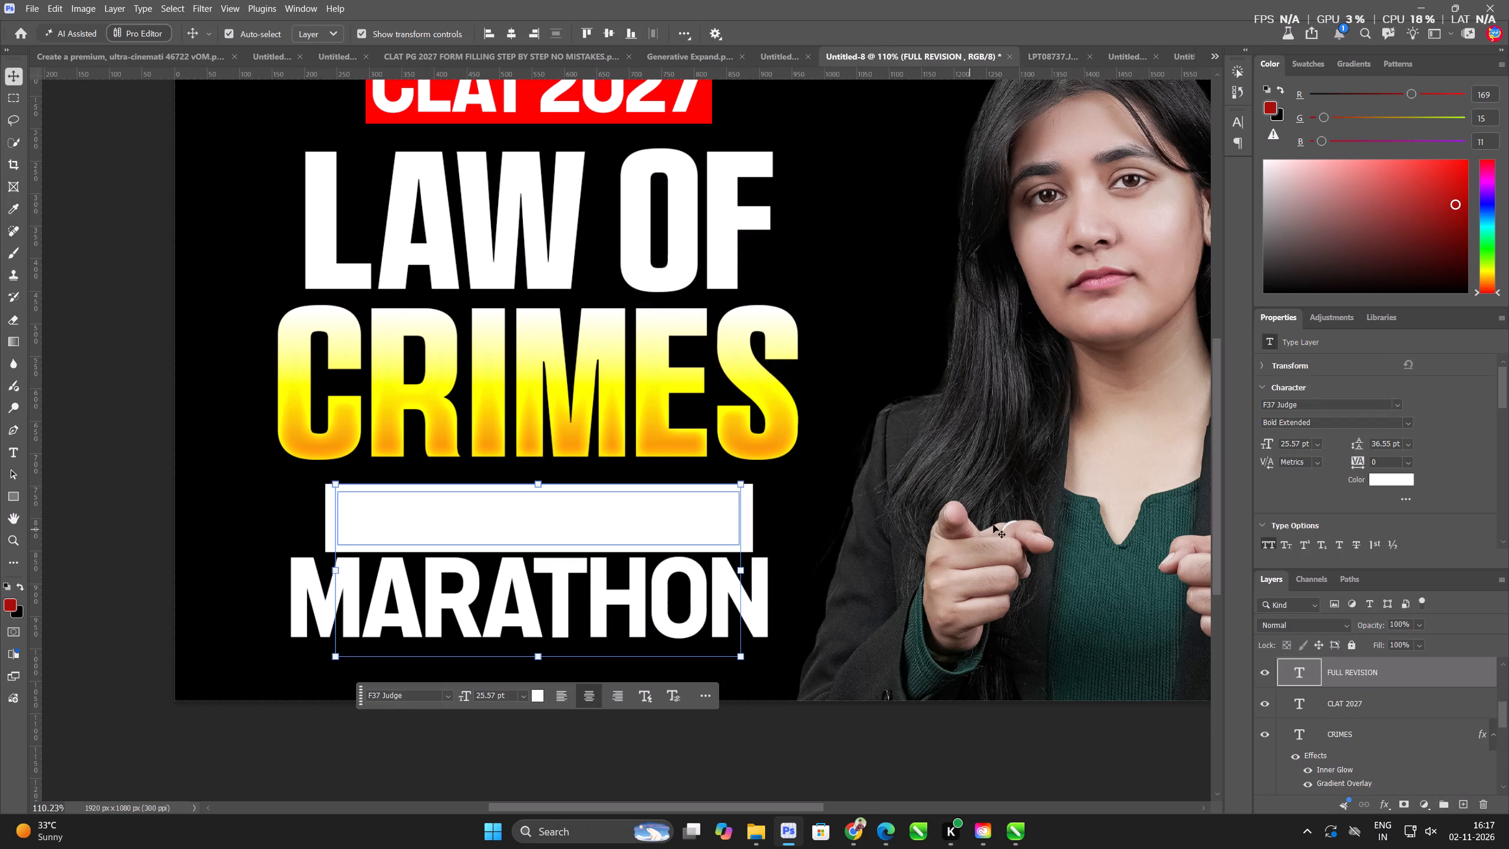
pyautogui.moveTo(1383, 481); pyautogui.dragTo(1378, 483)
pyautogui.click(826, 229)
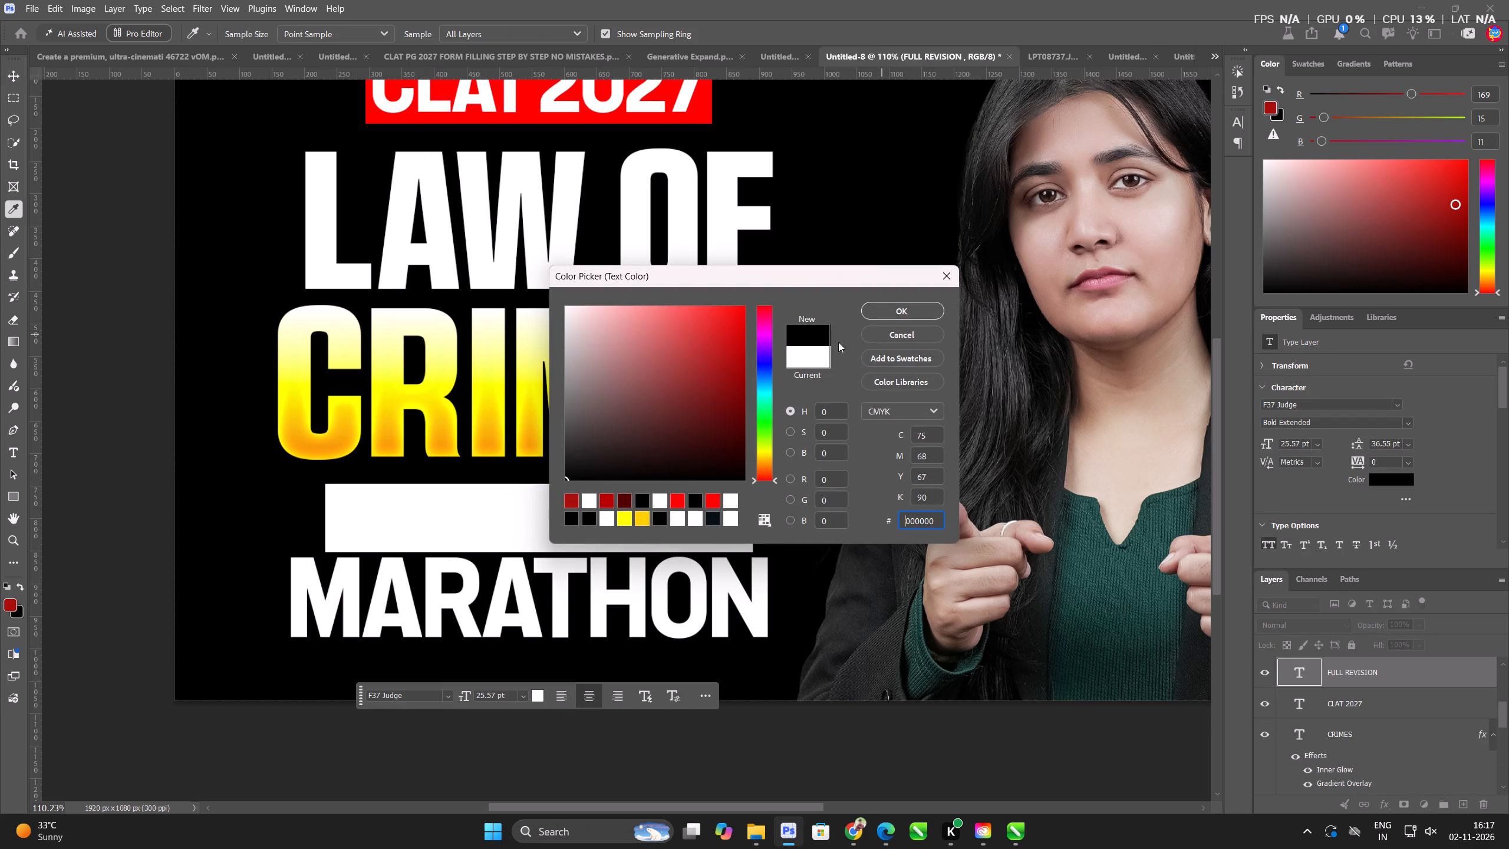
pyautogui.click(885, 314)
# Nudge the FULL REVISION text together with its white box up about 12 px toward CRIMES.
pyautogui.scroll(-4, 751, 361)
pyautogui.click(270, 514)
pyautogui.scroll(10, 572, 498)
pyautogui.click(796, 474)
pyautogui.keyDown('shift'); pyautogui.click(775, 466); pyautogui.keyUp('shift')
pyautogui.moveTo(769, 472); pyautogui.dragTo(771, 455)
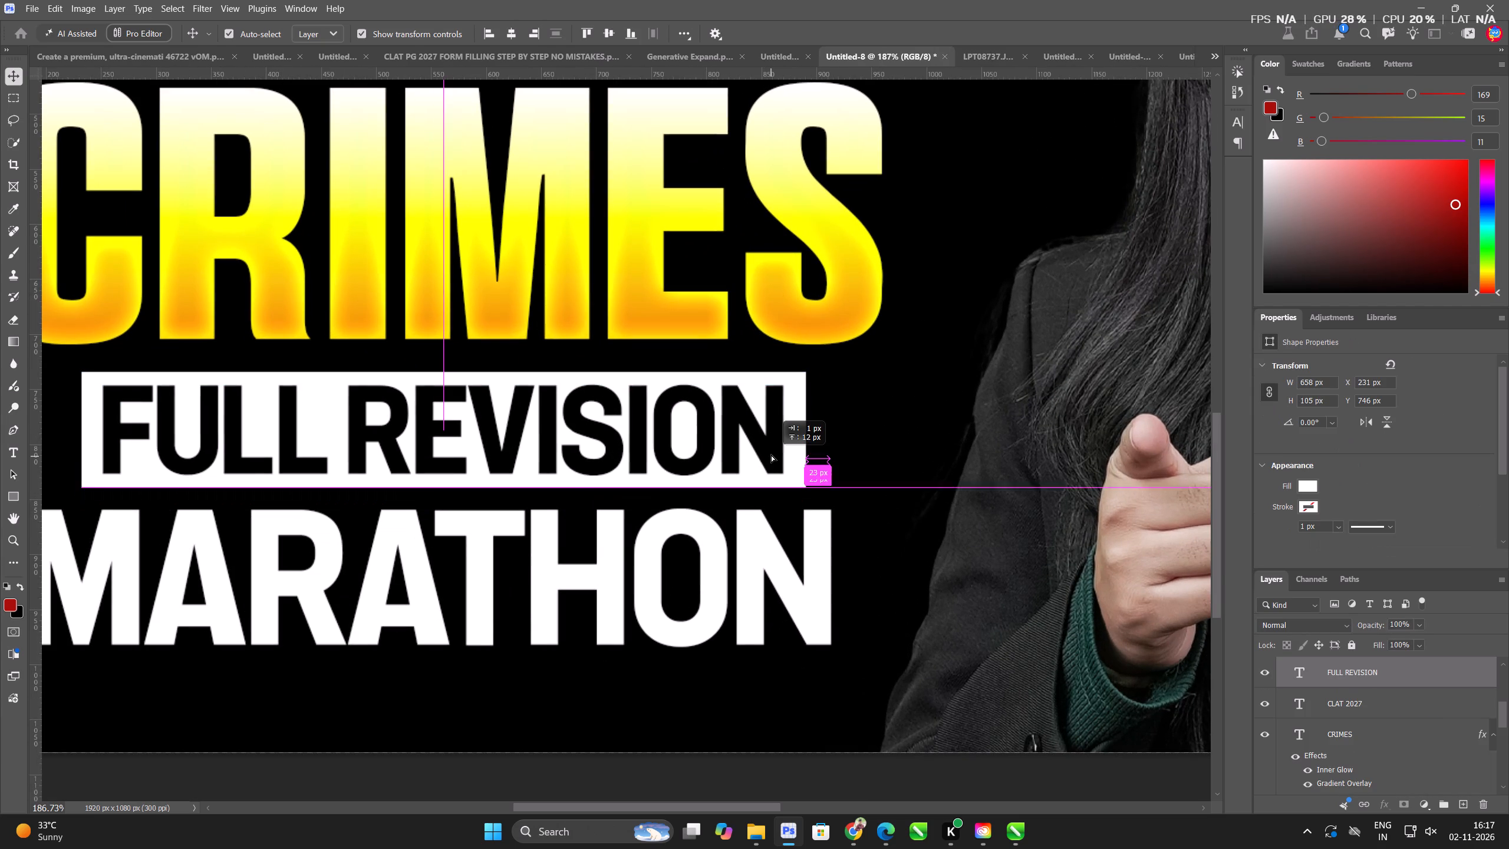
pyautogui.moveTo(771, 455); pyautogui.dragTo(769, 460)
# Apply the saved yellow-orange gradient layer style to the MARATHON text.
pyautogui.click(748, 593)
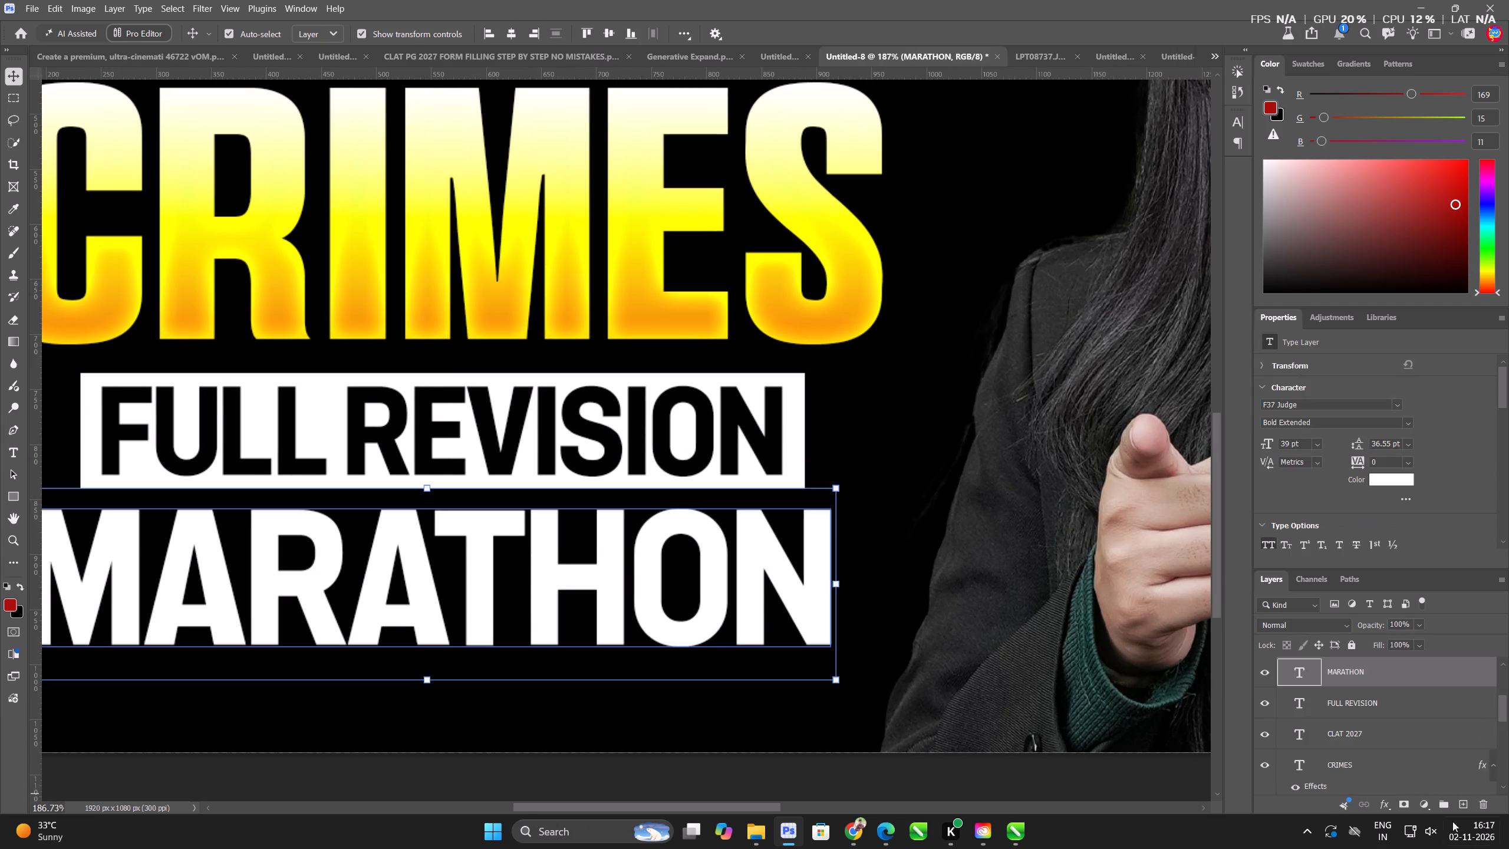
pyautogui.doubleClick(1425, 665)
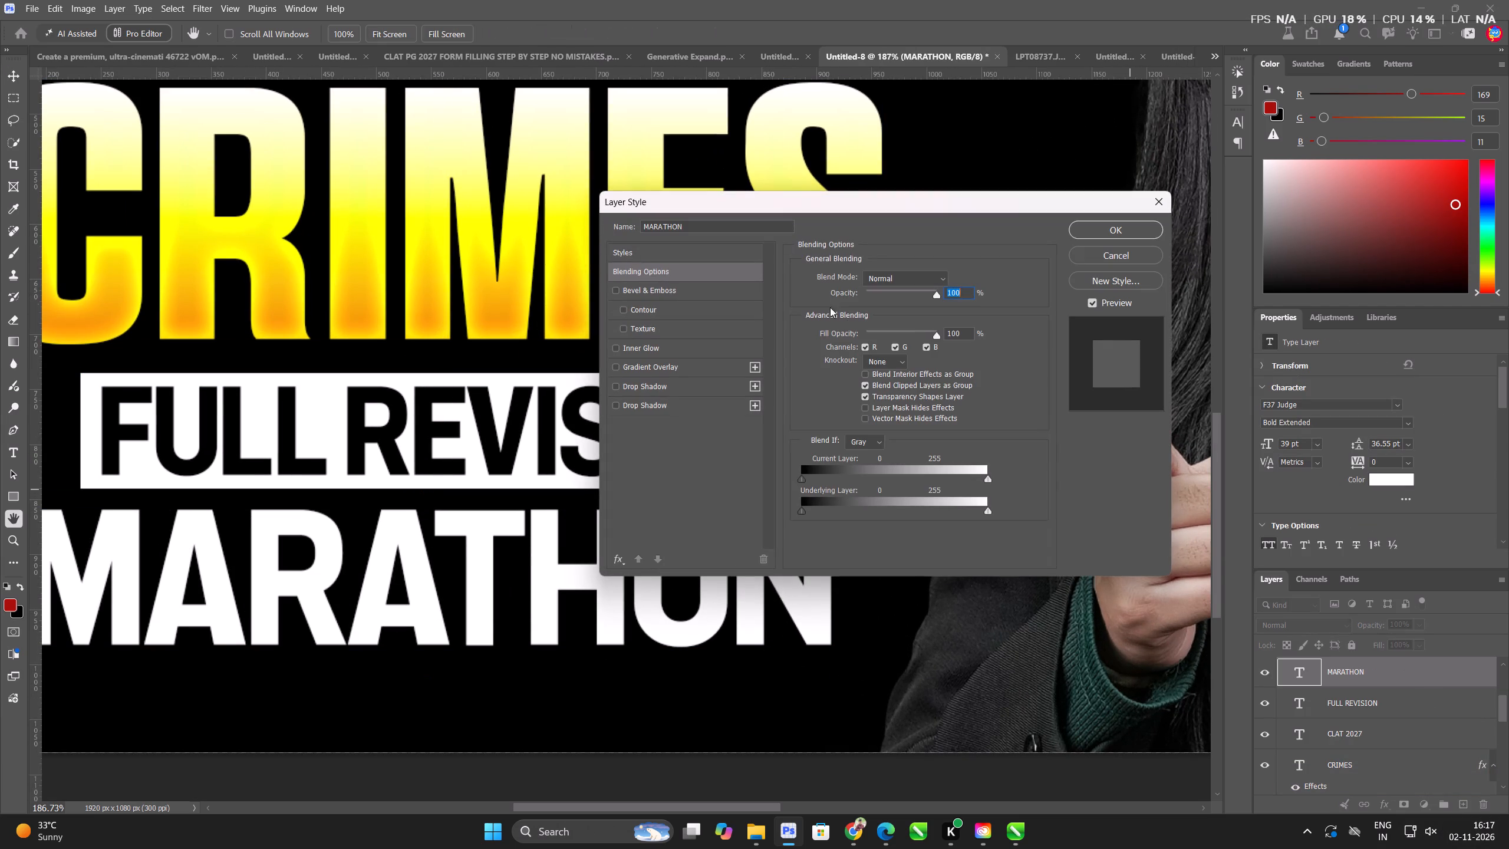
pyautogui.click(721, 255)
pyautogui.click(793, 256)
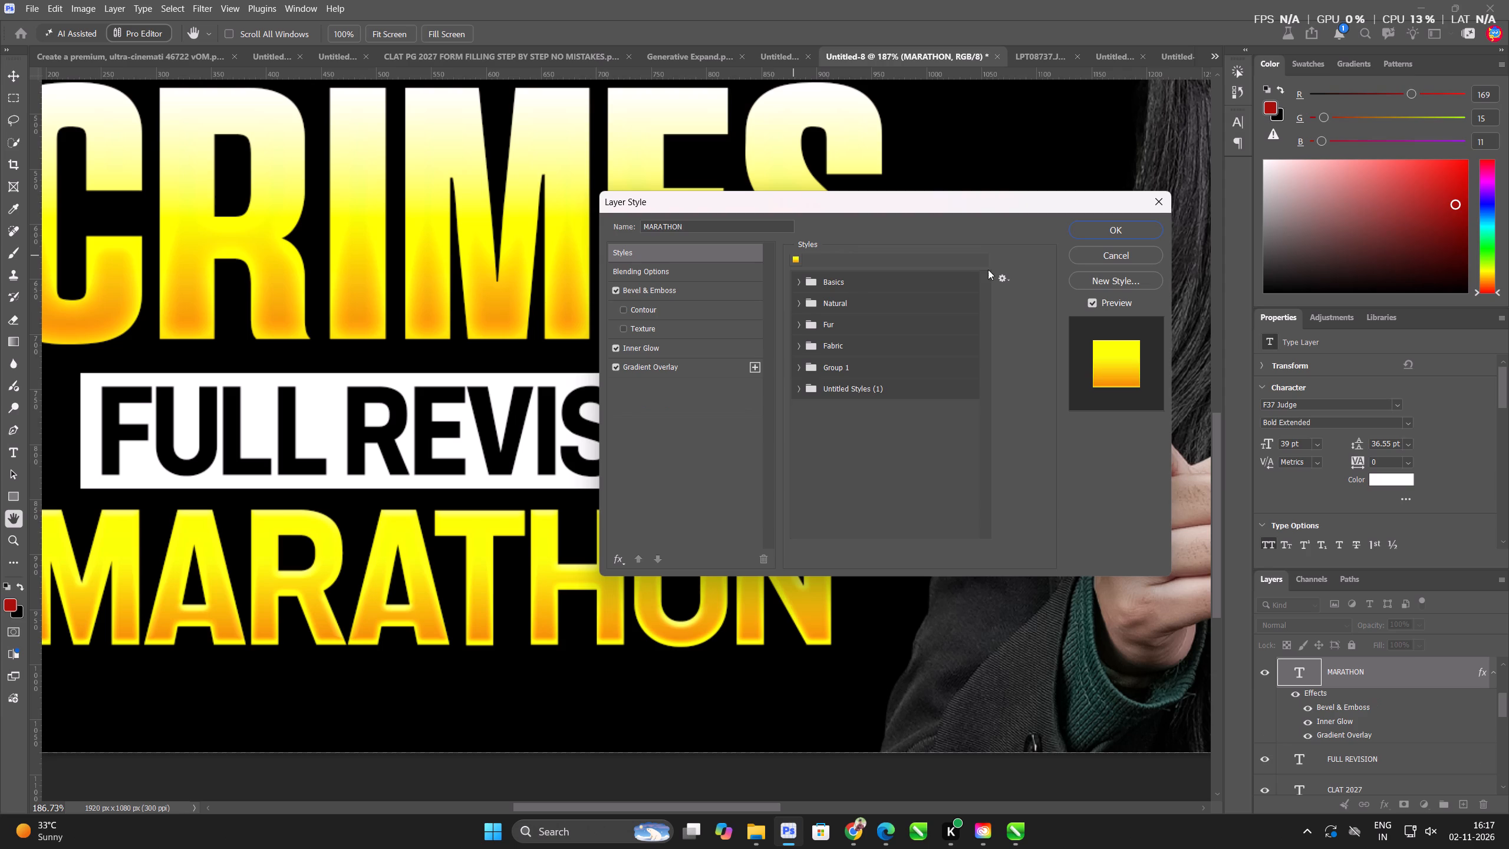
pyautogui.click(1116, 225)
# Centre-align all headline texts and their boxes horizontally, relative to the selection.
pyautogui.scroll(-16, 743, 514)
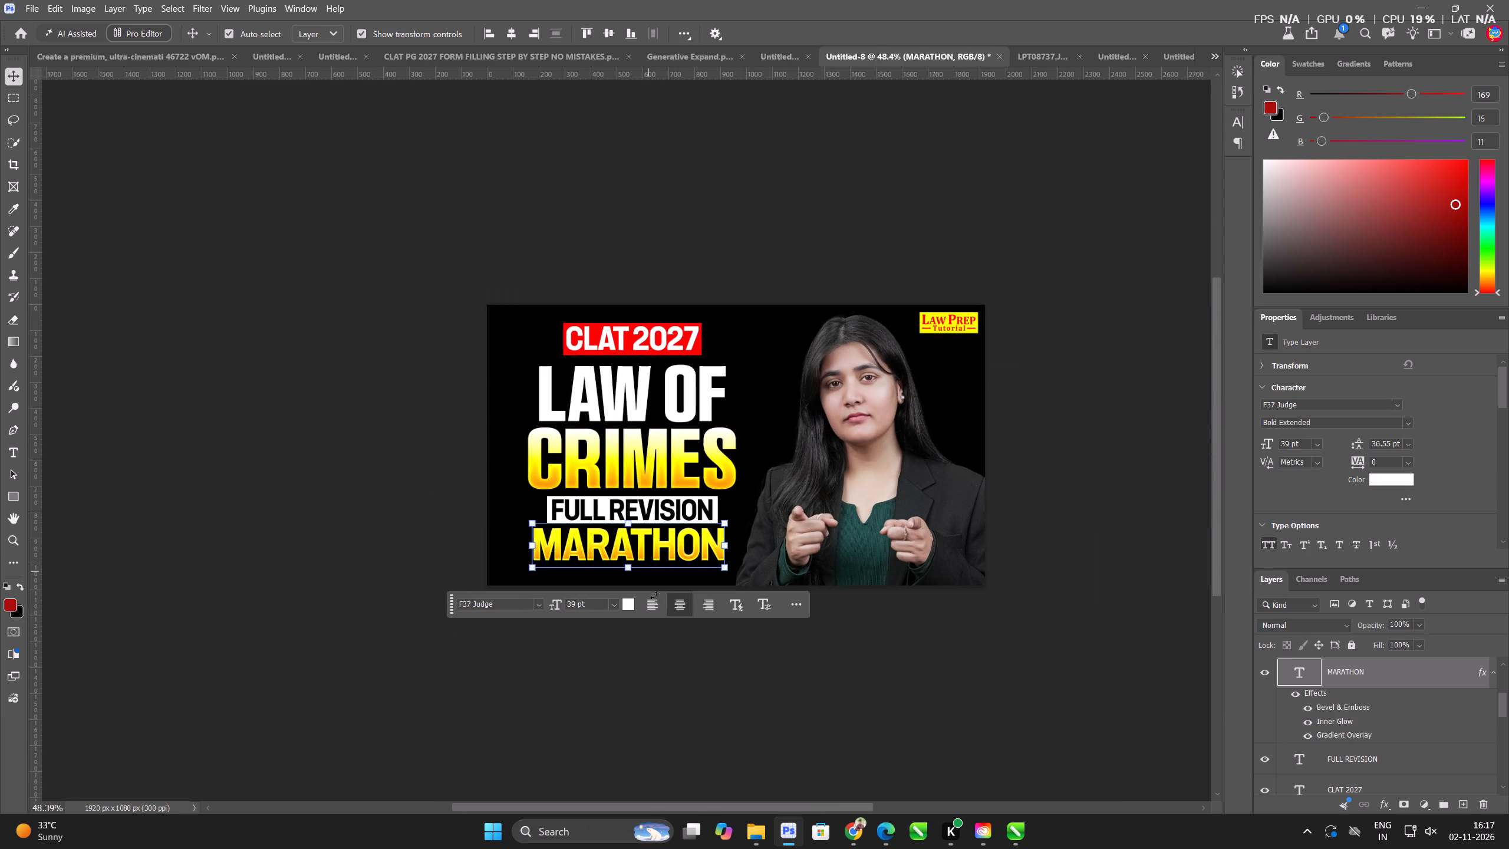
pyautogui.click(668, 648)
pyautogui.moveTo(691, 672); pyautogui.dragTo(595, 277)
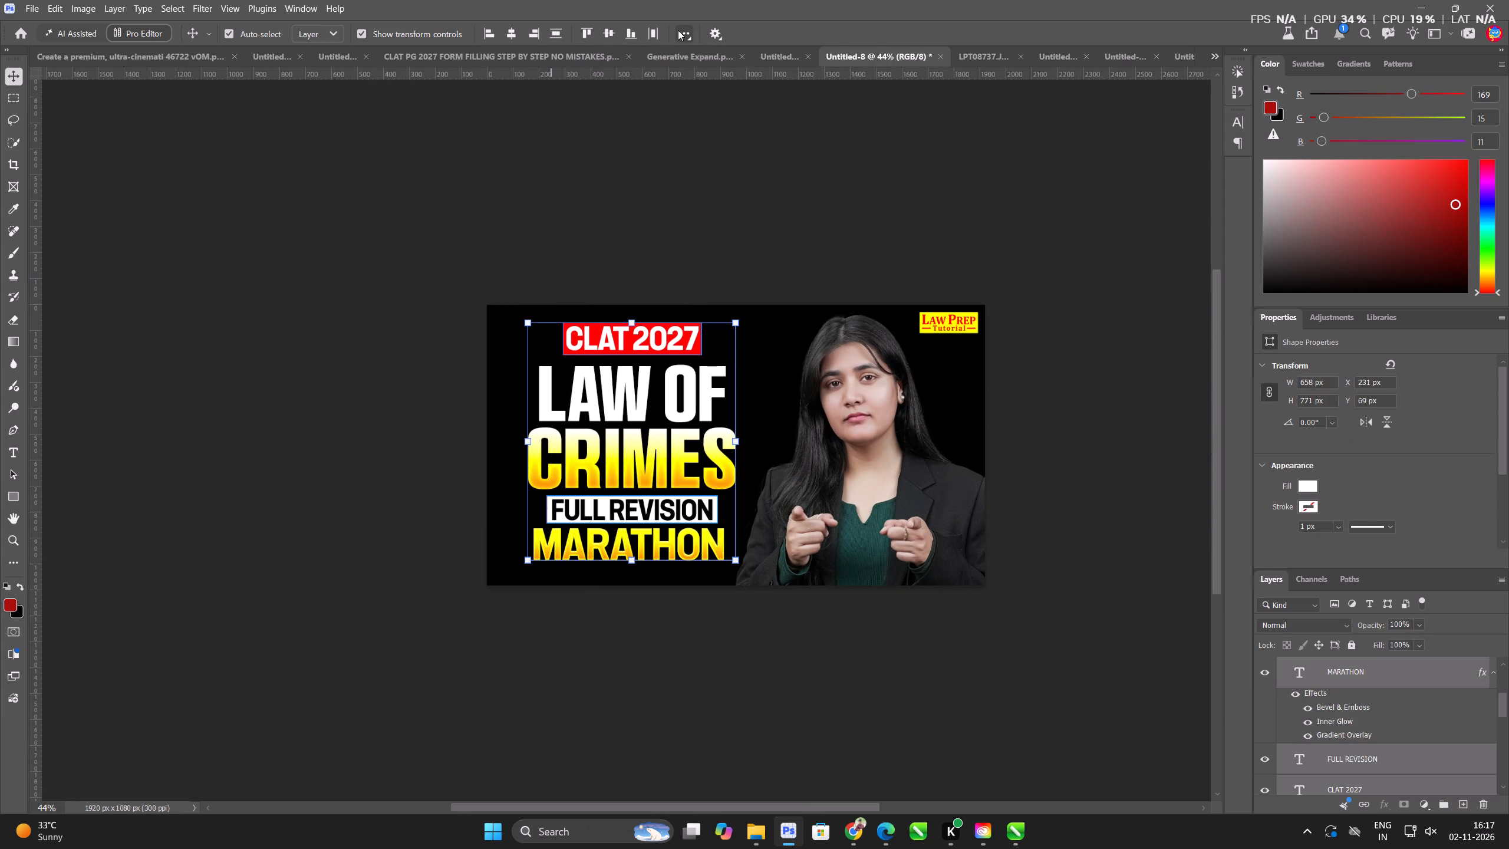
pyautogui.click(677, 30)
pyautogui.moveTo(817, 156); pyautogui.dragTo(817, 164)
pyautogui.click(817, 167)
pyautogui.click(817, 182)
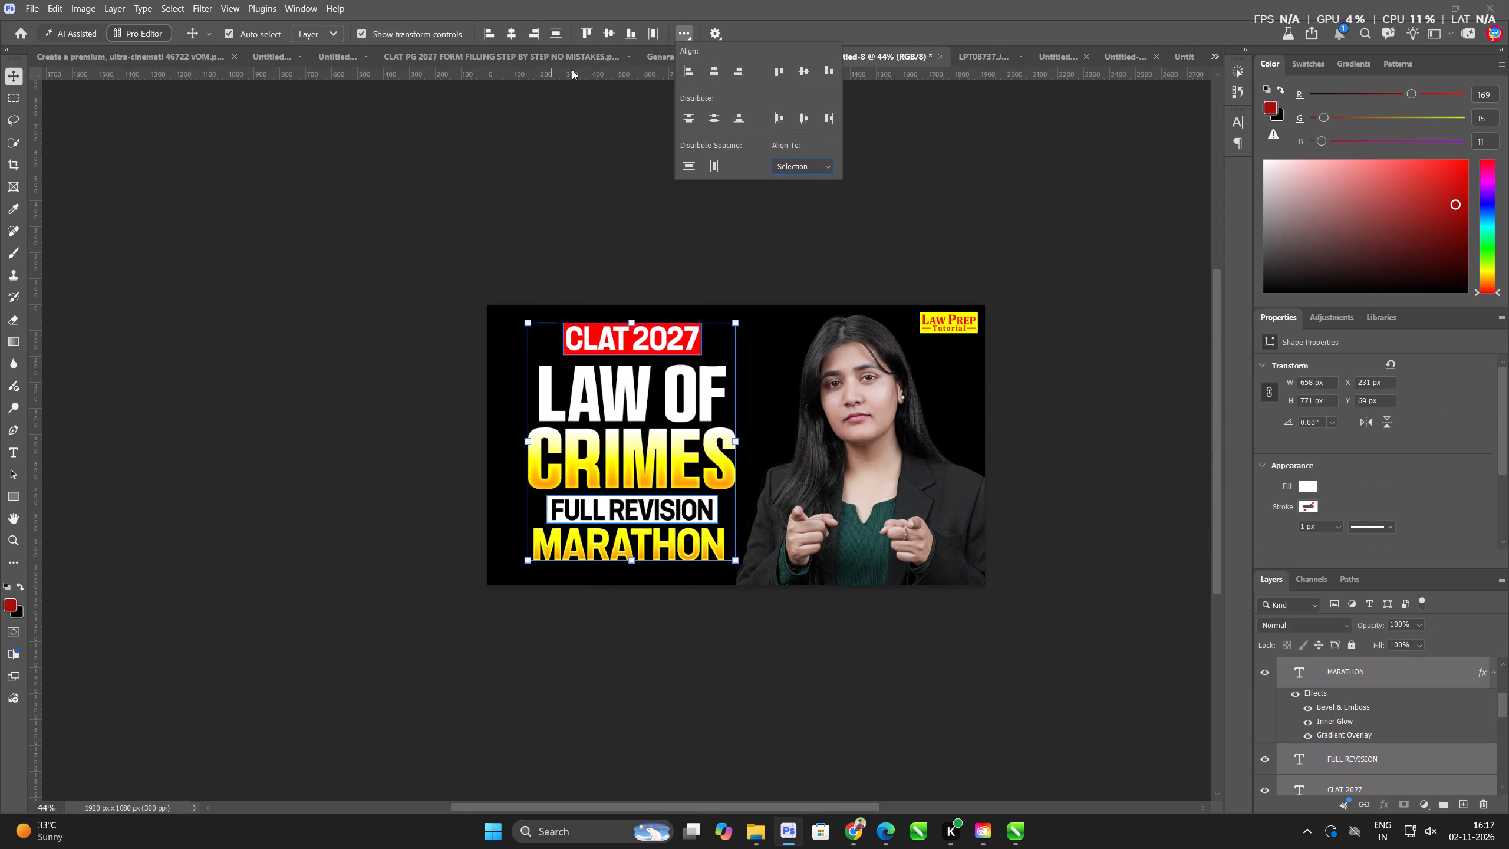
pyautogui.tripleClick(509, 34)
pyautogui.moveTo(340, 439); pyautogui.dragTo(344, 446)
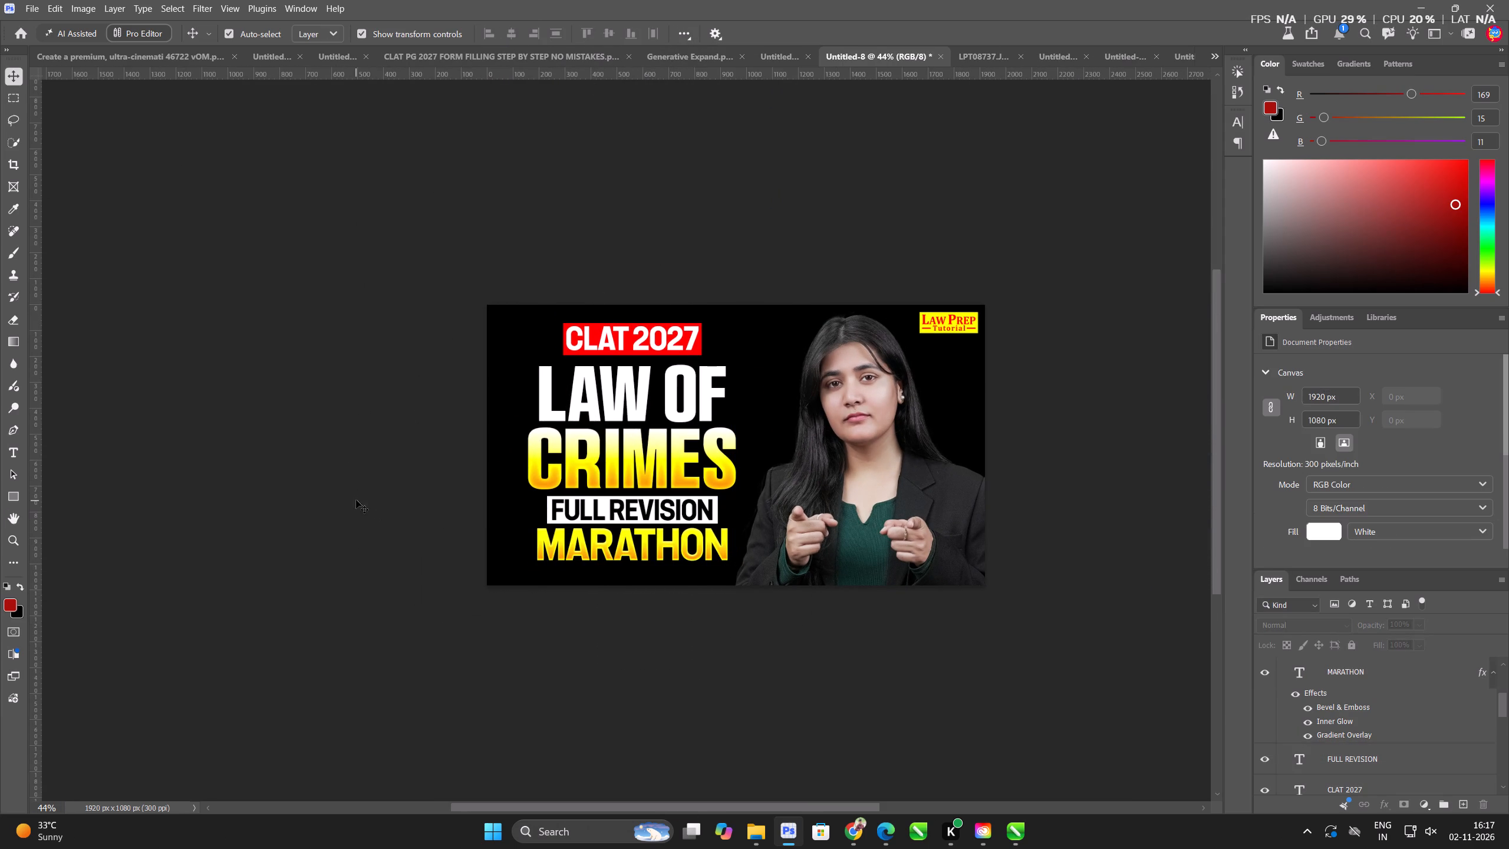
# Scale FULL REVISION, its white box and MARATHON together to about 105% and shift them slightly down below CRIMES.
pyautogui.moveTo(358, 500); pyautogui.dragTo(761, 589)
pyautogui.scroll(1, 566, 556)
pyautogui.moveTo(417, 518); pyautogui.dragTo(419, 511)
pyautogui.moveTo(407, 476); pyautogui.dragTo(569, 565)
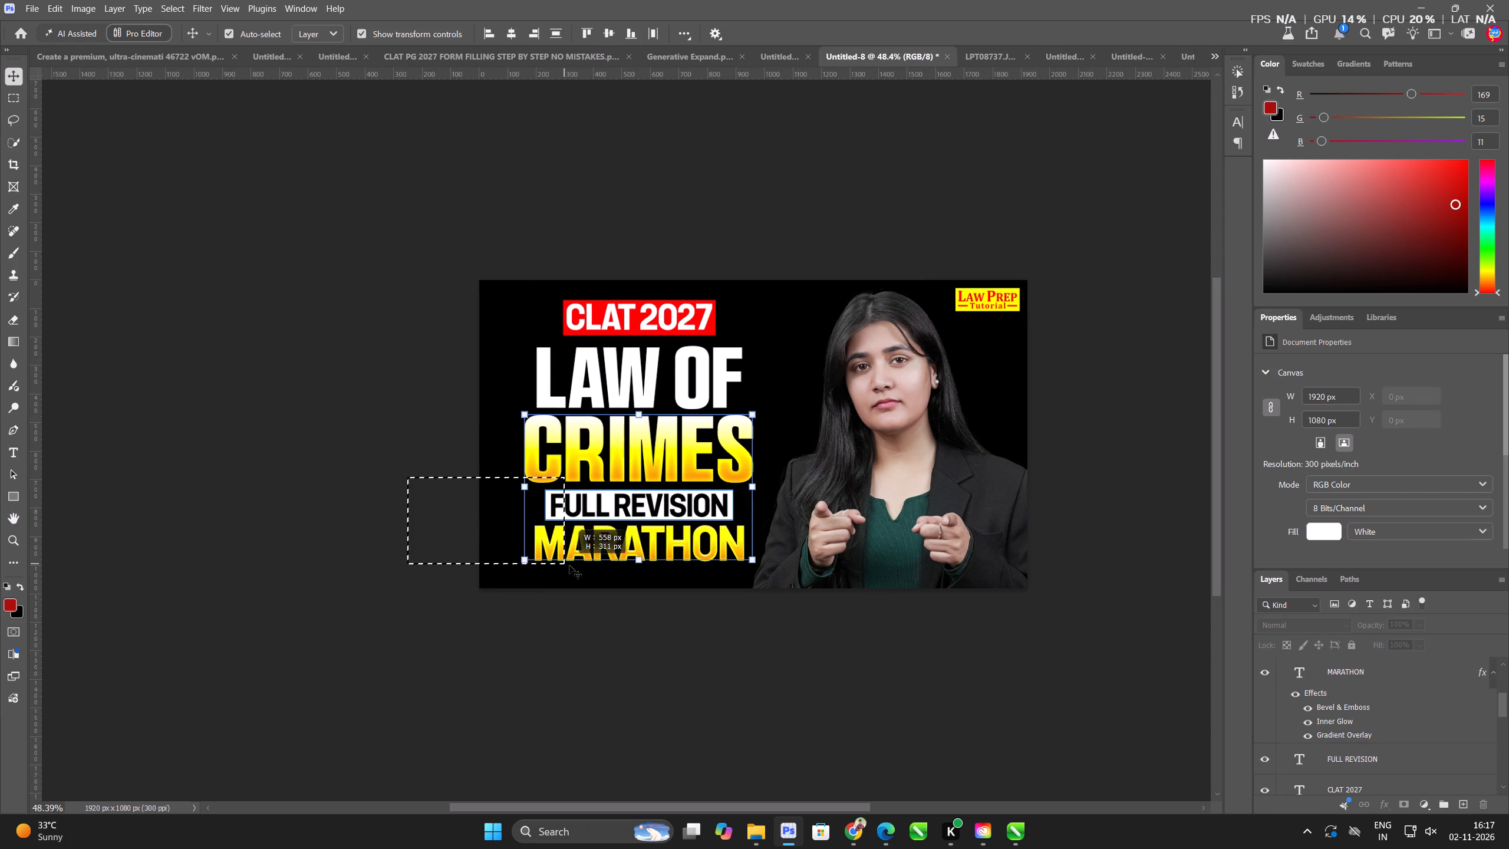
pyautogui.moveTo(569, 565); pyautogui.dragTo(567, 561)
pyautogui.click(354, 513)
pyautogui.moveTo(376, 505); pyautogui.dragTo(558, 541)
pyautogui.click(640, 559)
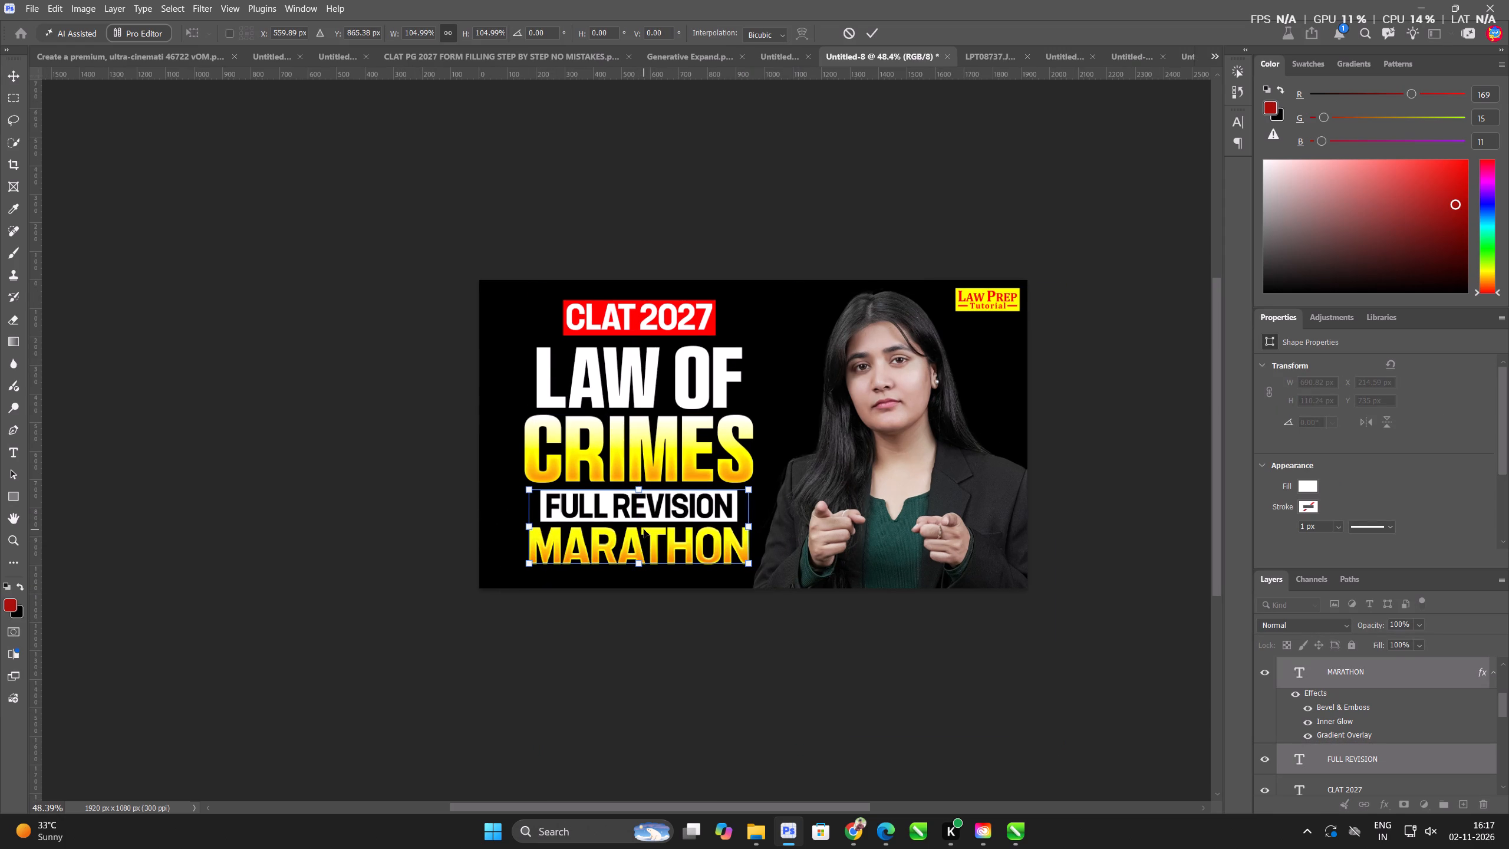
pyautogui.click(644, 529)
pyautogui.press('Return')
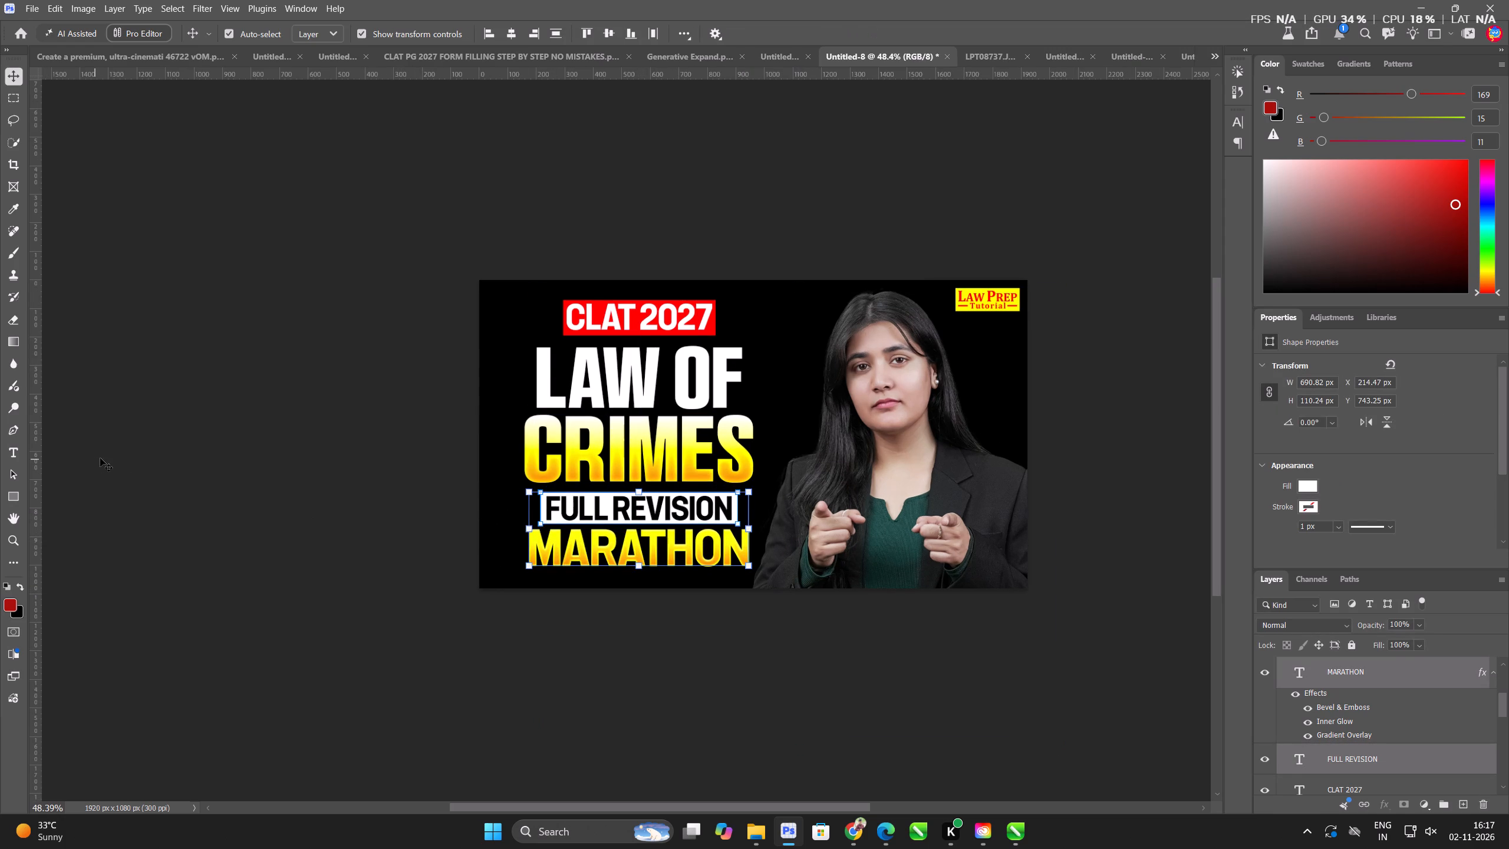
pyautogui.click(207, 473)
pyautogui.hotkey('ctrl', '0')
# Copy the dark scratched texture image from the Pinterest tab in Chrome and paste it into the Photoshop thumbnail.
pyautogui.hotkey('alt', 'Tab')
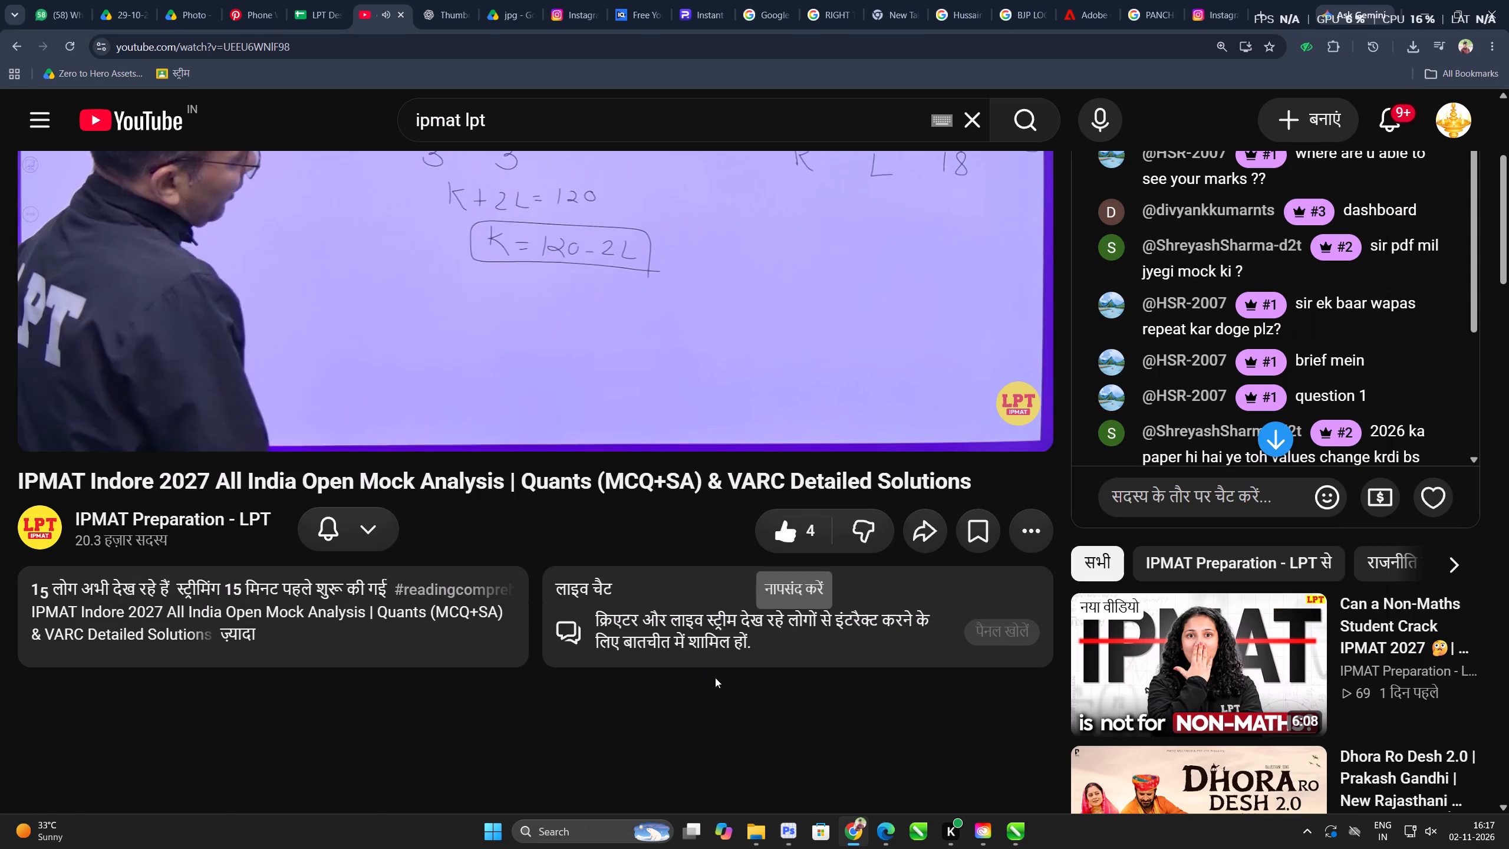
pyautogui.scroll(4, 687, 213)
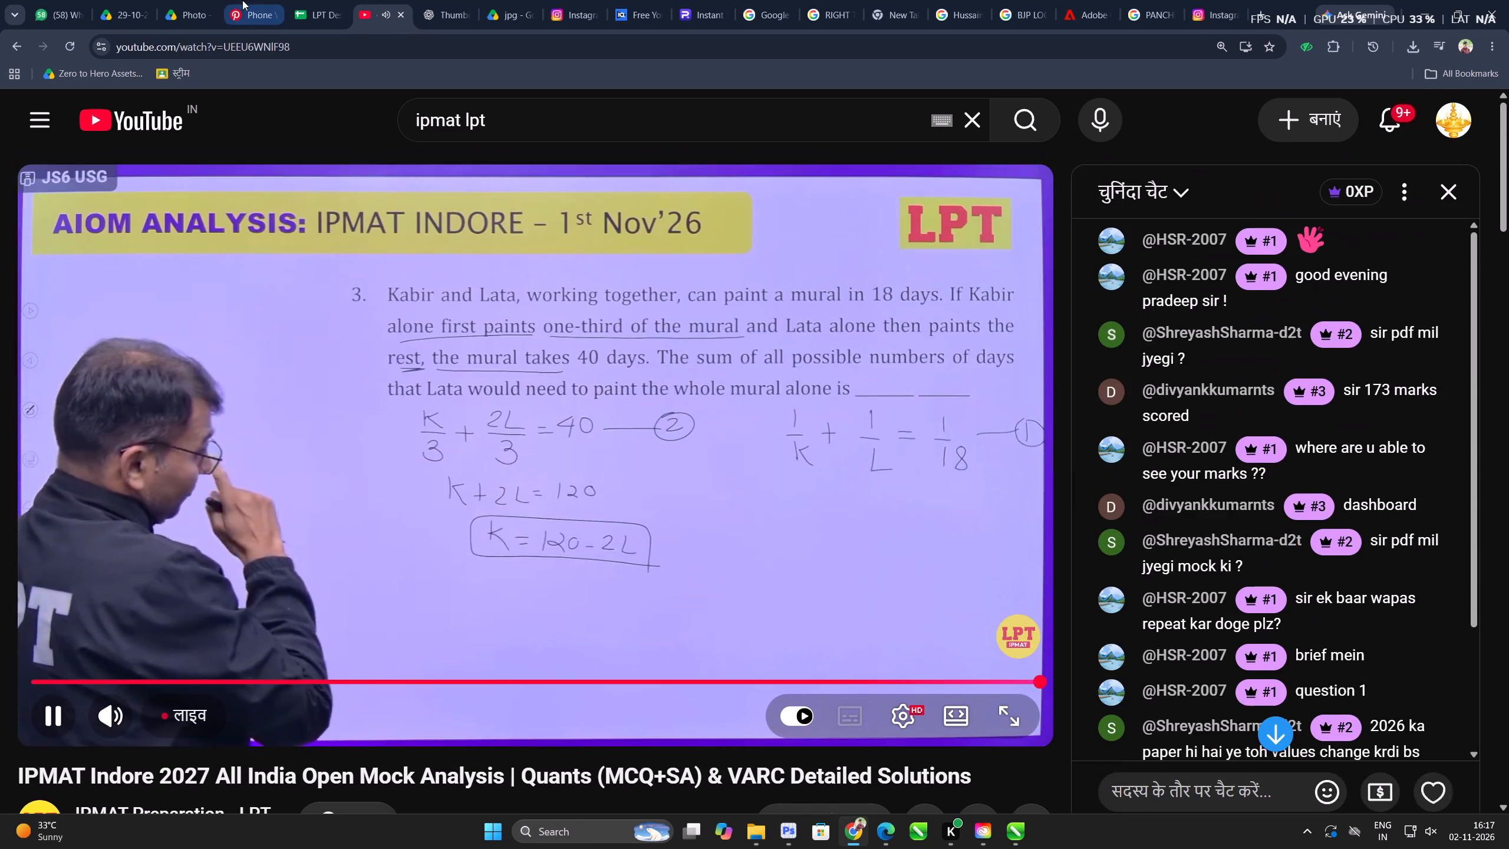
pyautogui.click(242, 0)
pyautogui.rightClick(164, 249)
pyautogui.click(215, 312)
pyautogui.hotkey('alt', 'Tab')
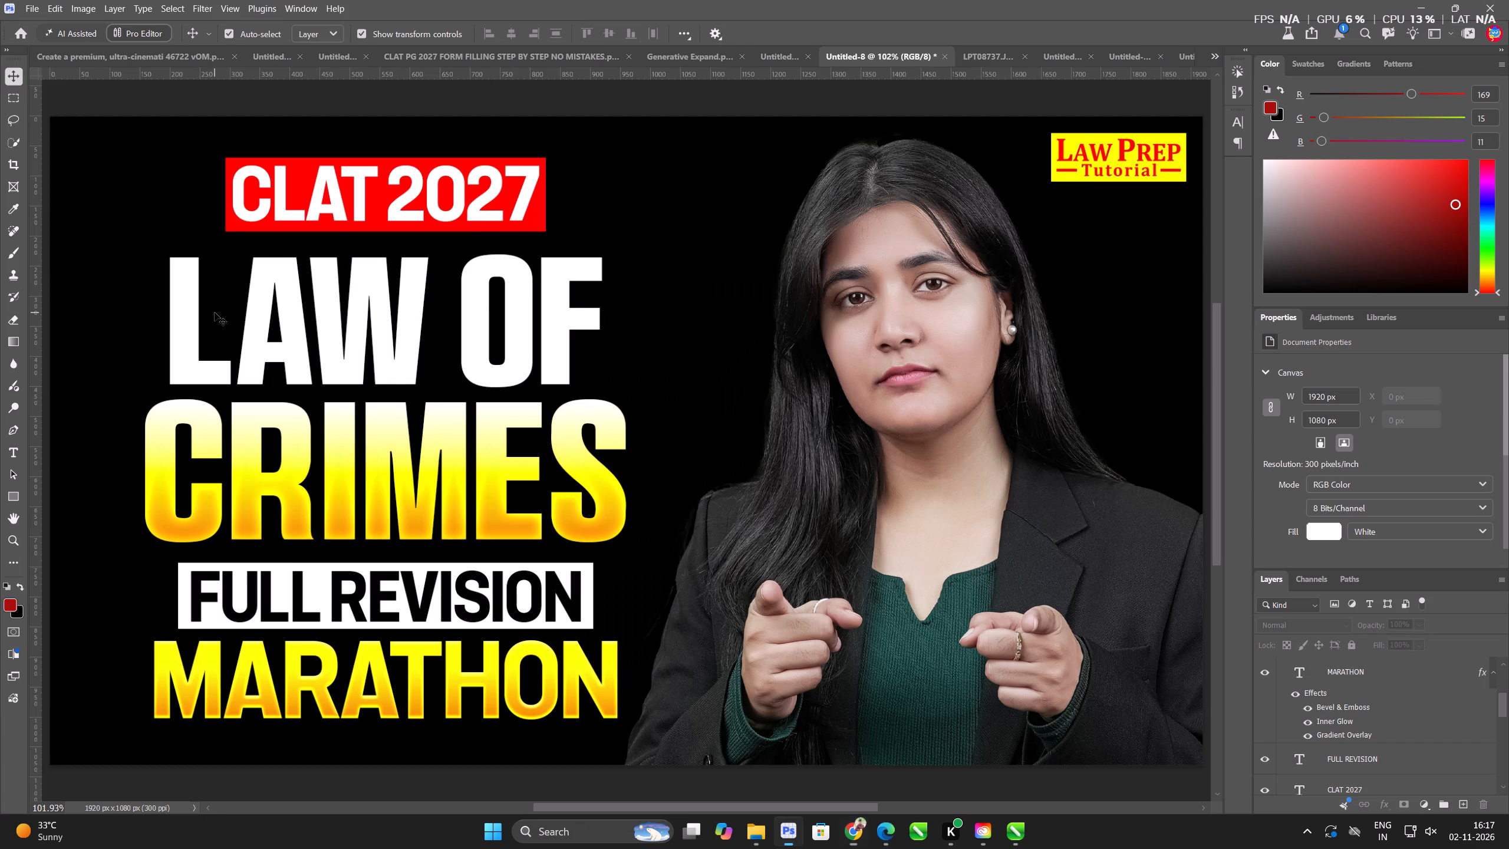
pyautogui.hotkey('ctrl', 'v')
# Rotate the pasted texture to landscape and enlarge it to about 2682 × 1583 px so it covers the whole canvas.
pyautogui.scroll(-6, 719, 420)
pyautogui.moveTo(795, 455); pyautogui.dragTo(916, 463)
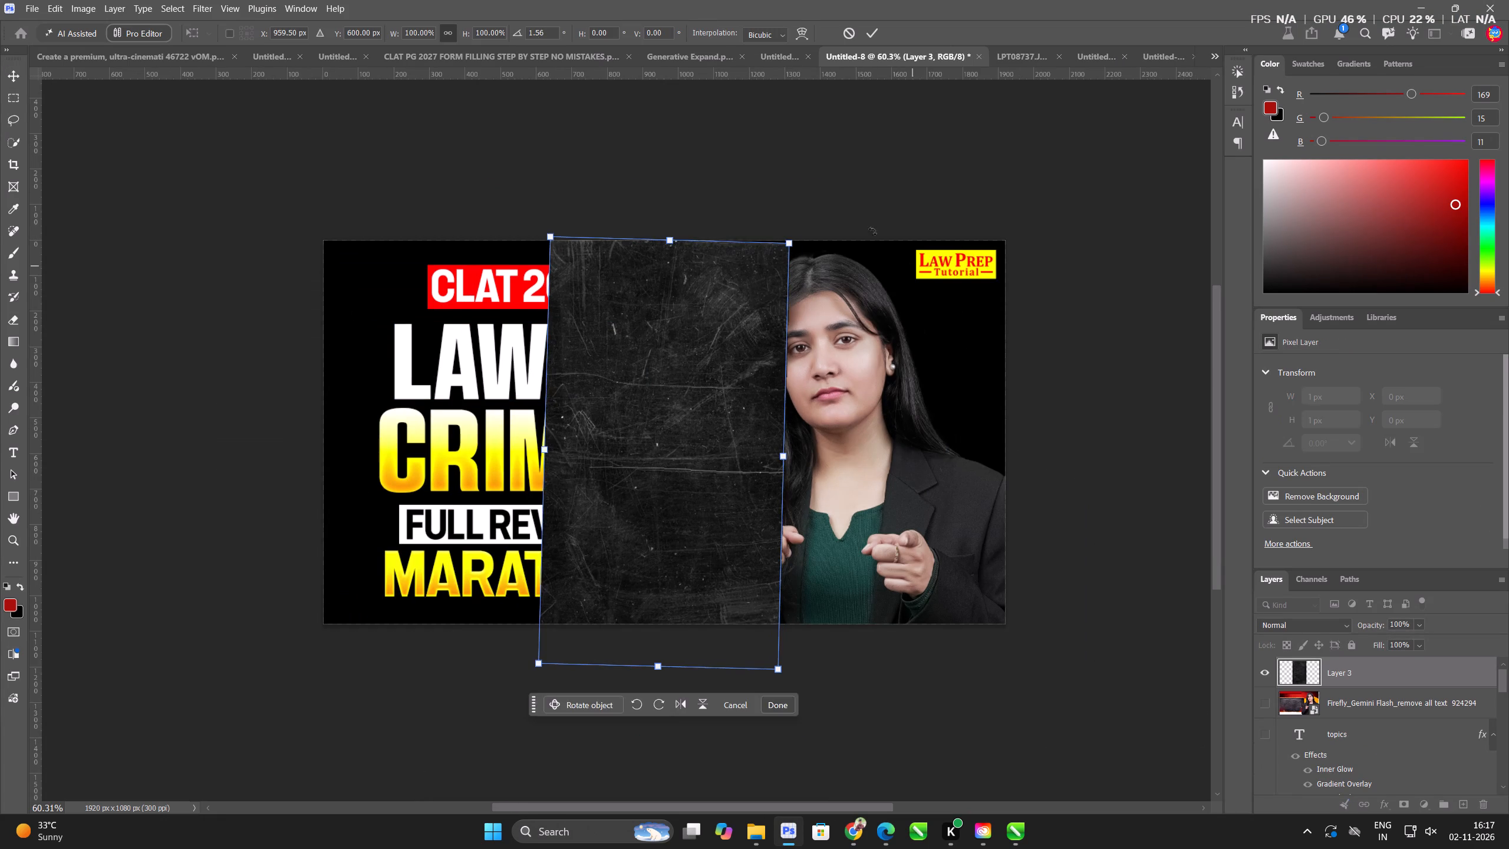
pyautogui.moveTo(771, 171); pyautogui.dragTo(888, 522)
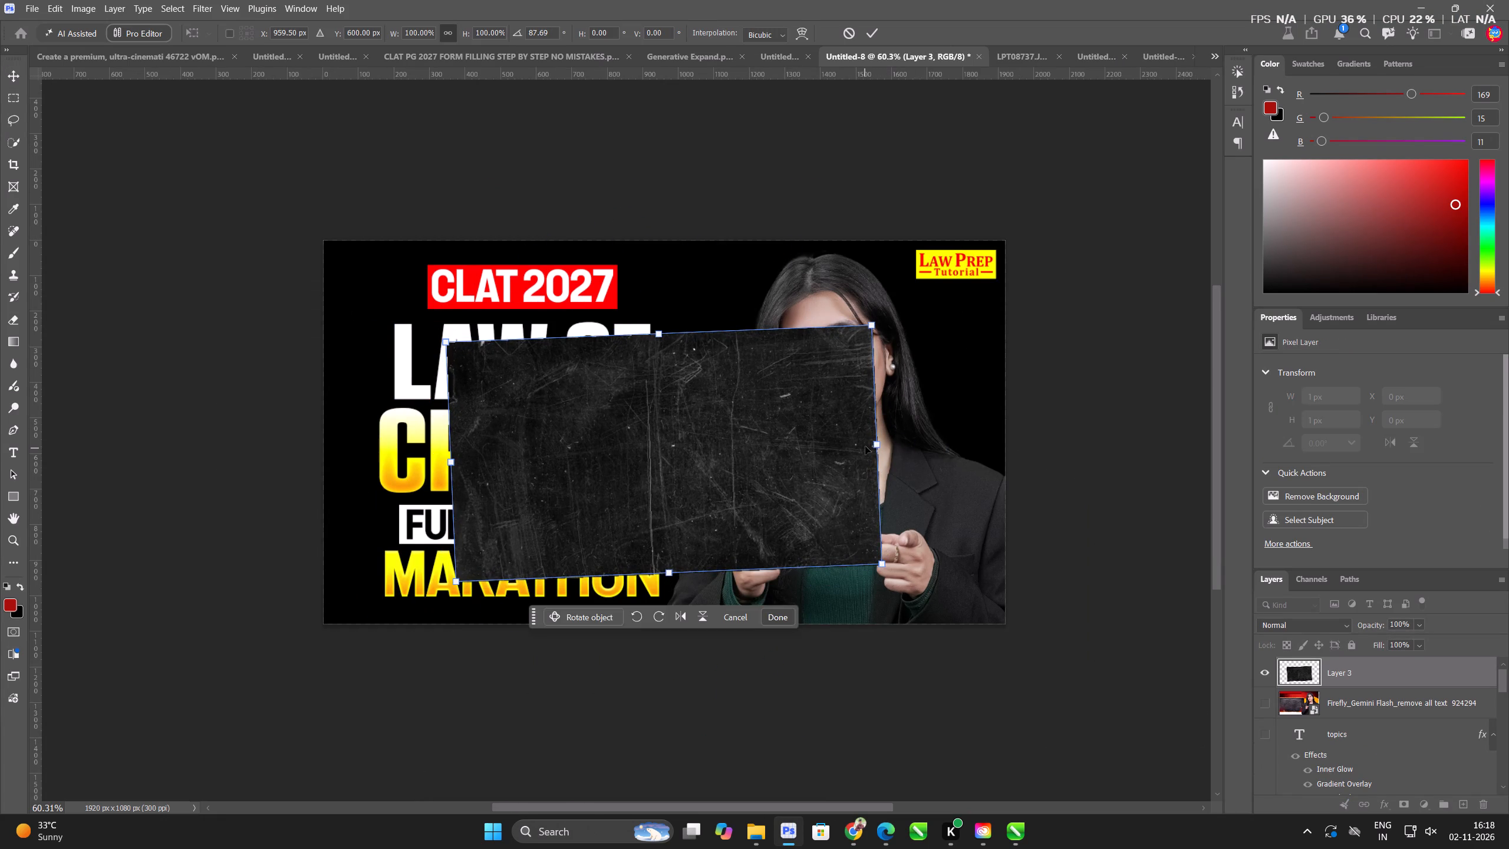
pyautogui.moveTo(878, 446); pyautogui.dragTo(1255, 459)
pyautogui.moveTo(885, 489); pyautogui.dragTo(704, 462)
pyautogui.press('Return')
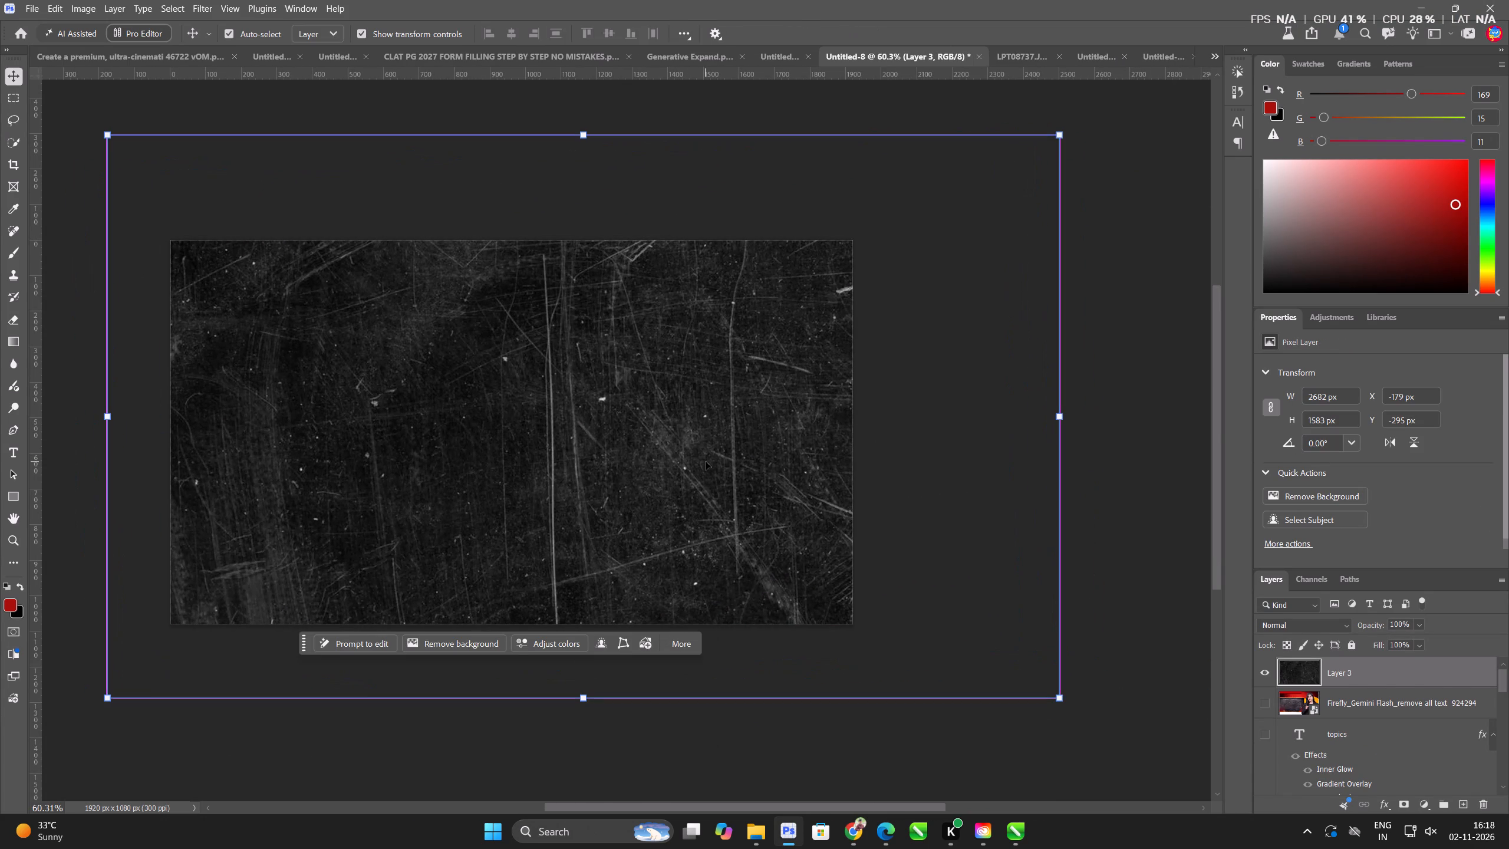
# Send the texture layer down the stack beneath the headlines, boxes, presenter and black colour fill.
pyautogui.hotkey('ctrl', '[')
pyautogui.hotkey('ctrl', '[')
pyautogui.hotkey('ctrl', '[')
pyautogui.hotkey('ctrl', '[')
pyautogui.hotkey('ctrl', '[')
pyautogui.hotkey('ctrl', '[')
pyautogui.hotkey('ctrl', '[')
pyautogui.hotkey('ctrl', '[')
pyautogui.hotkey('ctrl', '[')
pyautogui.hotkey('ctrl', '[')
pyautogui.hotkey('ctrl', '[')
pyautogui.hotkey('ctrl', '[')
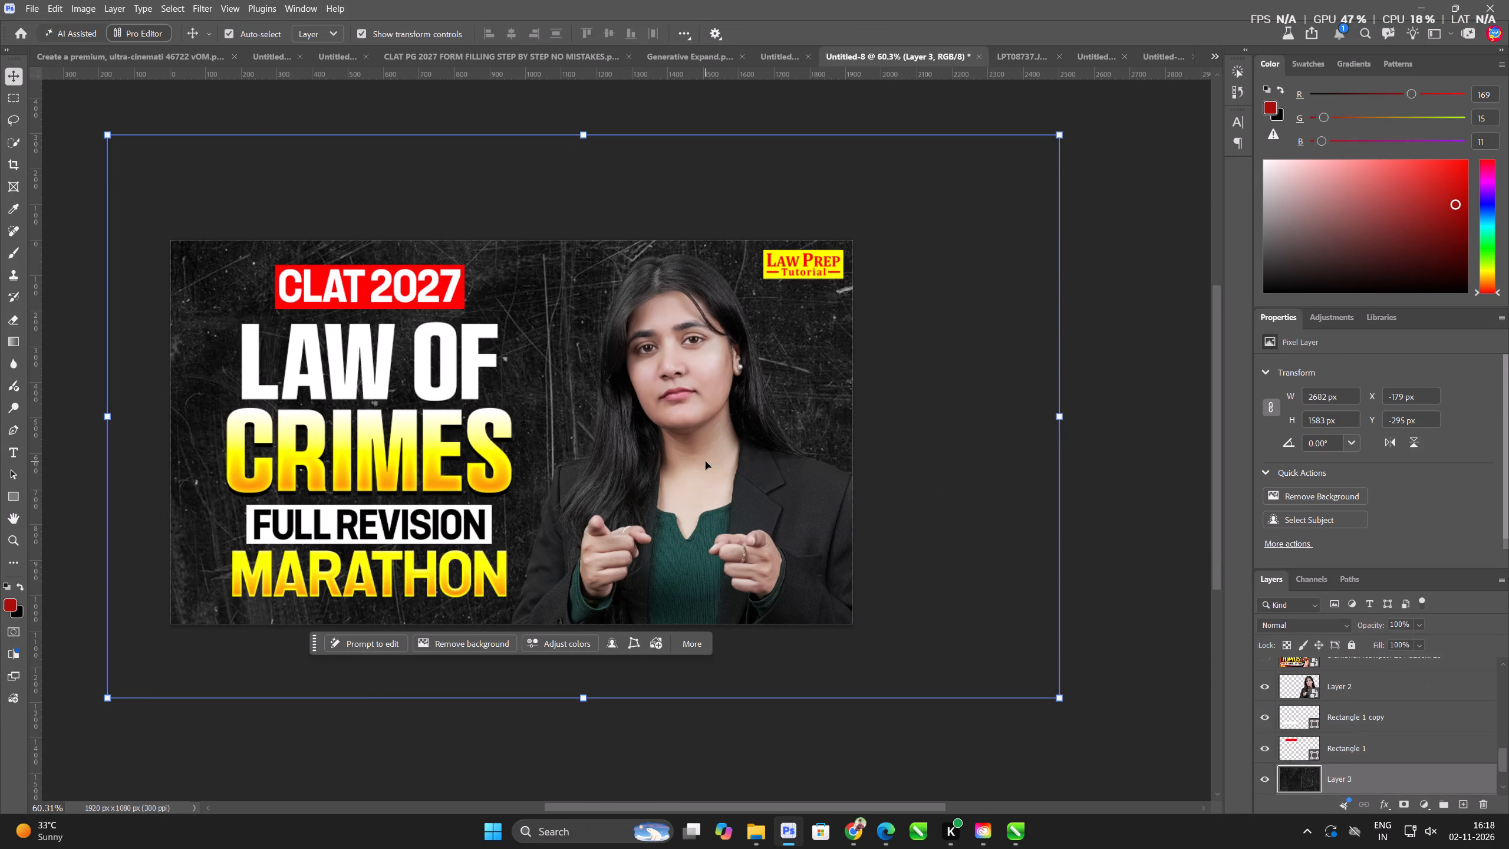
pyautogui.hotkey('ctrl', '[')
pyautogui.hotkey('ctrl', '[')
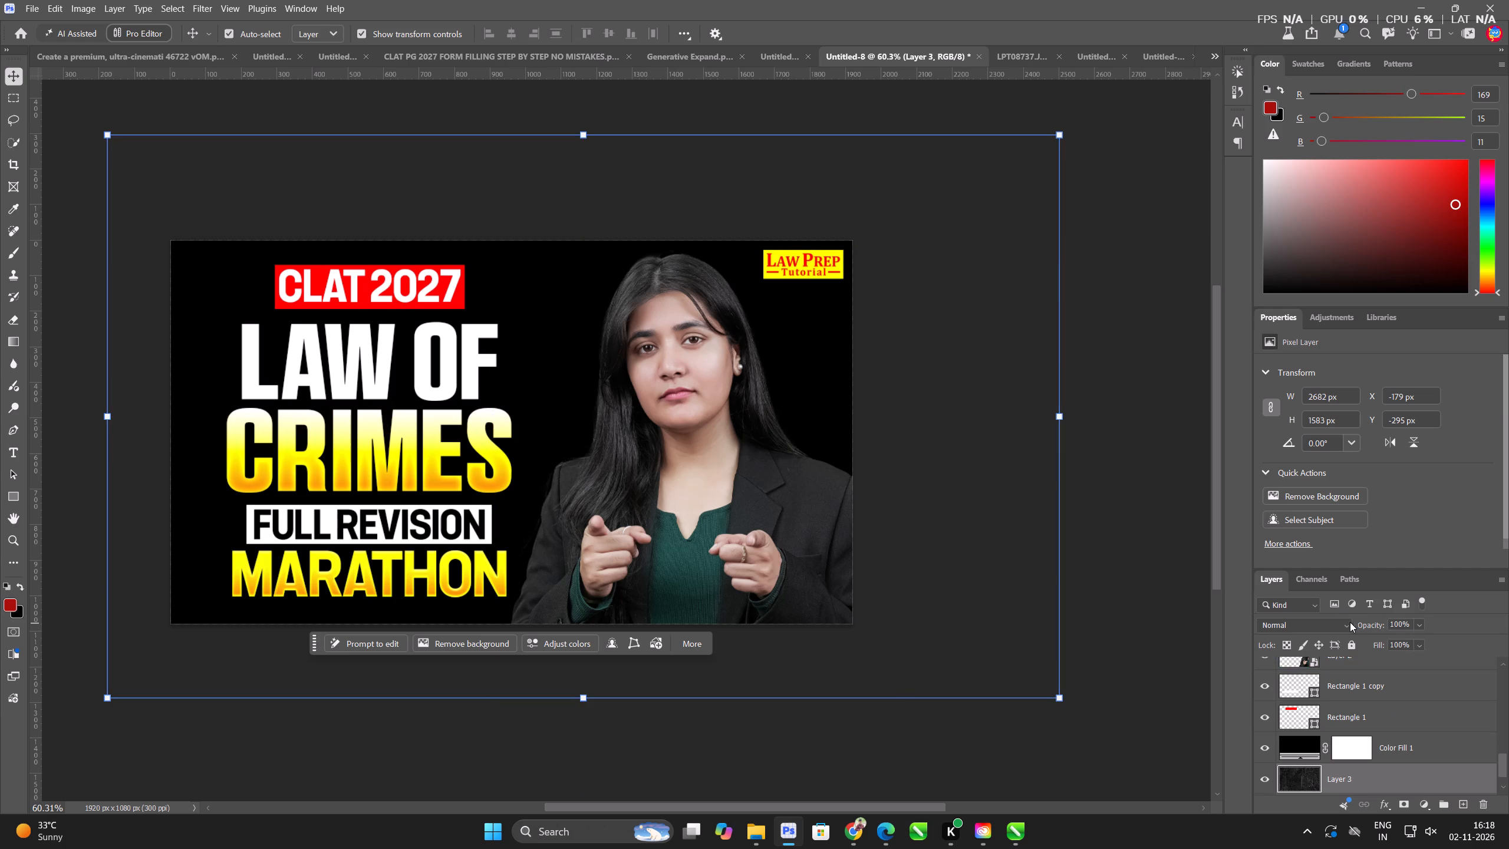
# Set the texture layer's opacity to 35% and add a layer mask with a horizontal white-to-black linear gradient.
pyautogui.moveTo(1378, 626); pyautogui.dragTo(1329, 626)
pyautogui.click(1403, 805)
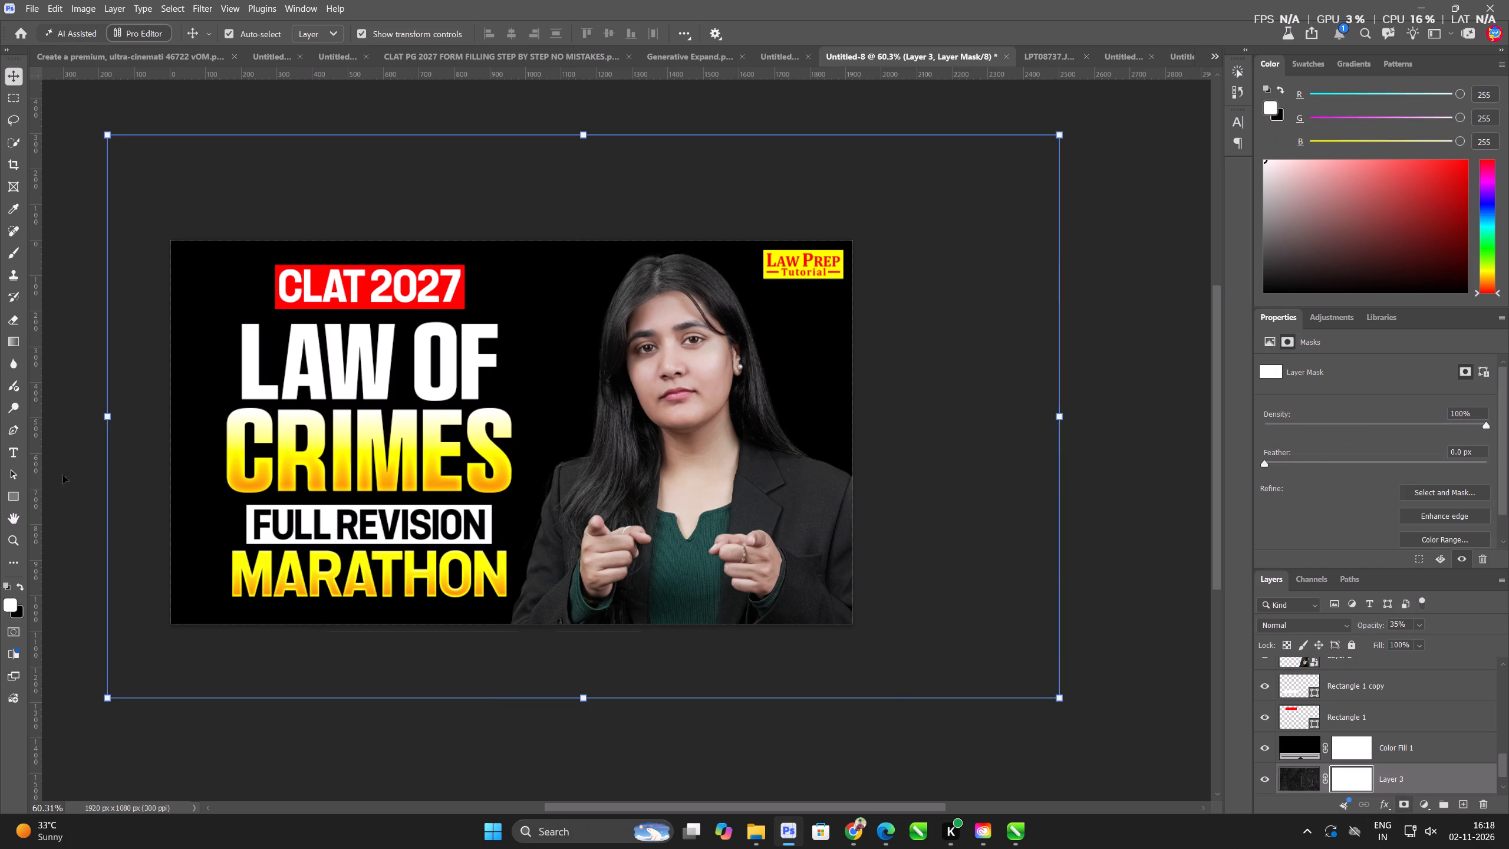
pyautogui.click(10, 337)
pyautogui.moveTo(947, 386); pyautogui.dragTo(177, 389)
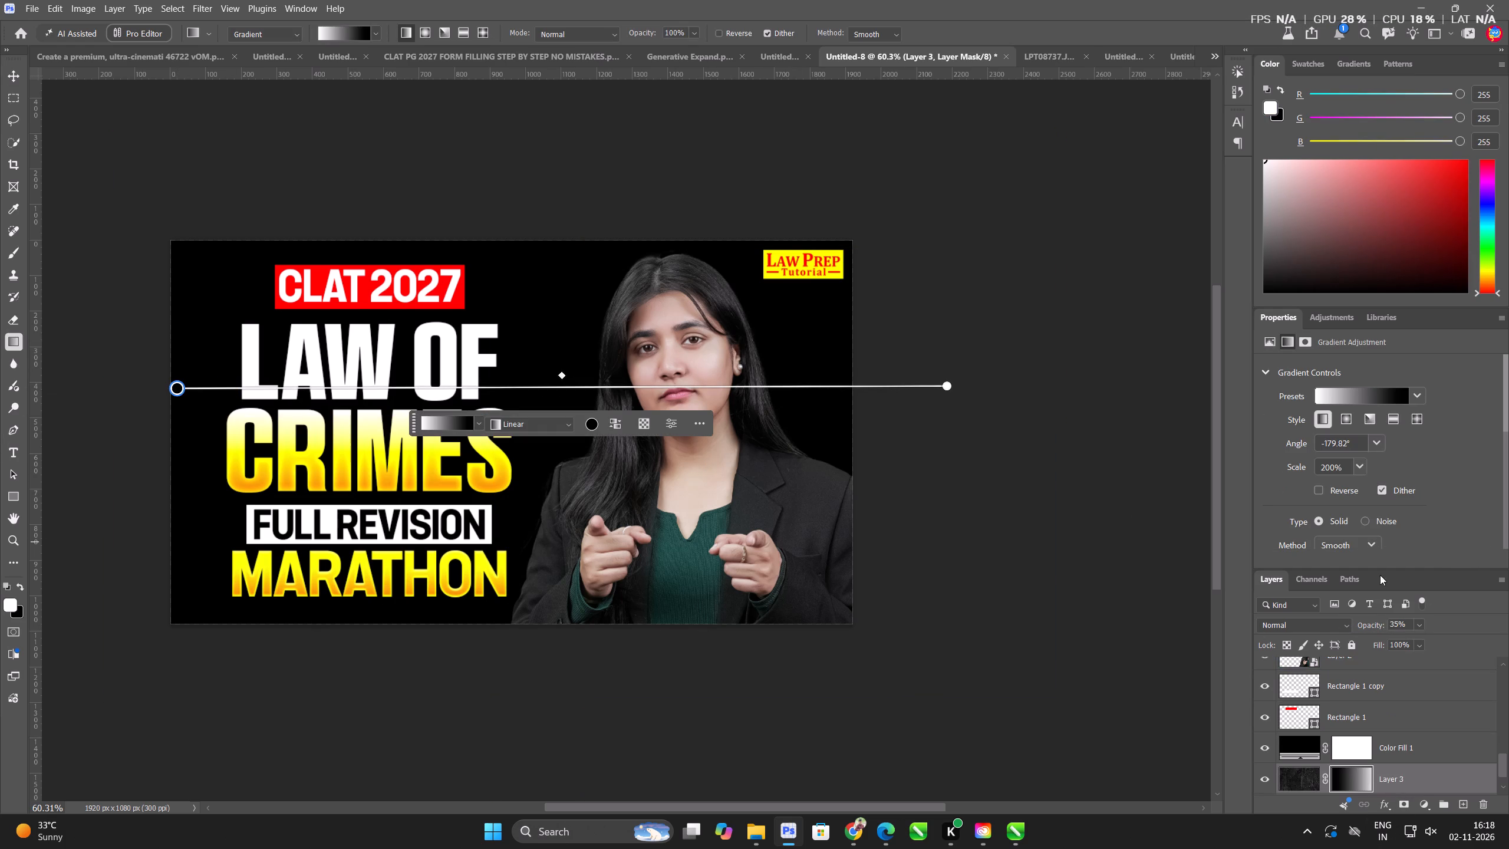
# Set the texture layer's opacity to 100%.
pyautogui.moveTo(1369, 624); pyautogui.dragTo(1445, 618)
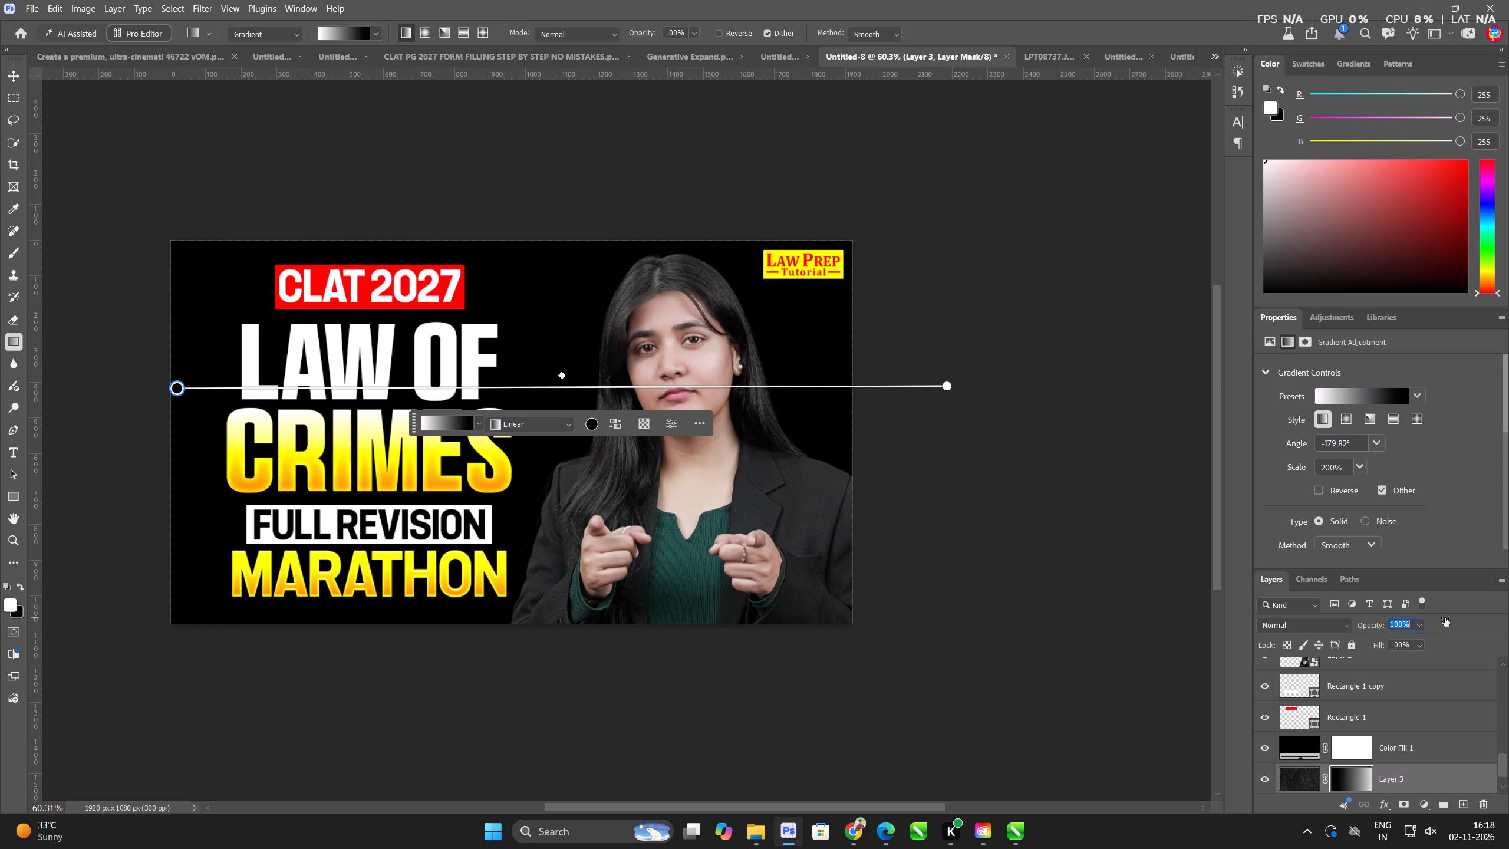
pyautogui.moveTo(1445, 618); pyautogui.dragTo(1475, 618)
pyautogui.scroll(-4, 953, 530)
pyautogui.scroll(3, 658, 499)
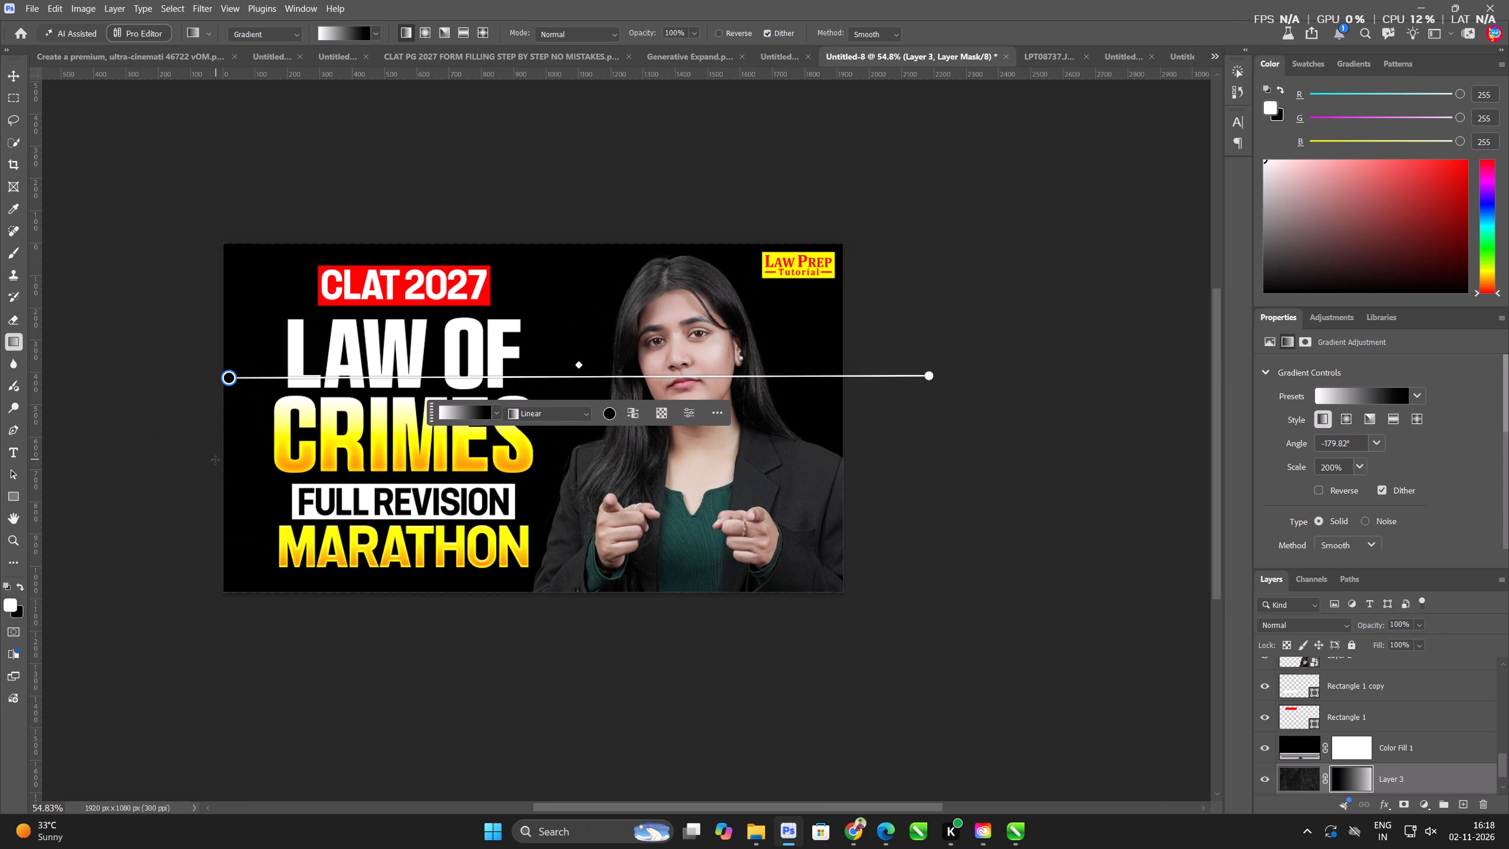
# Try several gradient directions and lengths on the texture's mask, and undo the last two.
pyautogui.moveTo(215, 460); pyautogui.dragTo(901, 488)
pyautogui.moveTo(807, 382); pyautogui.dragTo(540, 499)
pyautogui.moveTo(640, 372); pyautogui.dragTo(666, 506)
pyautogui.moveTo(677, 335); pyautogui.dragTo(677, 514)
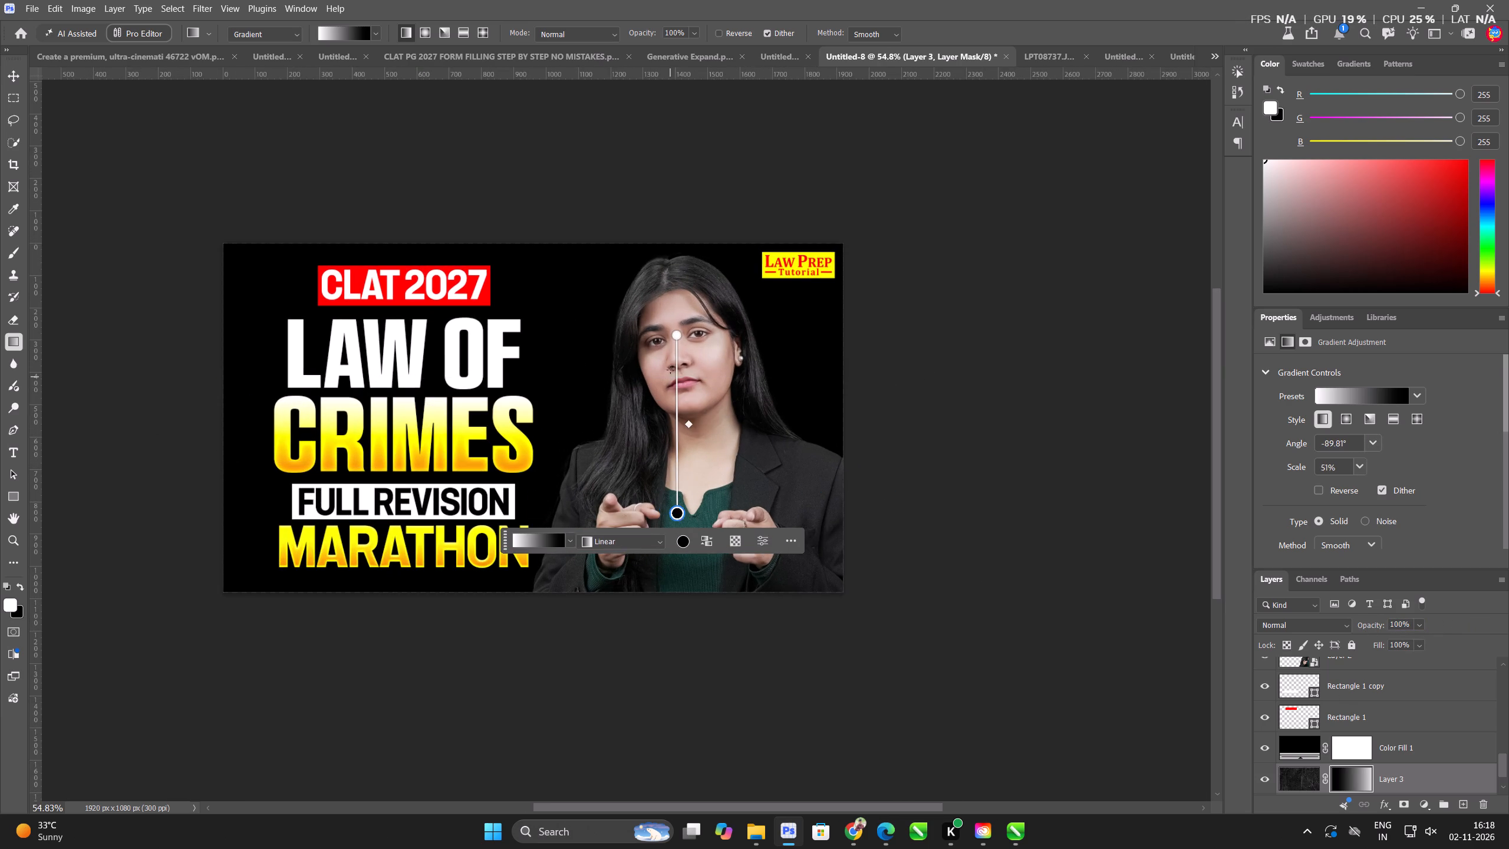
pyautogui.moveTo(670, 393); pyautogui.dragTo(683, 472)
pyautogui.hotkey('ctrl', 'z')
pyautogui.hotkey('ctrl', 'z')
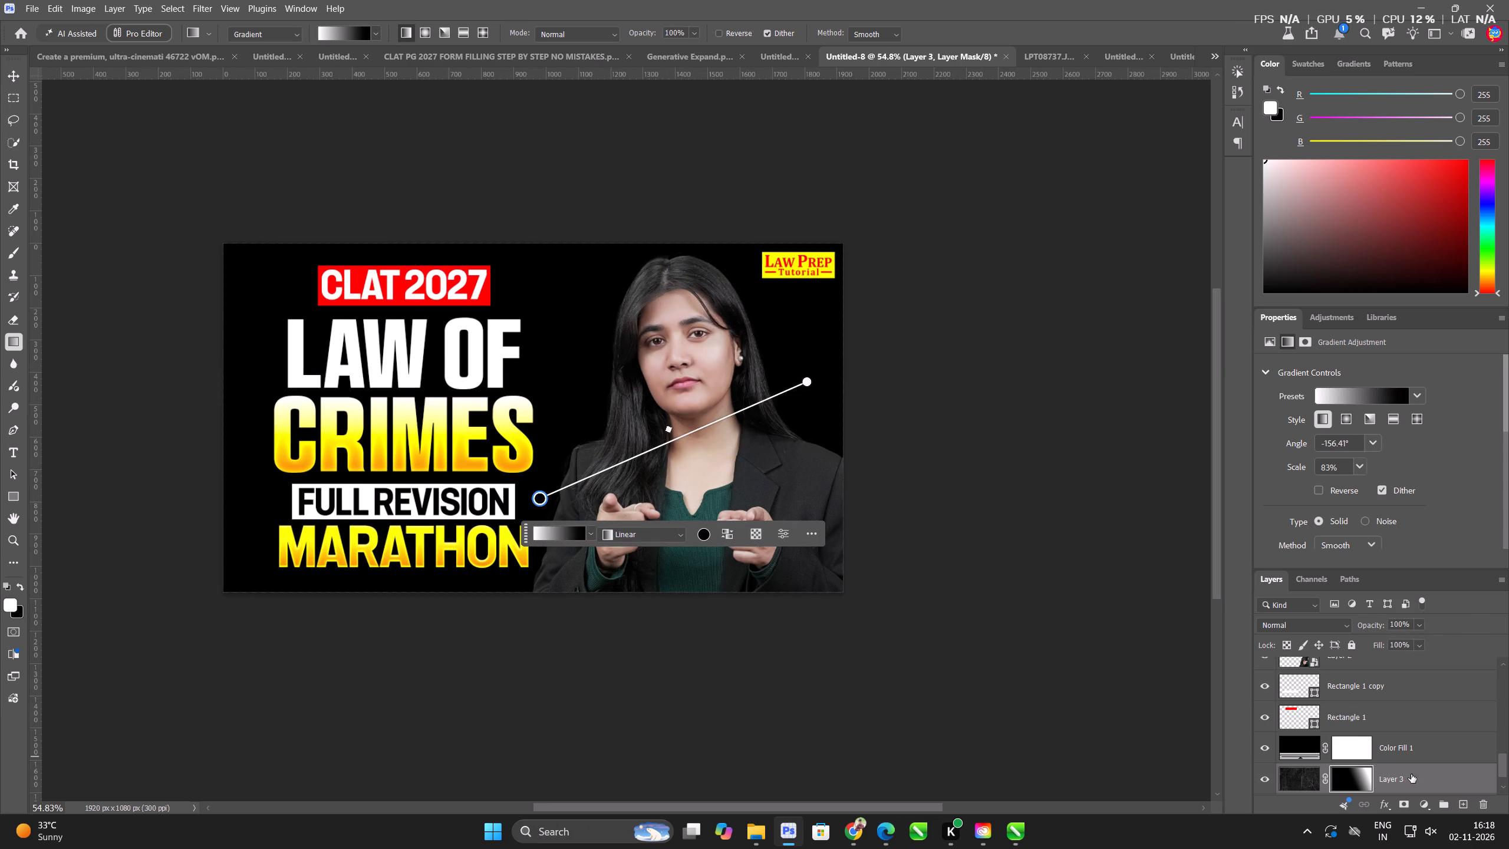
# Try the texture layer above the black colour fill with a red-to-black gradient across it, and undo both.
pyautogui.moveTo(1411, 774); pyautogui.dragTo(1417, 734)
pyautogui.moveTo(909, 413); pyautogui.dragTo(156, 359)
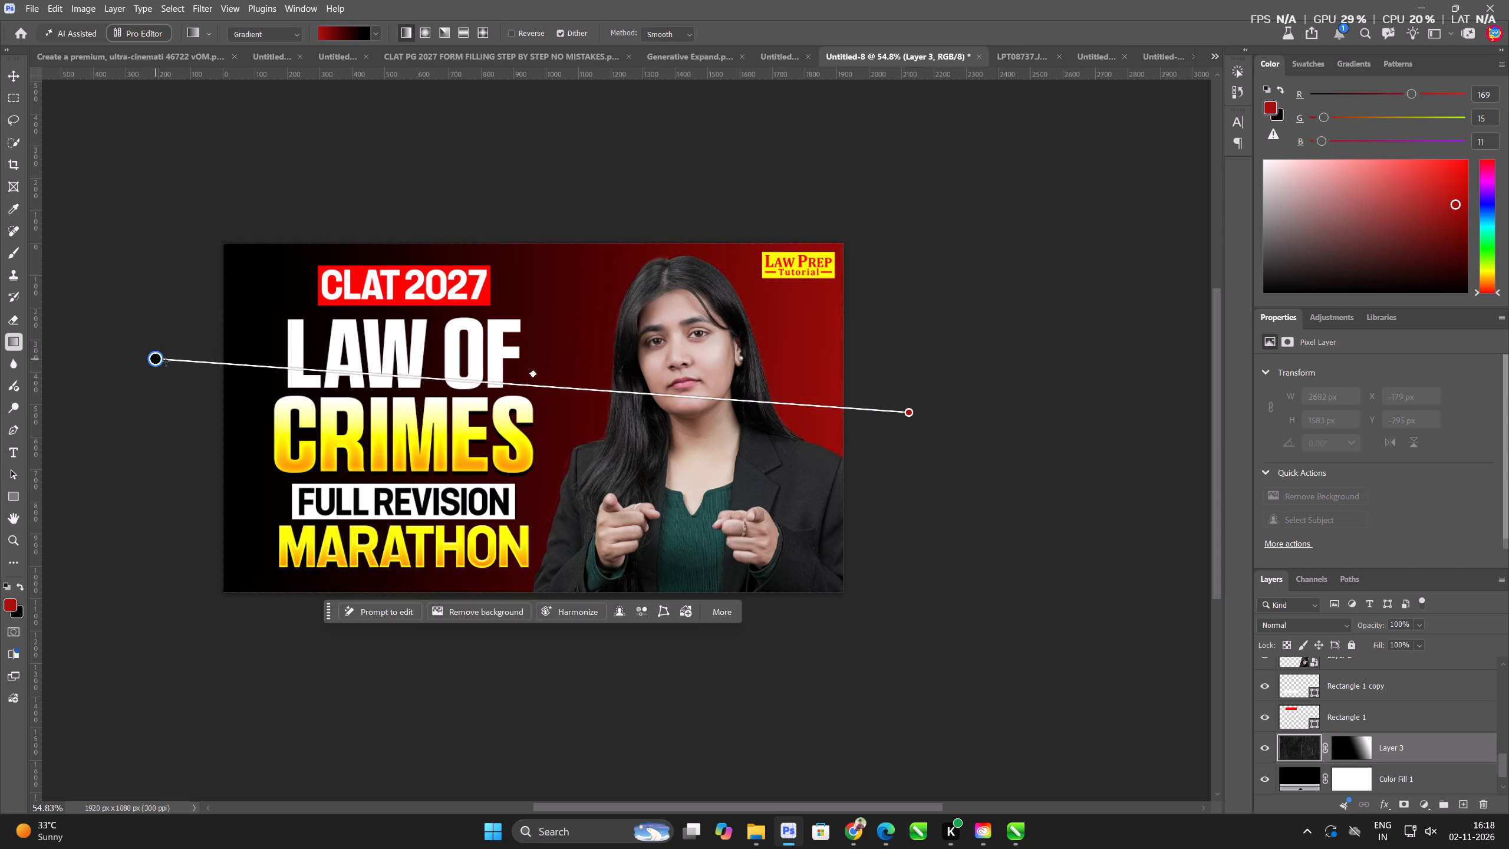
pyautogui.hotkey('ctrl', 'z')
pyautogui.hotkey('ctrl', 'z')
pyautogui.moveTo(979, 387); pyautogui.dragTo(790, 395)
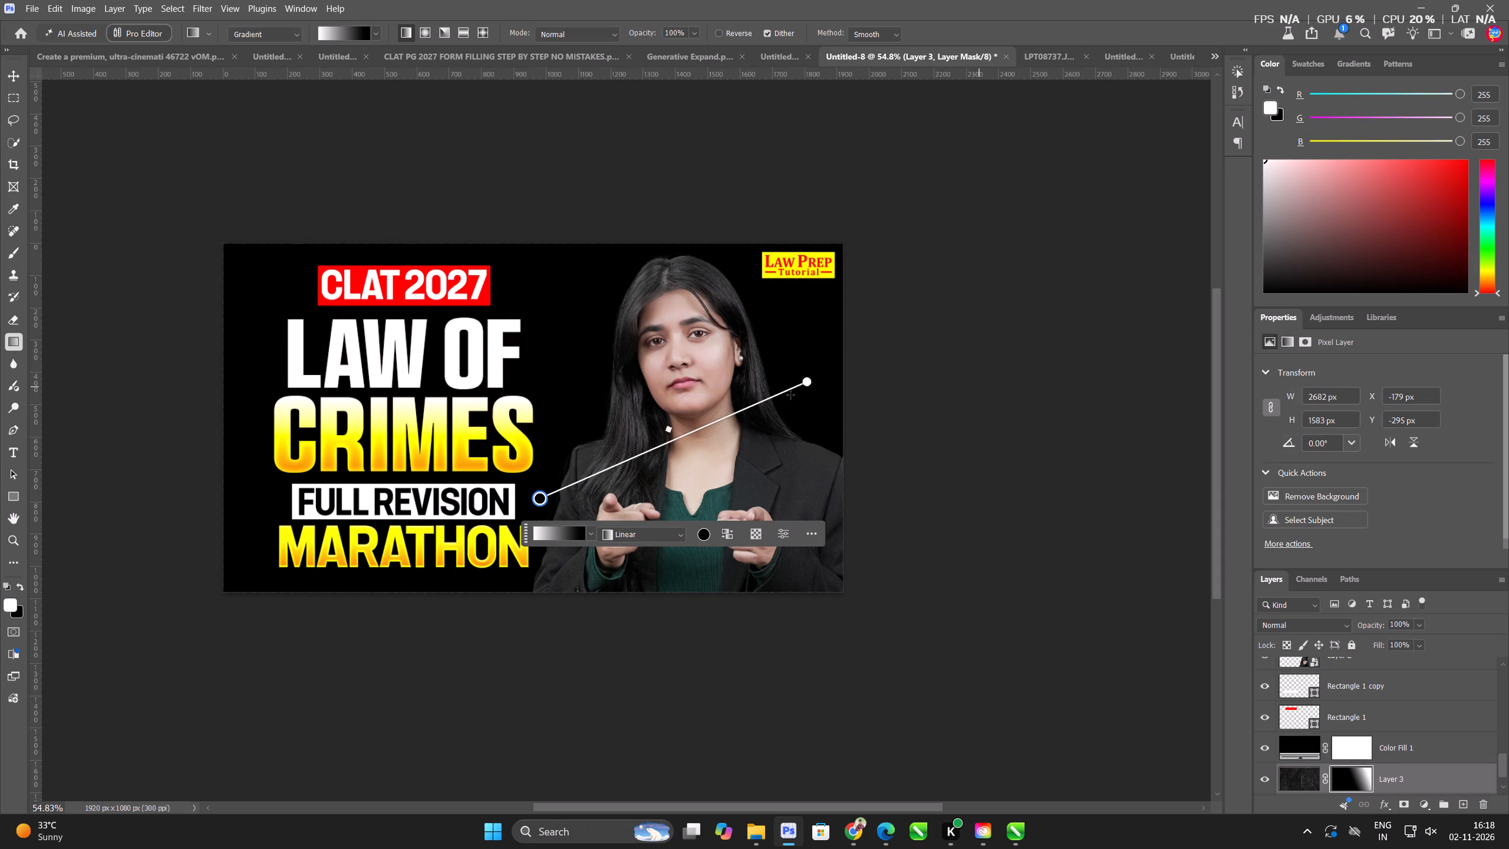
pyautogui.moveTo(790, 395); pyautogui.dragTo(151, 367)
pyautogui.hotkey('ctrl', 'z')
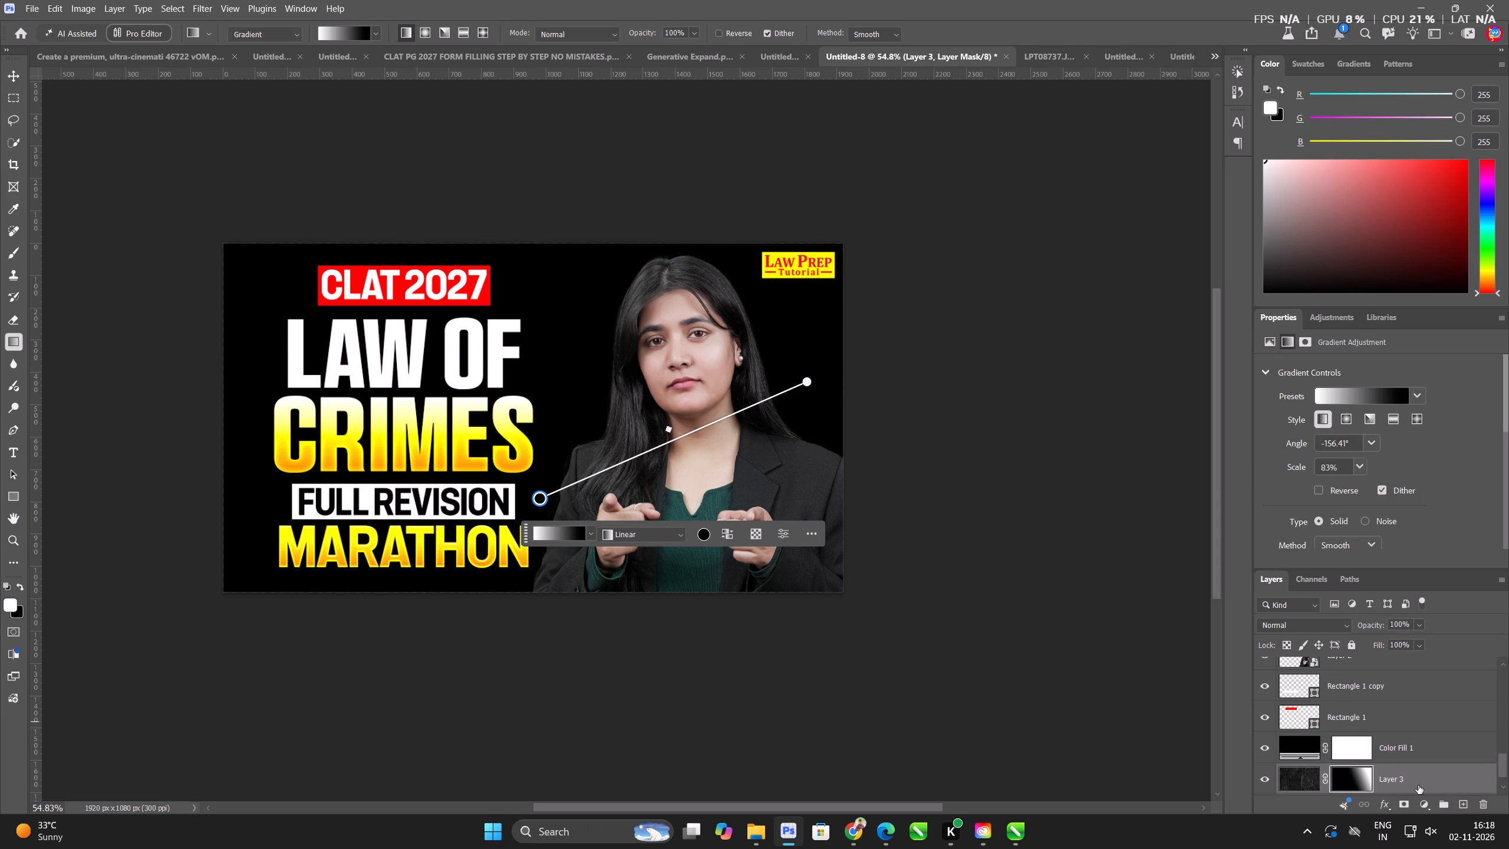
# Move the texture layer above the black colour fill and redraw its mask gradient to fade from the presenter's side toward the headlines.
pyautogui.moveTo(1421, 785); pyautogui.dragTo(1424, 743)
pyautogui.moveTo(898, 399); pyautogui.dragTo(207, 381)
pyautogui.hotkey('ctrl', 'z')
pyautogui.click(1341, 751)
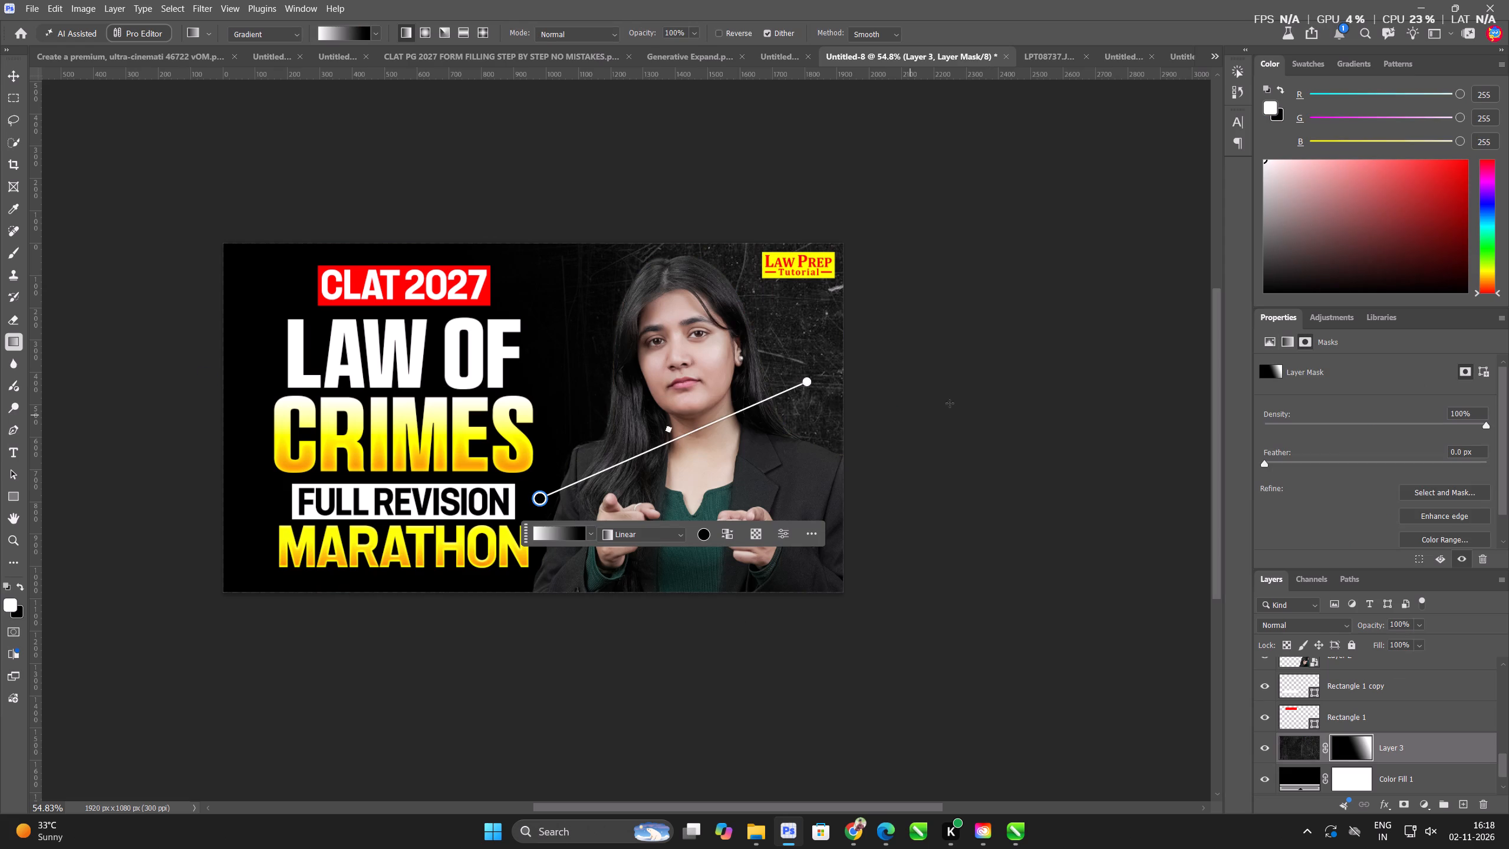
pyautogui.moveTo(960, 400); pyautogui.dragTo(103, 407)
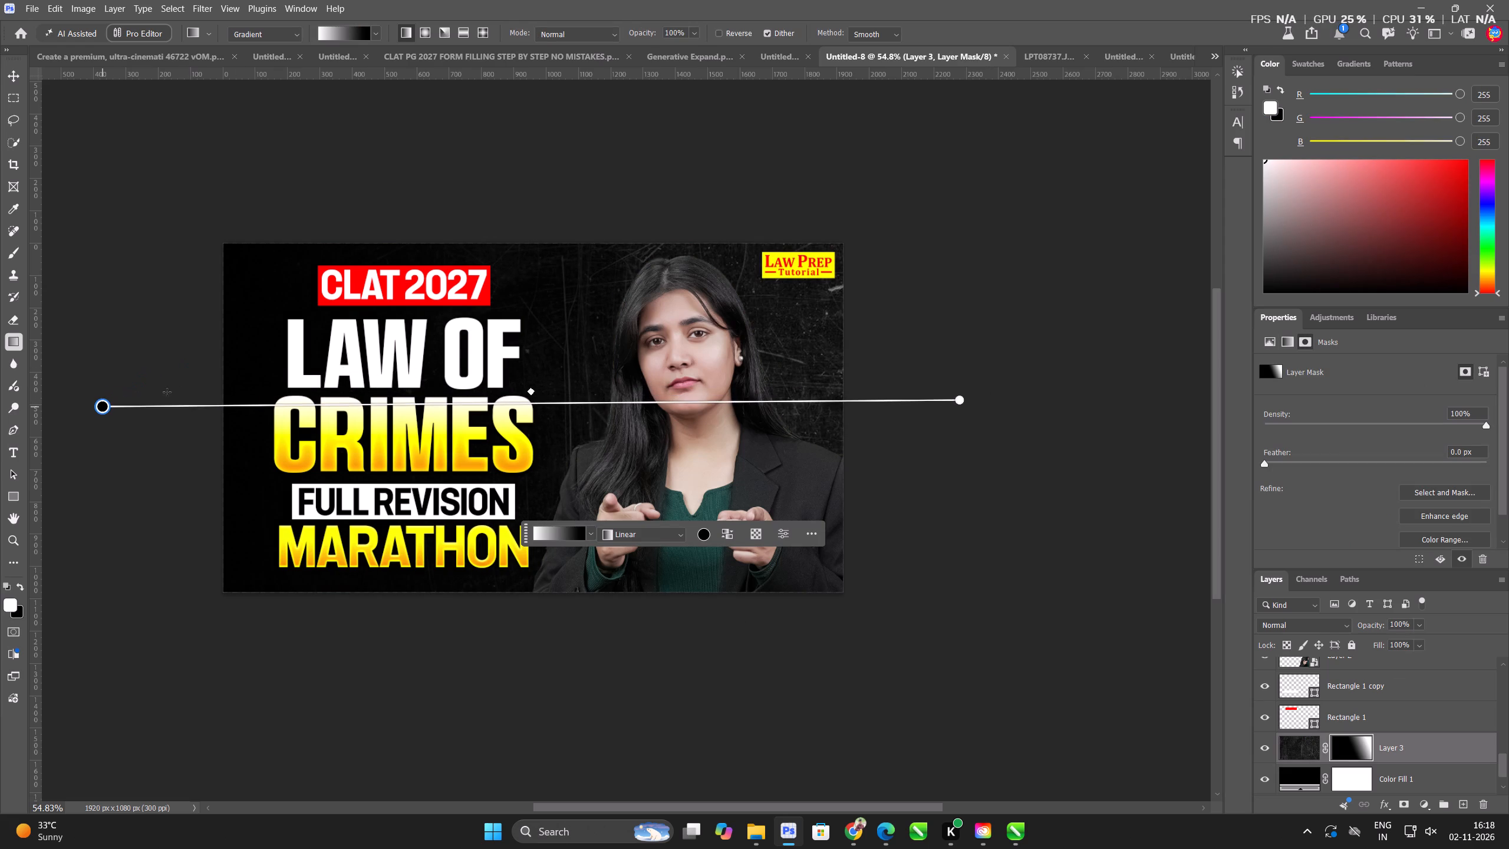
pyautogui.click(11, 77)
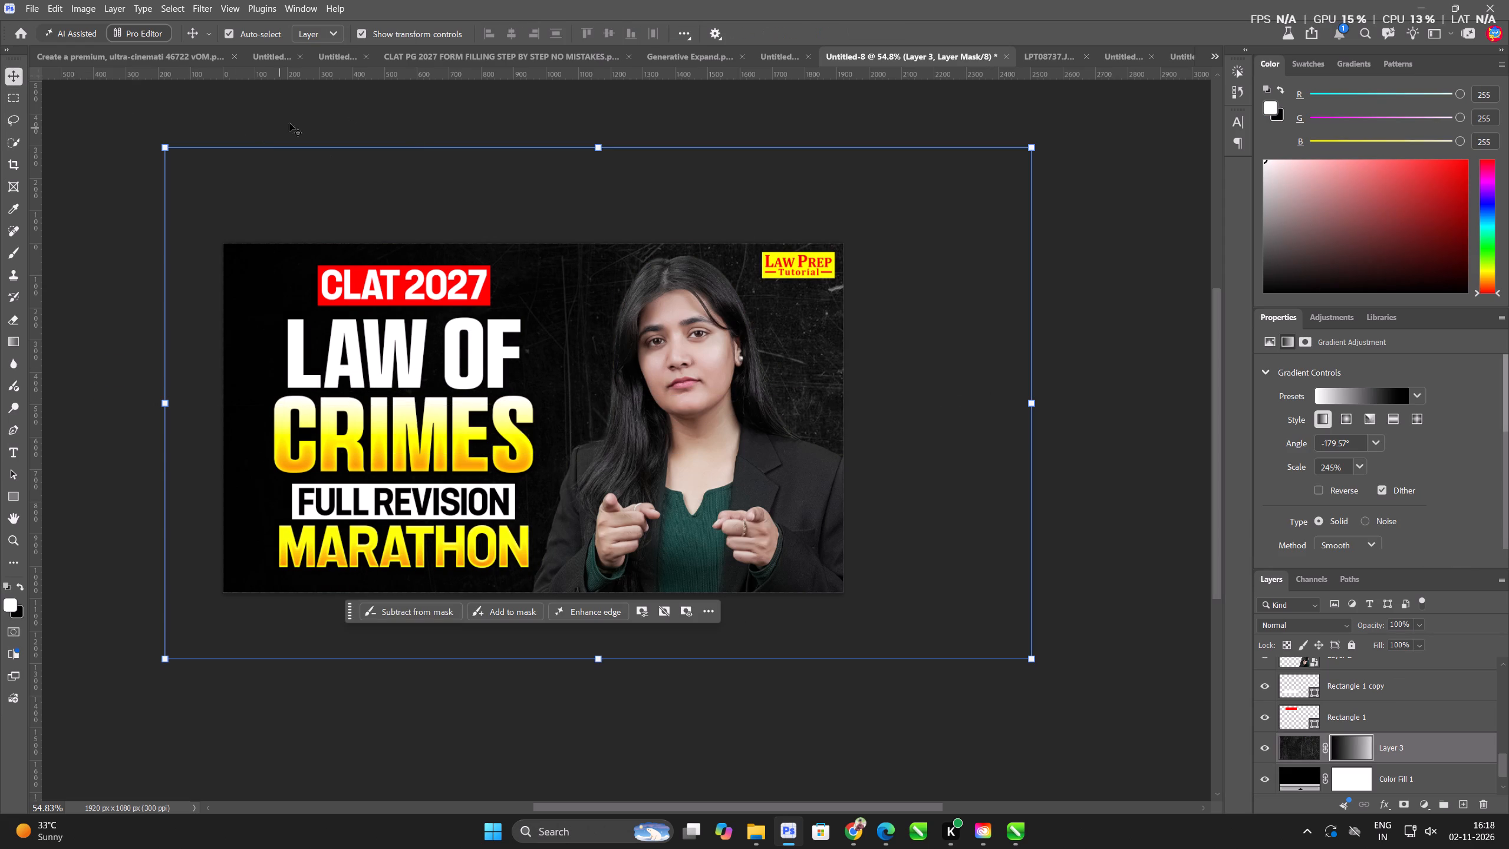
pyautogui.click(386, 105)
# Add a linear 90° gradient fill layer from black to transparent, with the transparent stop at about 23%.
pyautogui.click(1420, 800)
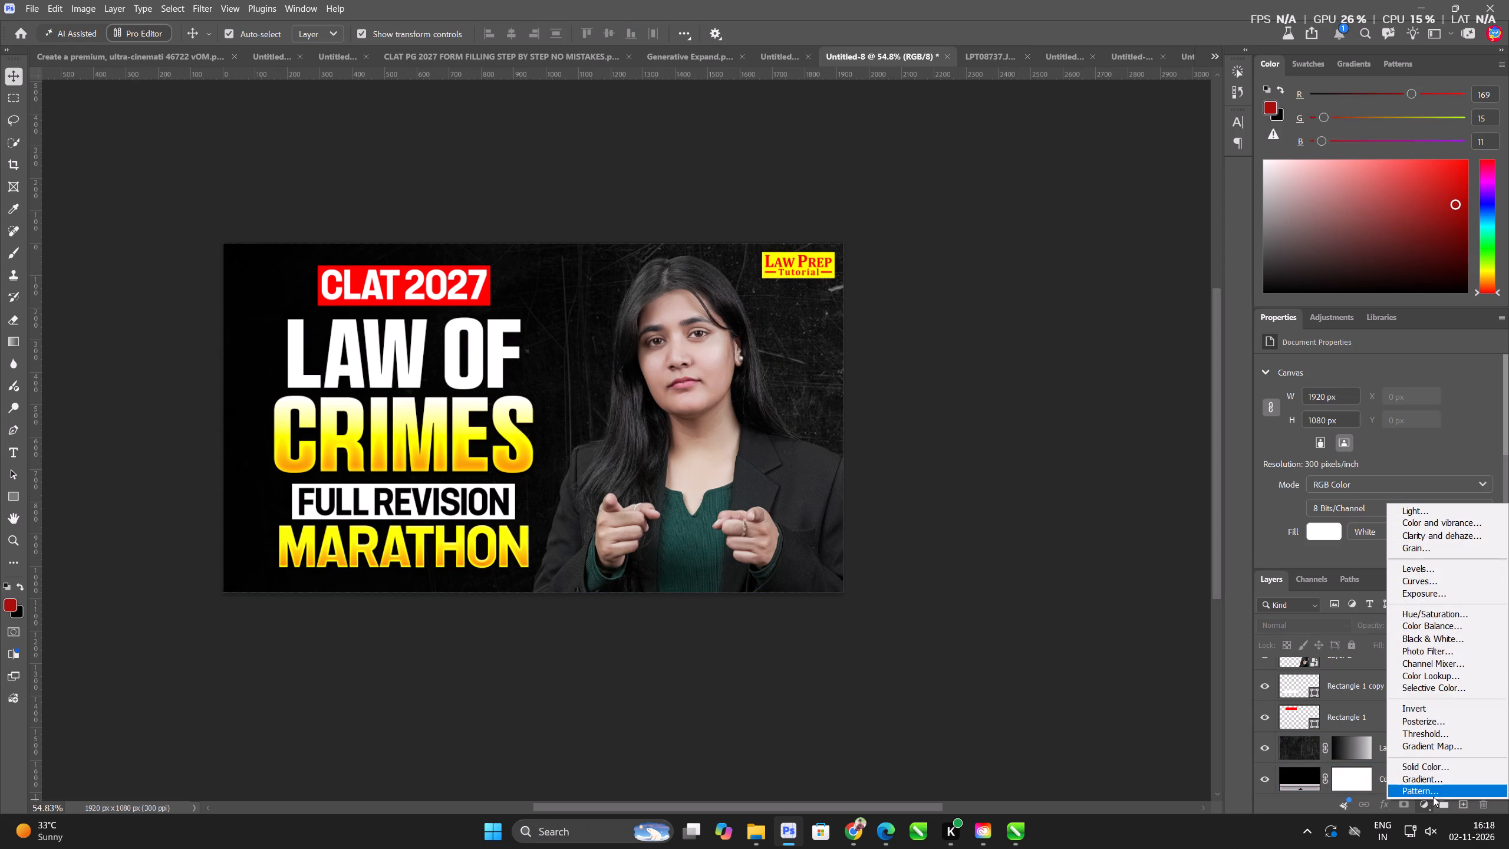
pyautogui.moveTo(1442, 783); pyautogui.dragTo(1436, 781)
pyautogui.click(522, 159)
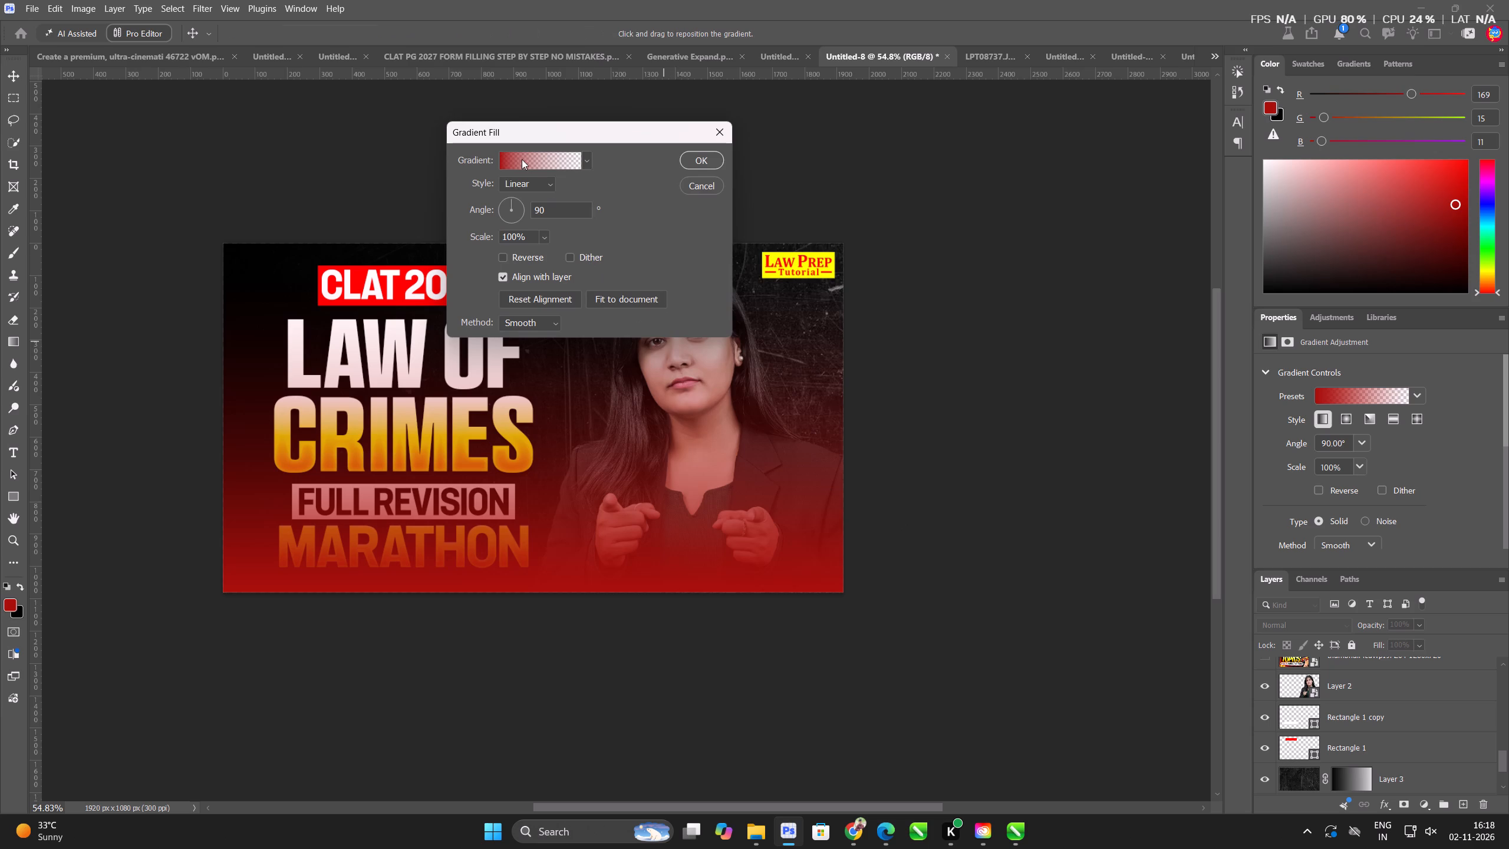
pyautogui.click(691, 467)
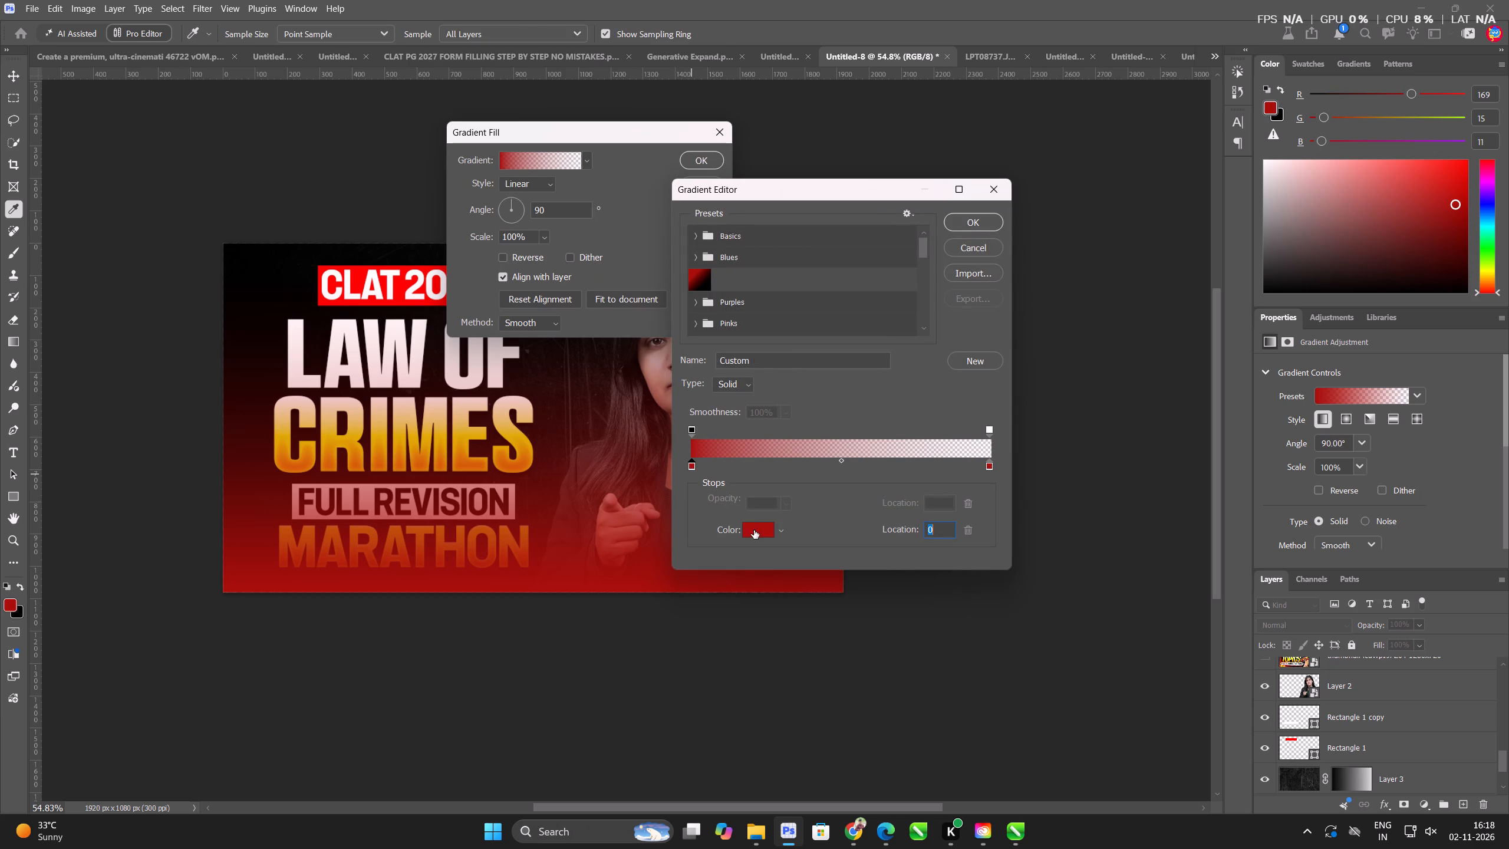
pyautogui.click(754, 530)
pyautogui.moveTo(621, 435); pyautogui.dragTo(495, 530)
pyautogui.click(900, 318)
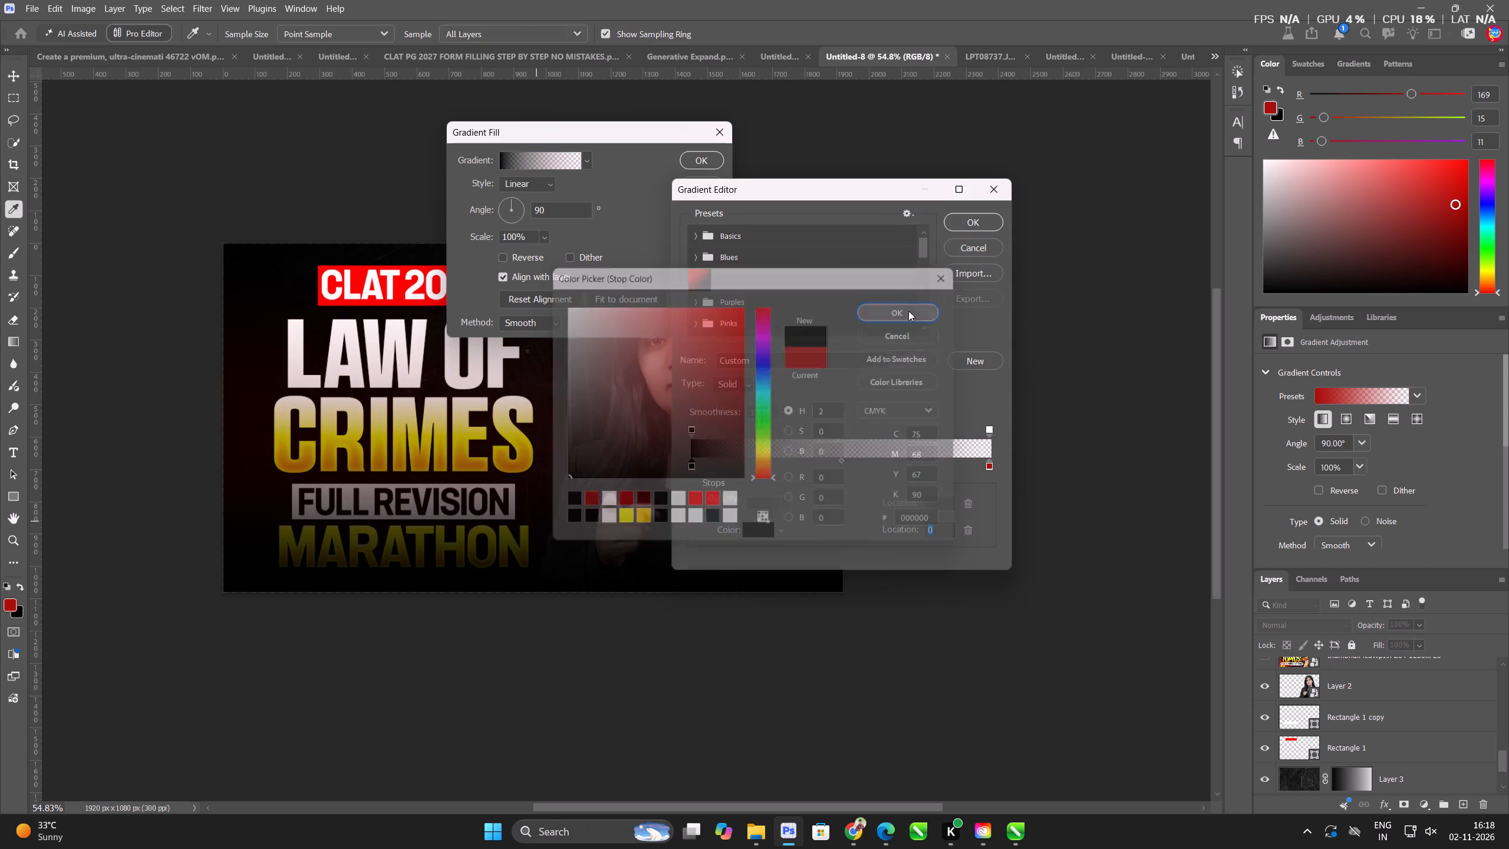
pyautogui.moveTo(987, 427); pyautogui.dragTo(760, 430)
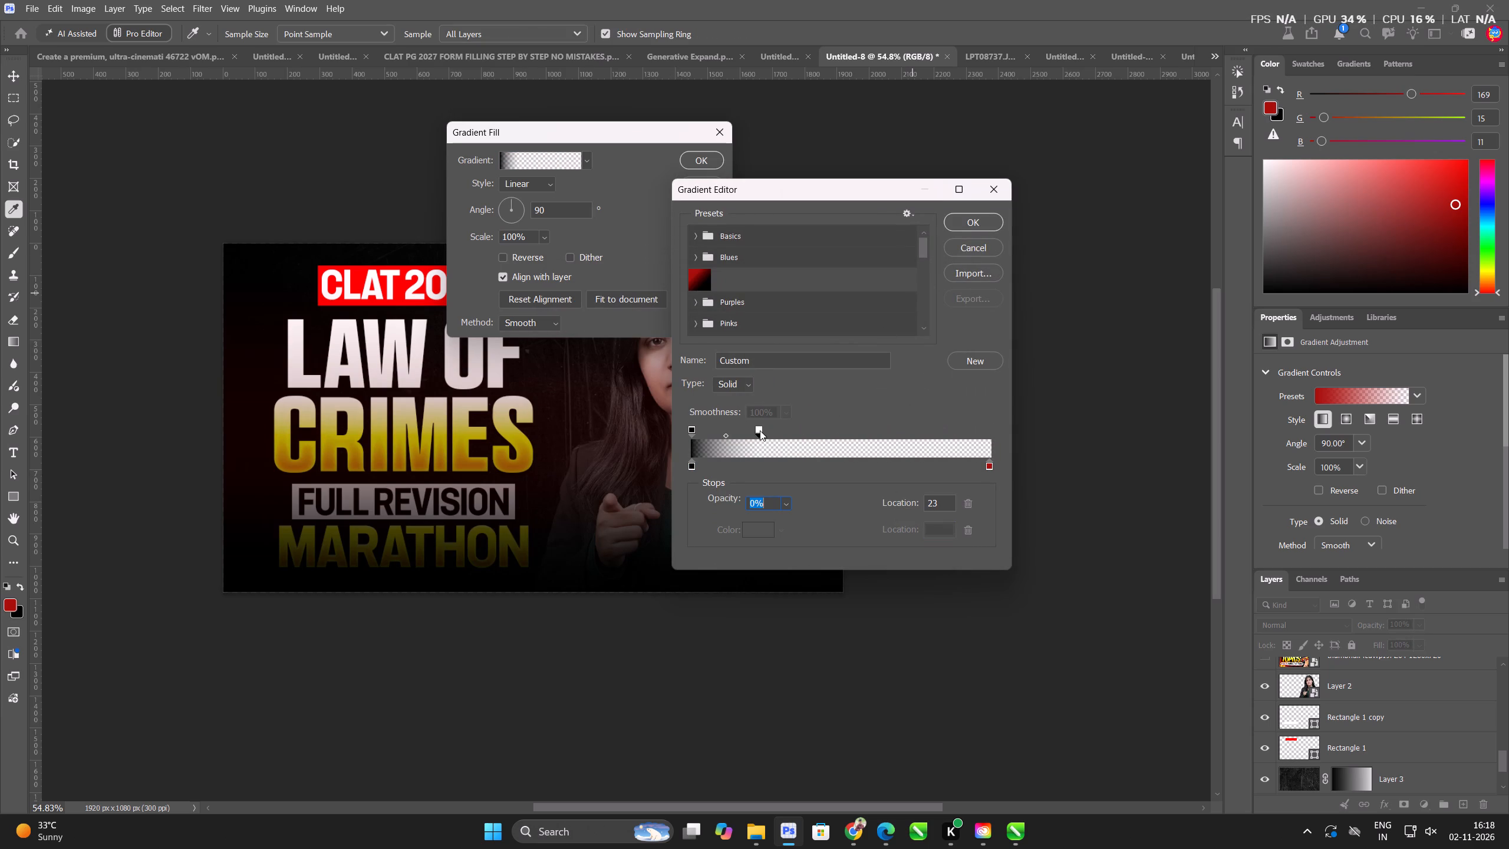
pyautogui.moveTo(760, 430); pyautogui.dragTo(762, 430)
pyautogui.click(978, 223)
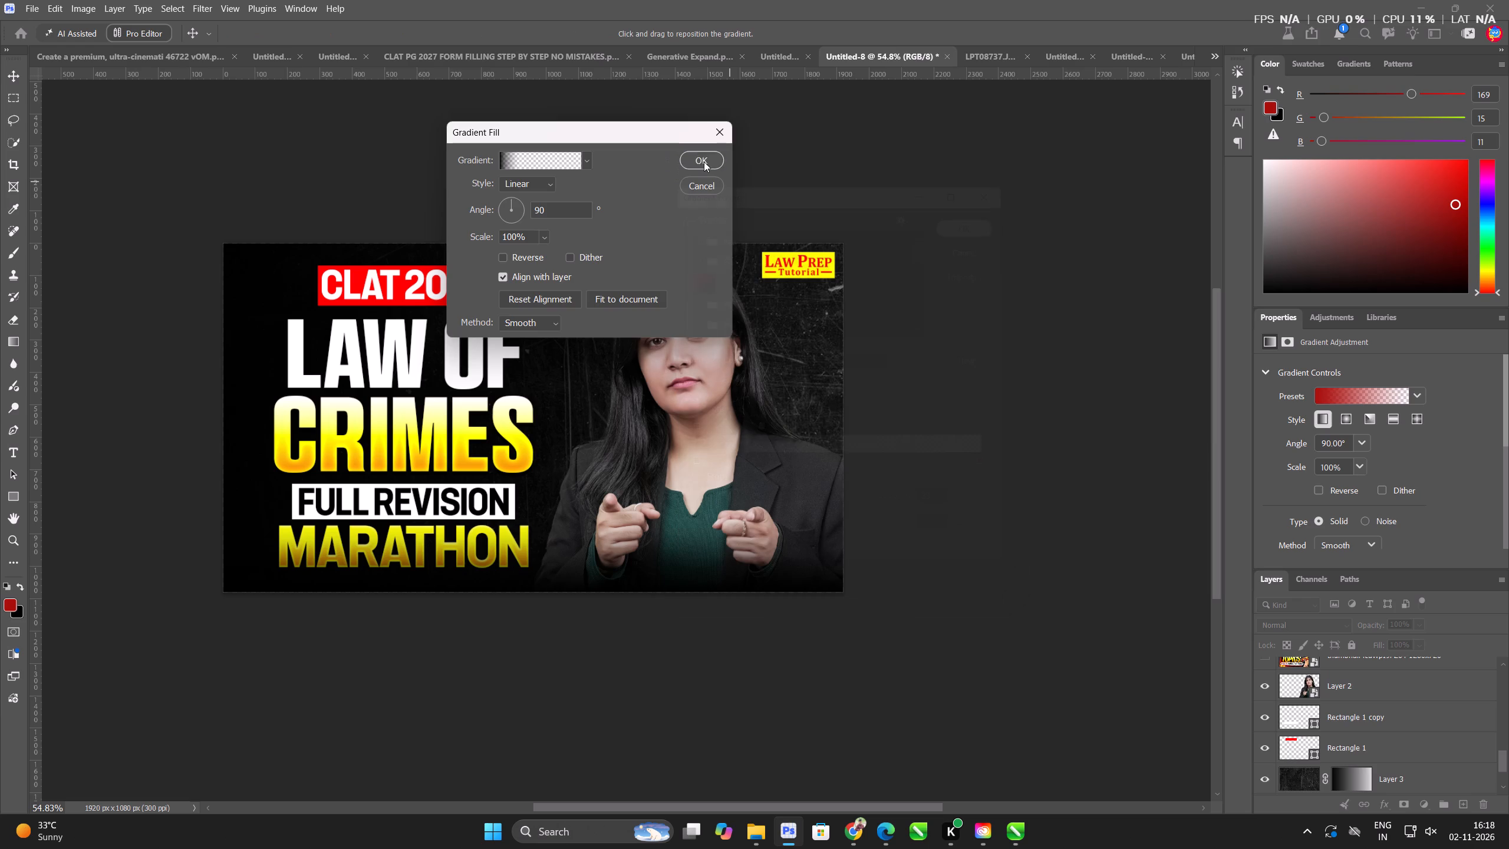
pyautogui.click(704, 162)
# Send the gradient fill layer down beneath the MARATHON and FULL REVISION text layers.
pyautogui.hotkey('ctrl', '[')
pyautogui.hotkey('ctrl', '[')
pyautogui.hotkey('ctrl', '[')
pyautogui.hotkey('ctrl', '[')
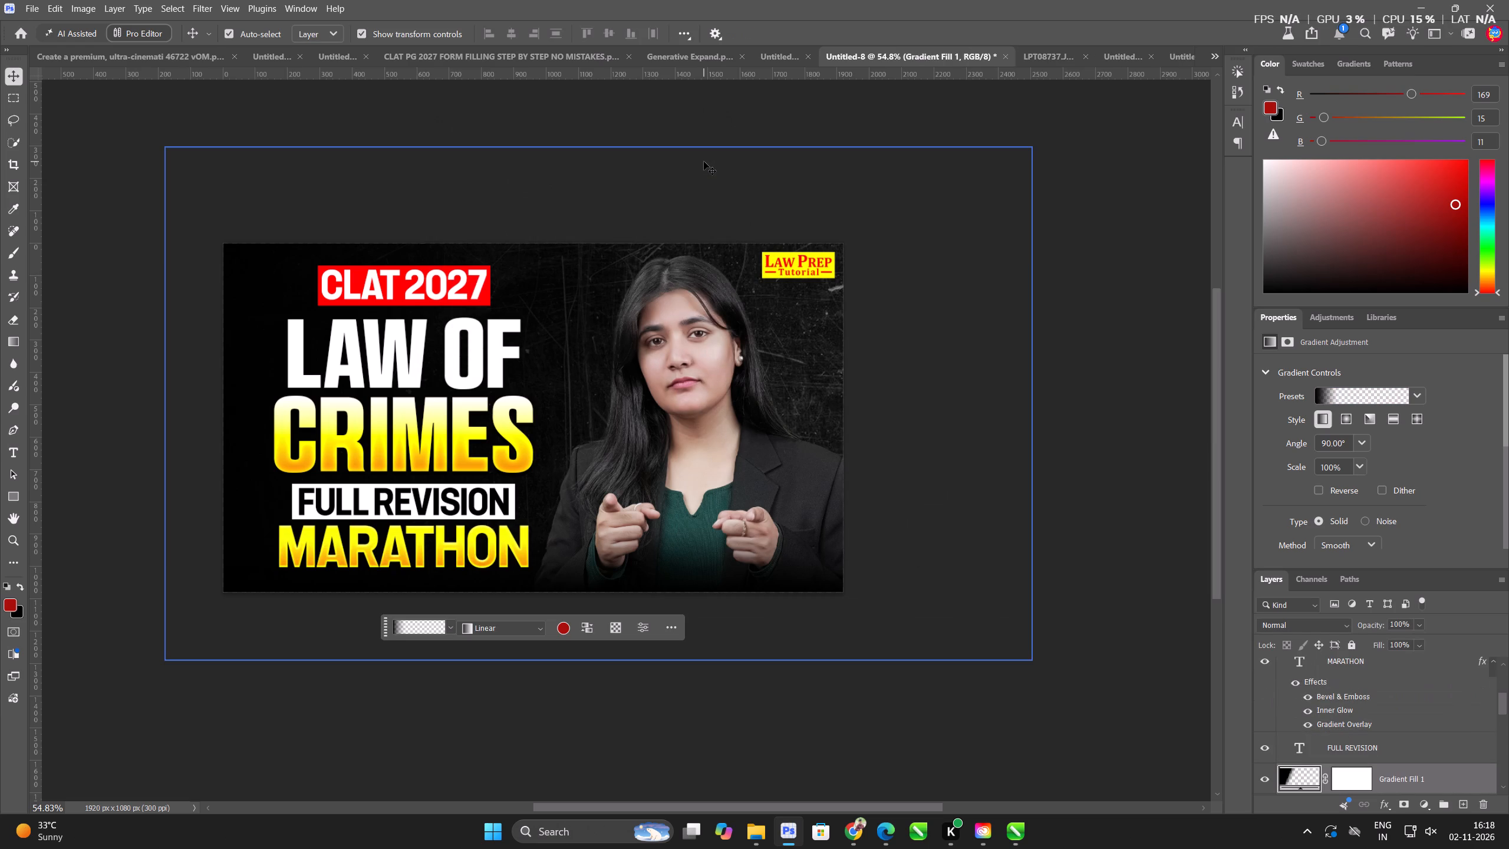
# Find a dark image with red glow and fire sparks on Pinterest in Chrome, and paste it into the Photoshop thumbnail.
pyautogui.hotkey('alt', 'Tab')
pyautogui.scroll(-9, 779, 356)
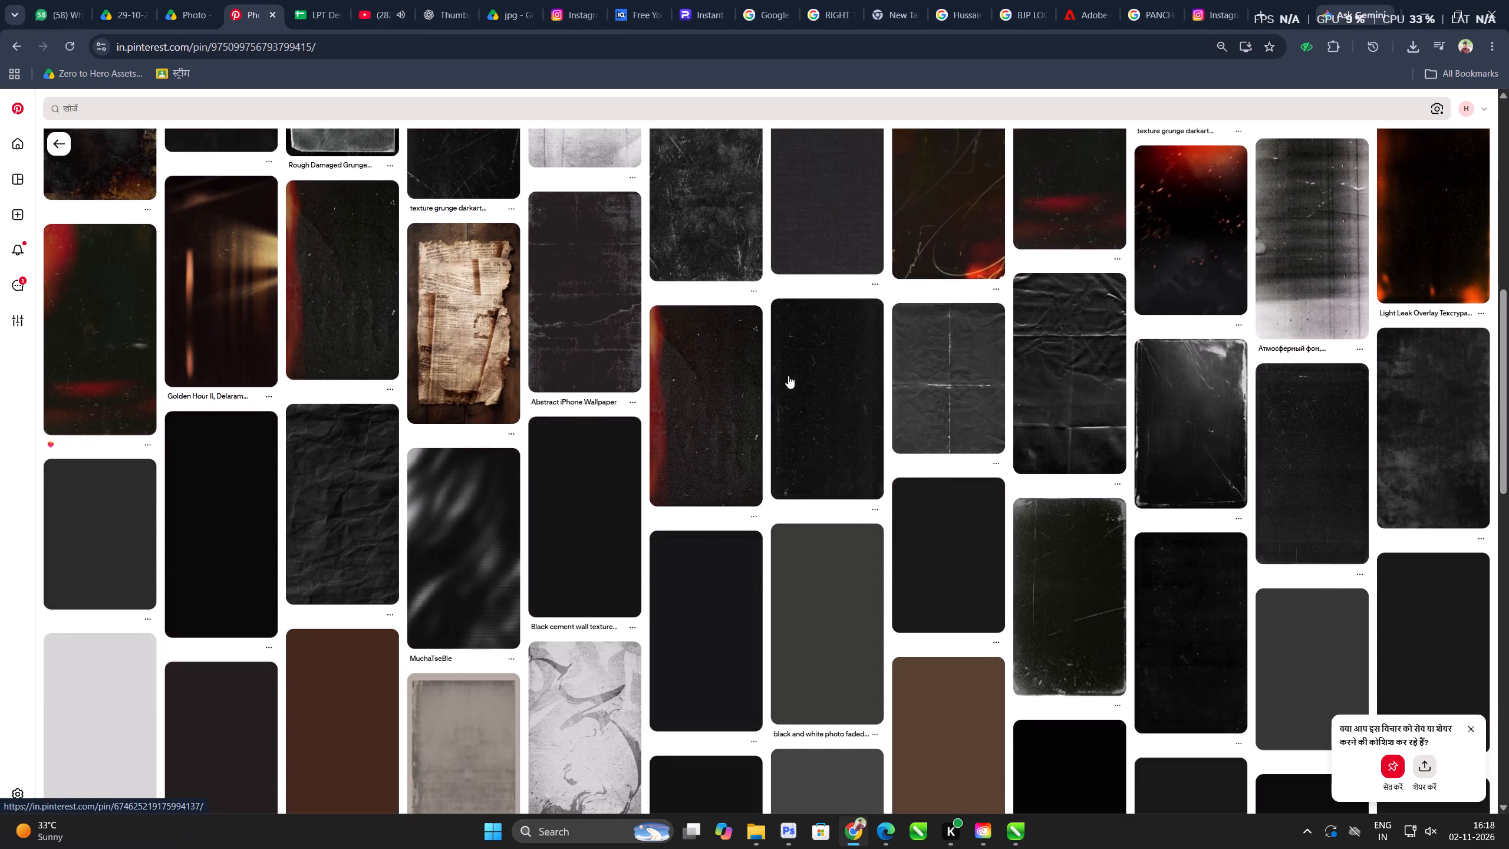
pyautogui.scroll(3, 810, 400)
pyautogui.click(1174, 449)
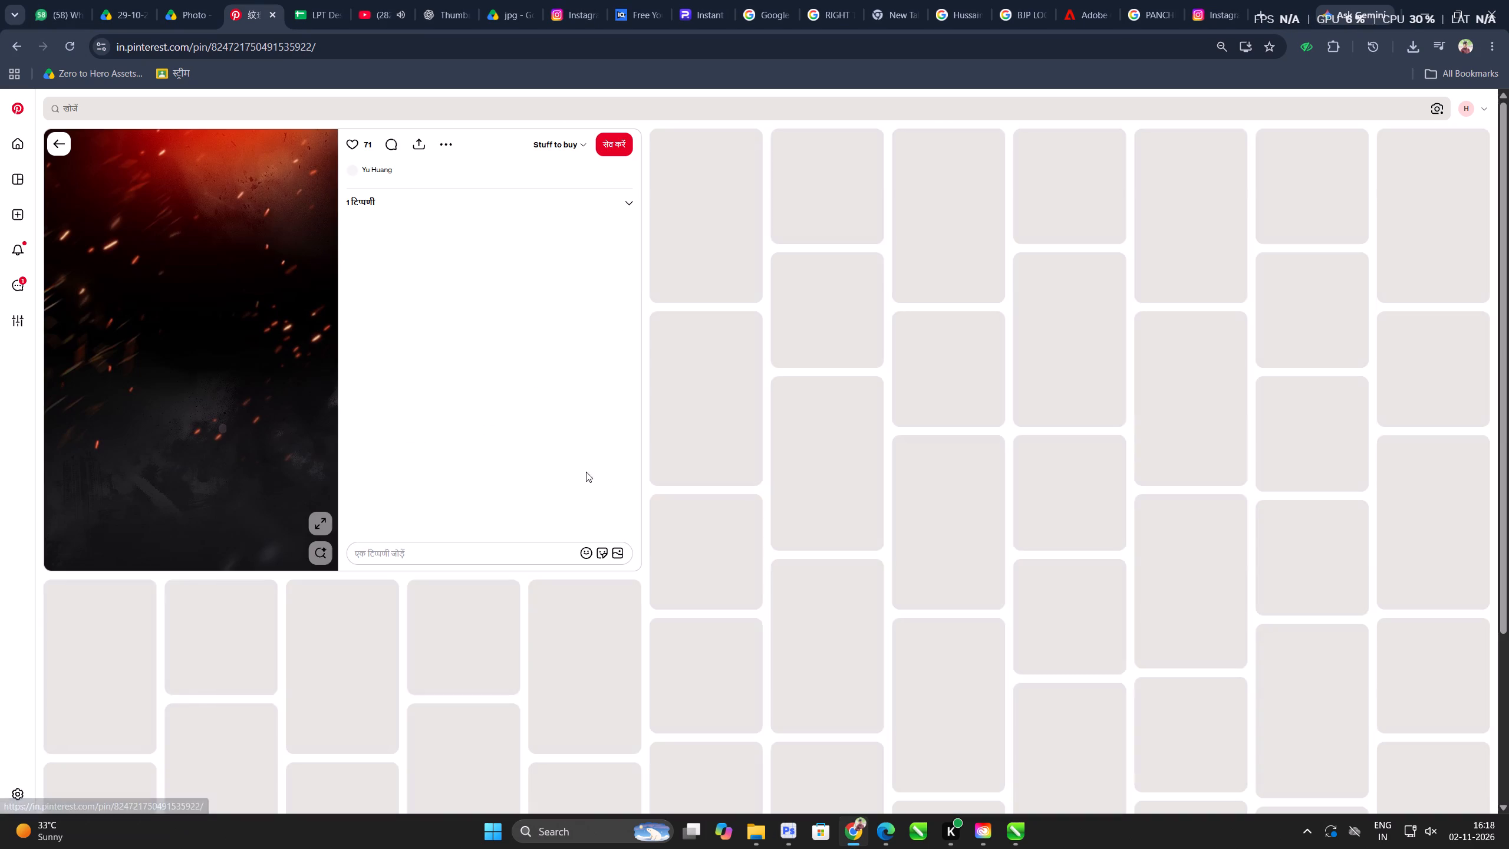
pyautogui.rightClick(178, 202)
pyautogui.click(246, 266)
pyautogui.hotkey('alt', 'Tab')
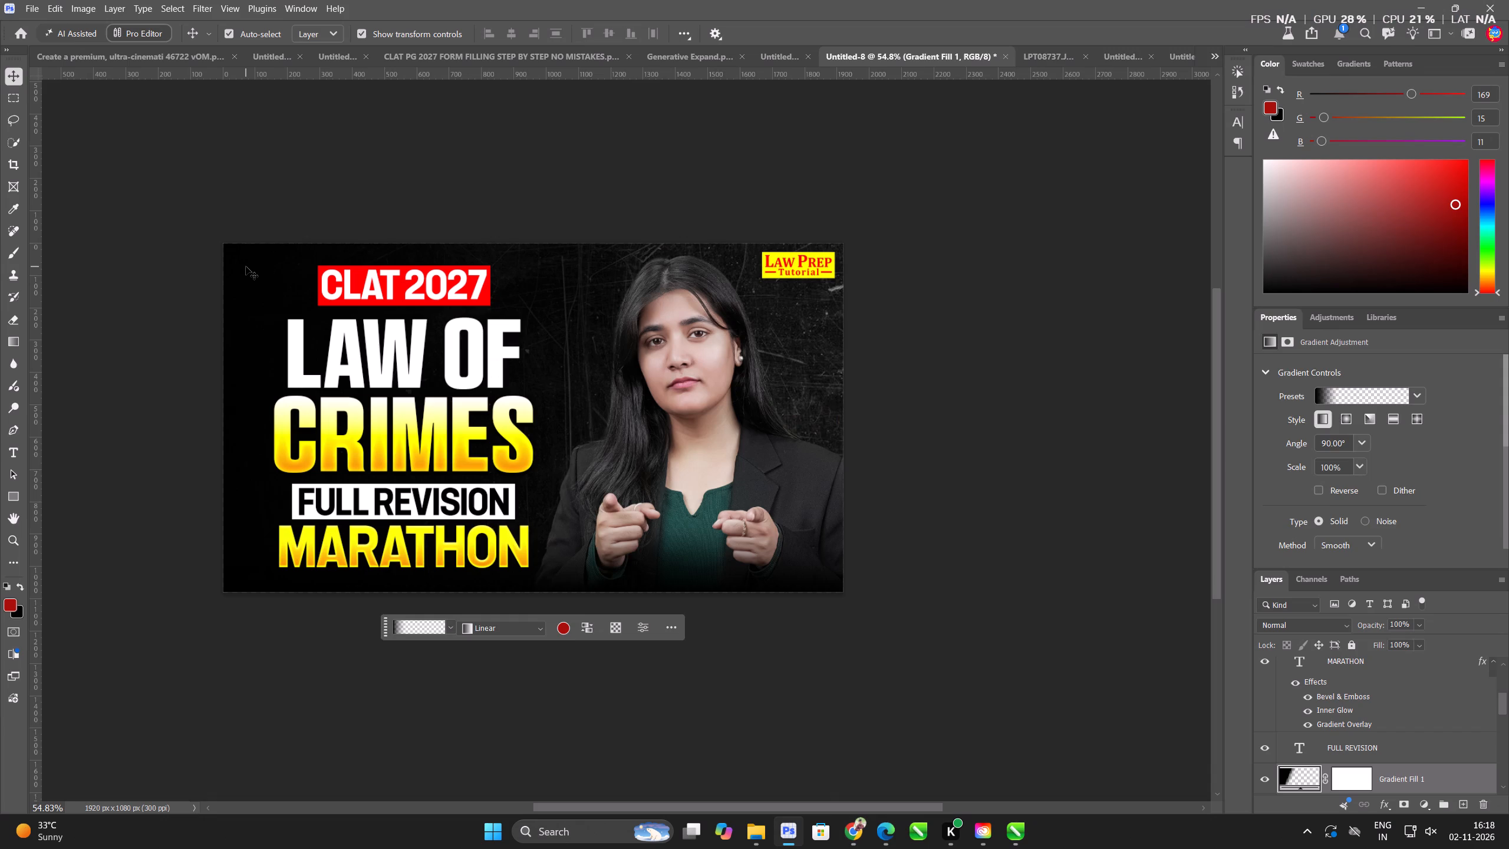
pyautogui.hotkey('ctrl', 'v')
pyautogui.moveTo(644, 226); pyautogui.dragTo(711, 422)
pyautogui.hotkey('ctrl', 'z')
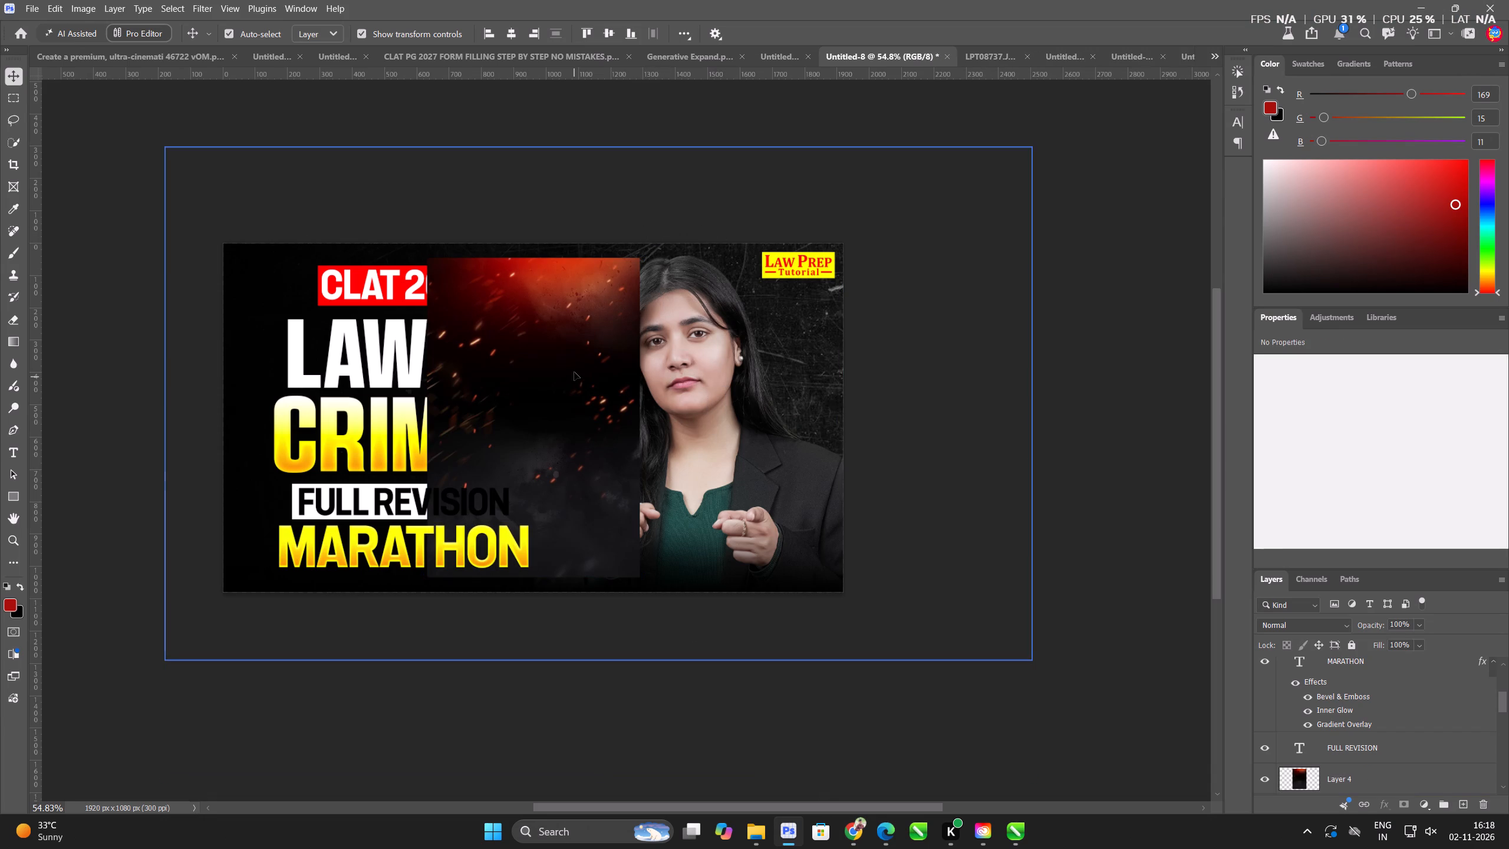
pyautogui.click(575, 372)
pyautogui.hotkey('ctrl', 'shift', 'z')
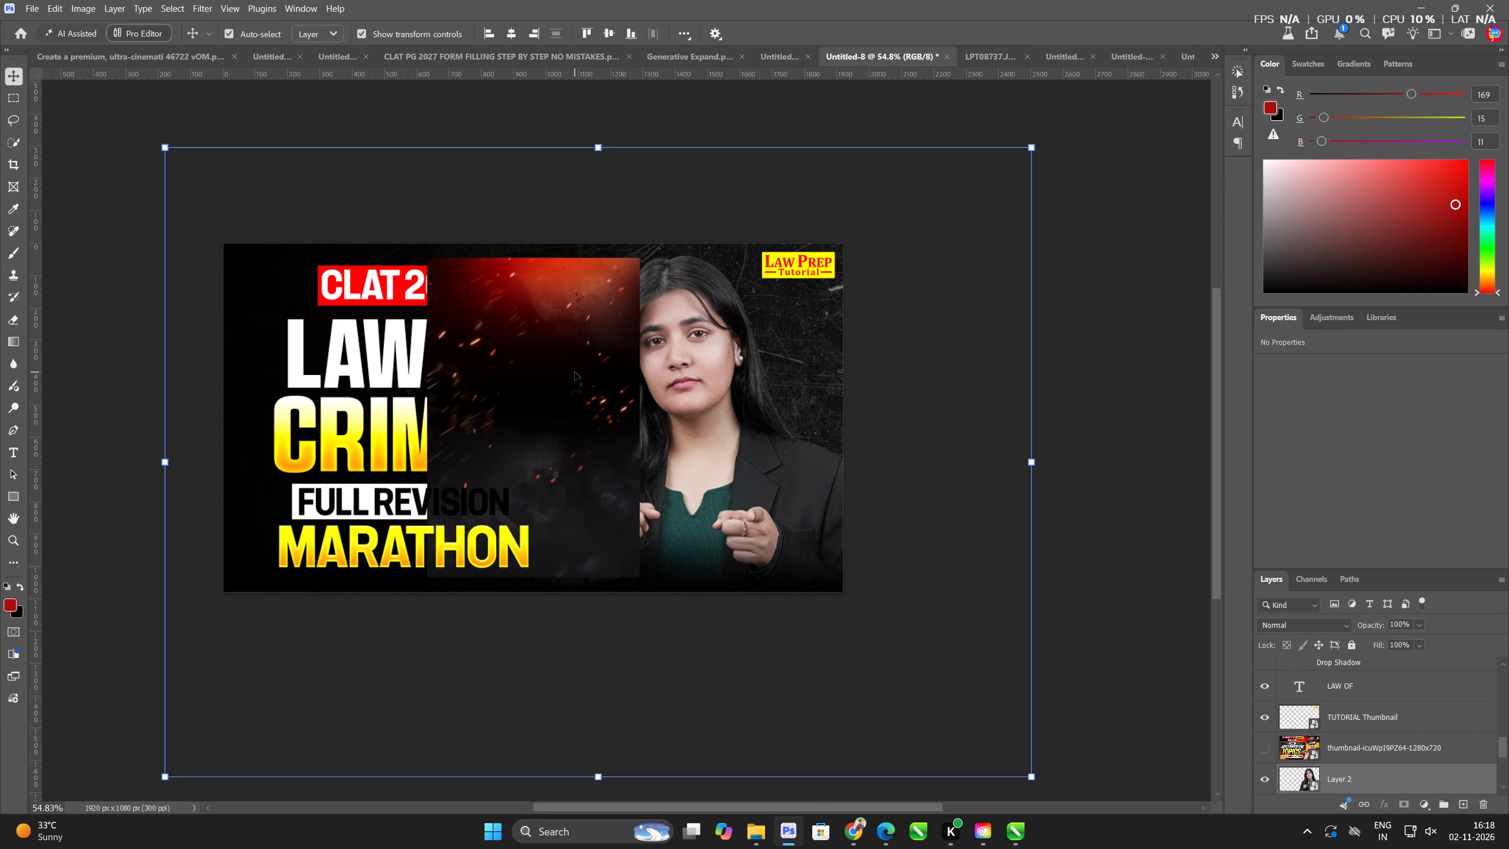
# Rotate the fire-sparks image about 90°, enlarge it to about 182%, and position it over the presenter's side of the canvas.
pyautogui.click(576, 370)
pyautogui.moveTo(645, 248); pyautogui.dragTo(730, 511)
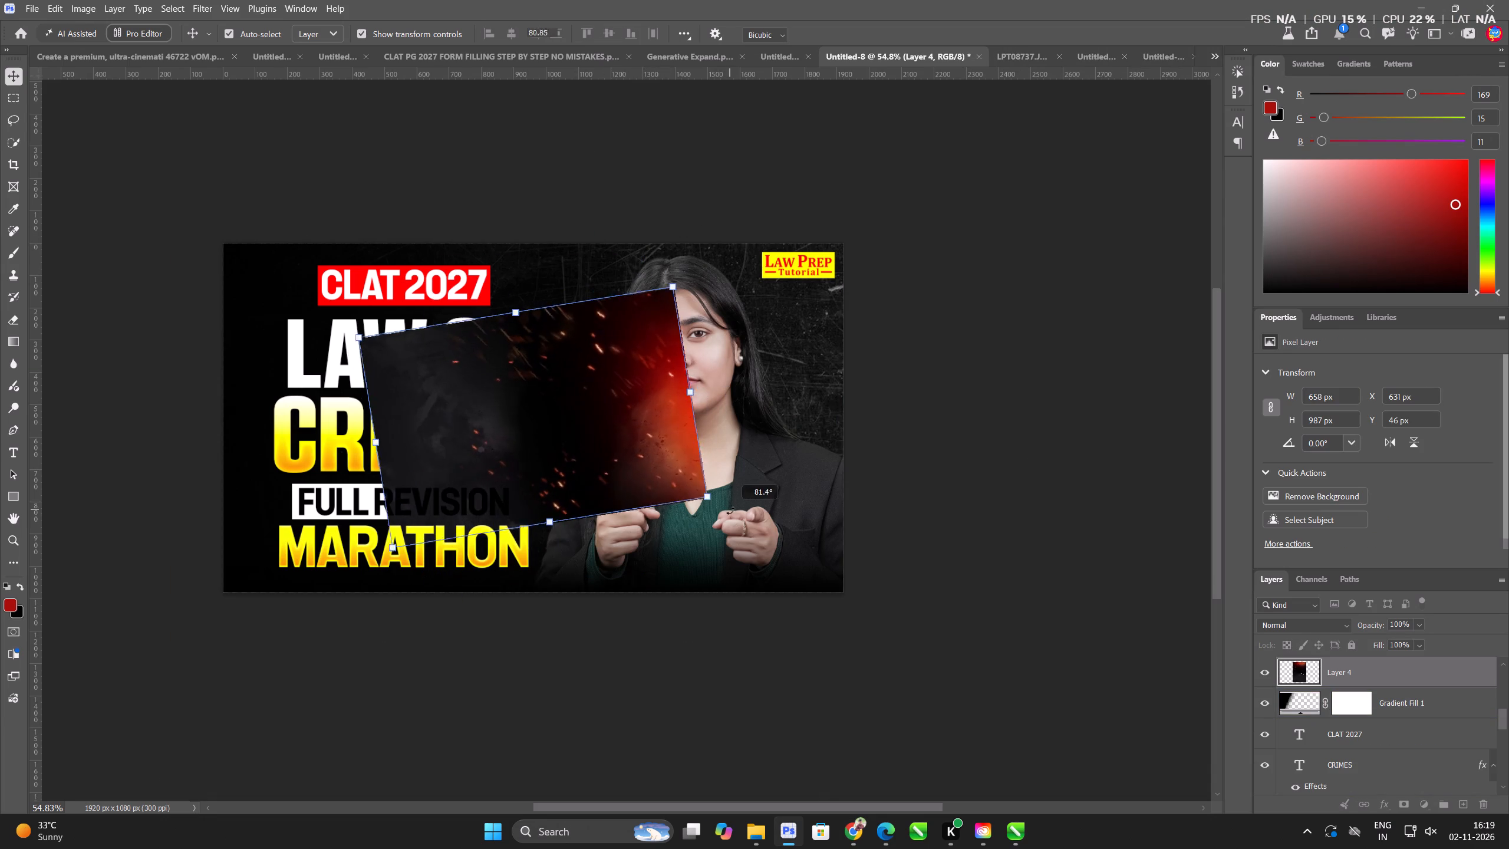
pyautogui.moveTo(730, 511); pyautogui.dragTo(751, 558)
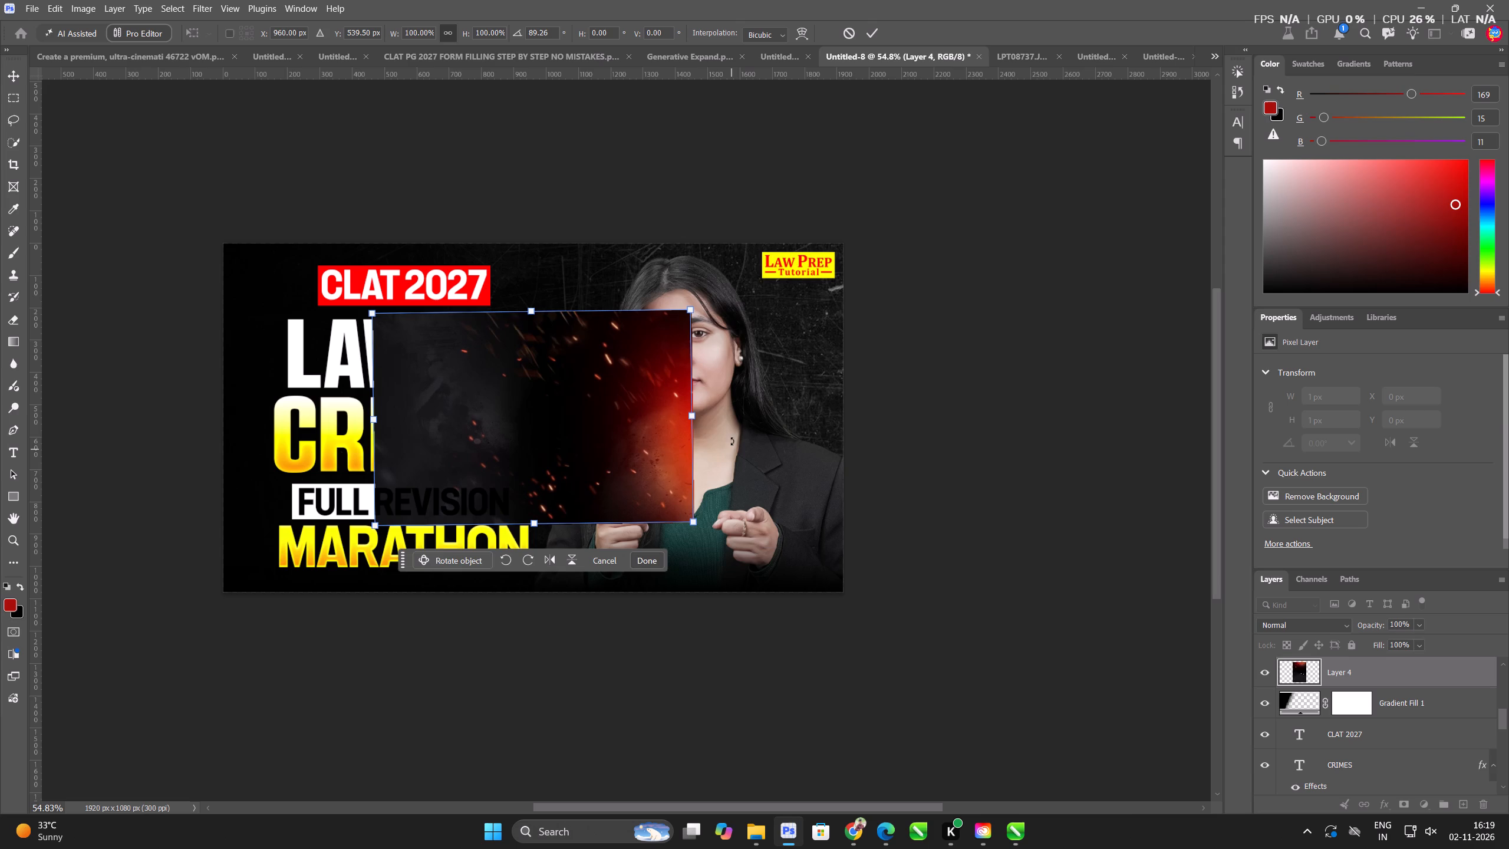
pyautogui.moveTo(697, 414); pyautogui.dragTo(960, 418)
pyautogui.moveTo(835, 443); pyautogui.dragTo(895, 455)
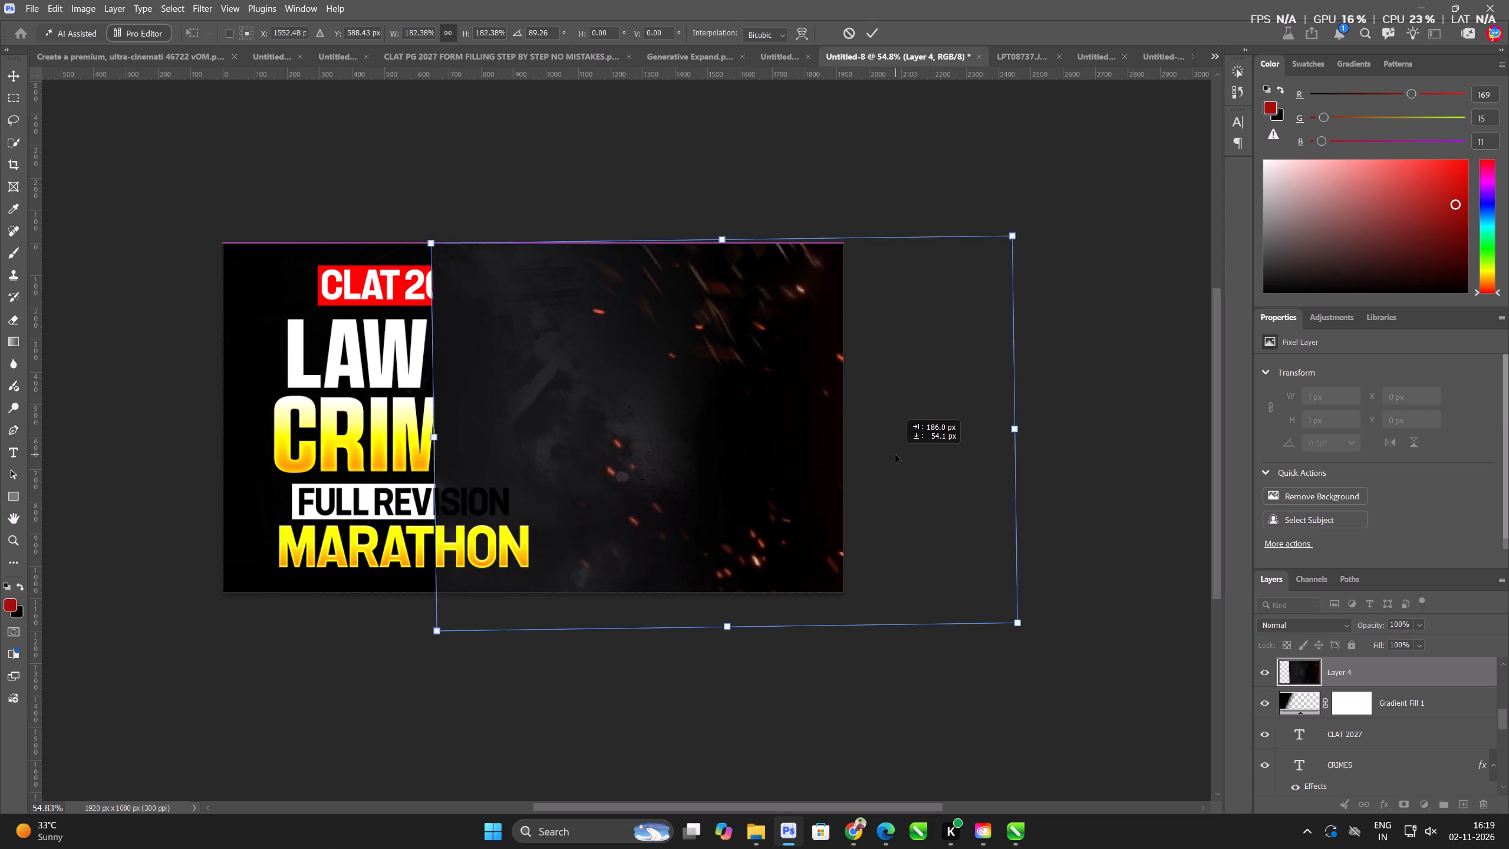
pyautogui.moveTo(895, 455); pyautogui.dragTo(841, 453)
pyautogui.click(866, 35)
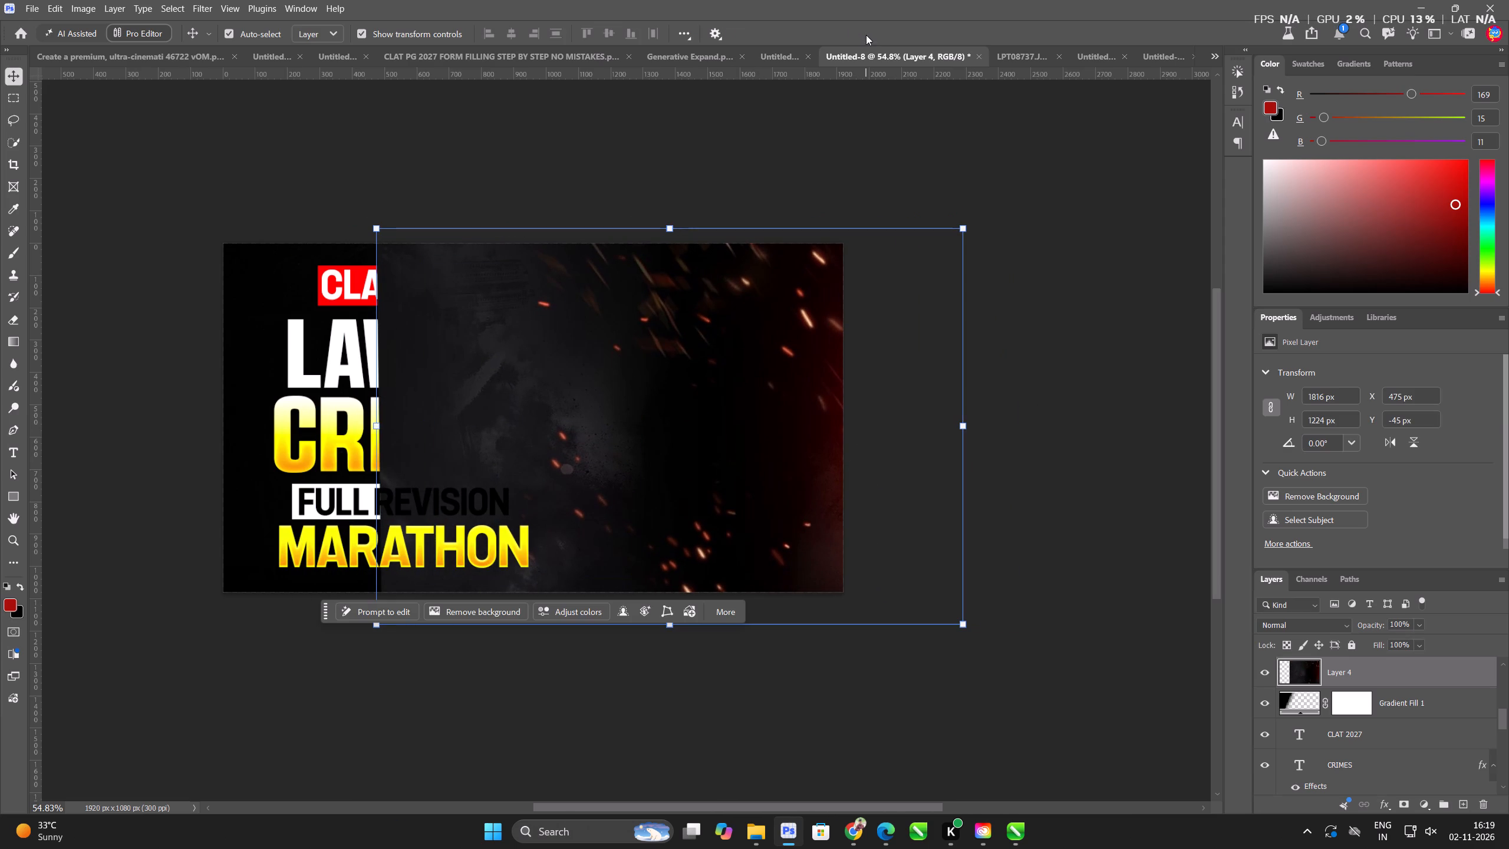
# Send the fire-sparks layer down the stack to sit directly above the black colour fill.
pyautogui.hotkey('ctrl', '[')
pyautogui.hotkey('ctrl', '[')
pyautogui.hotkey('ctrl', '[')
pyautogui.hotkey('ctrl', '[')
pyautogui.hotkey('ctrl', '[')
pyautogui.hotkey('ctrl', '[')
pyautogui.hotkey('ctrl', '[')
pyautogui.hotkey('ctrl', '[')
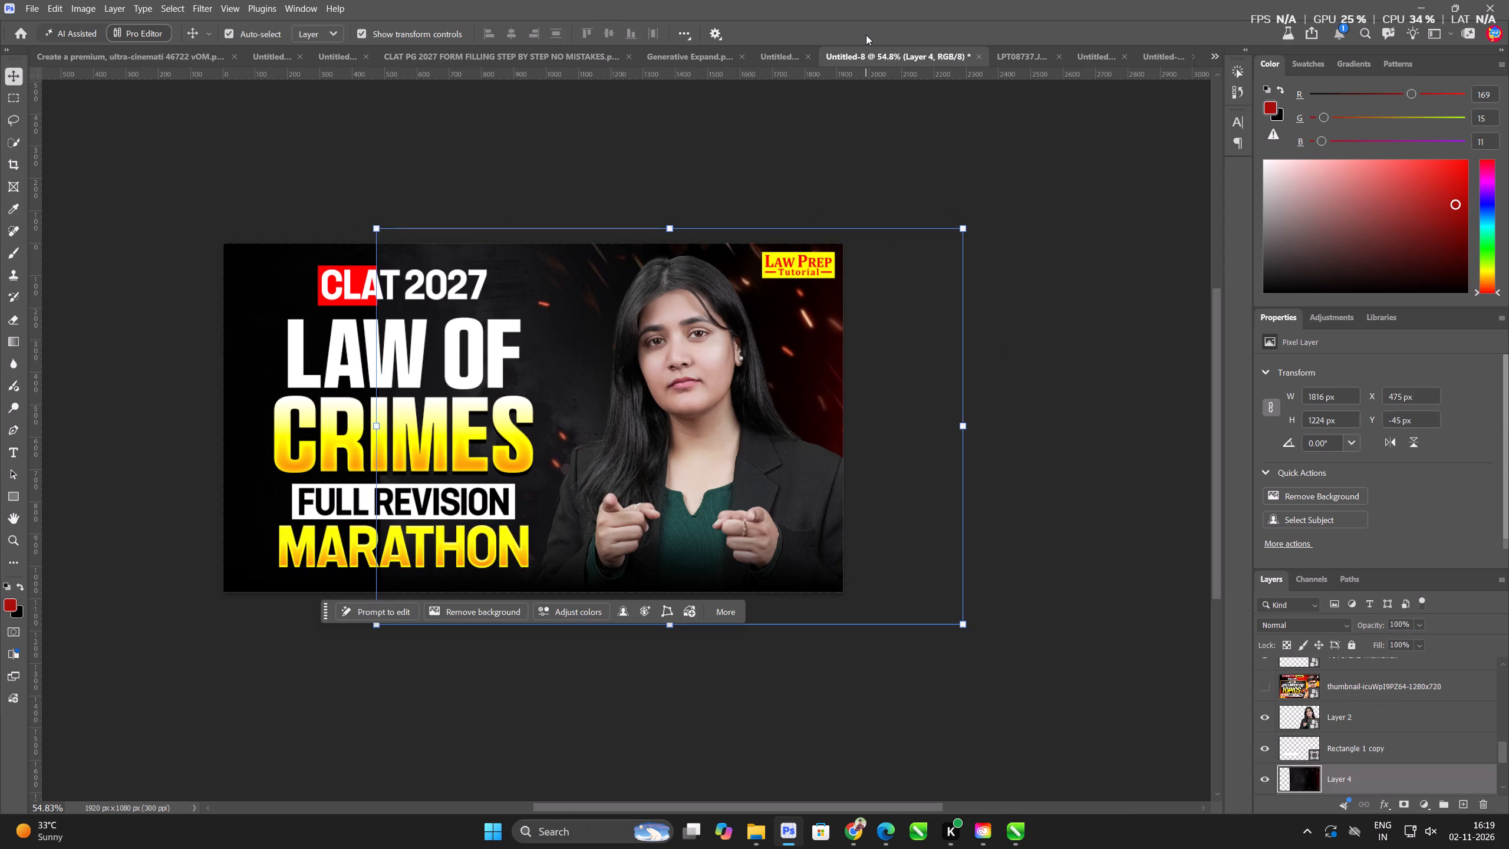
pyautogui.hotkey('ctrl', '[')
pyautogui.hotkey('ctrl', '[')
pyautogui.hotkey('ctrl', '[')
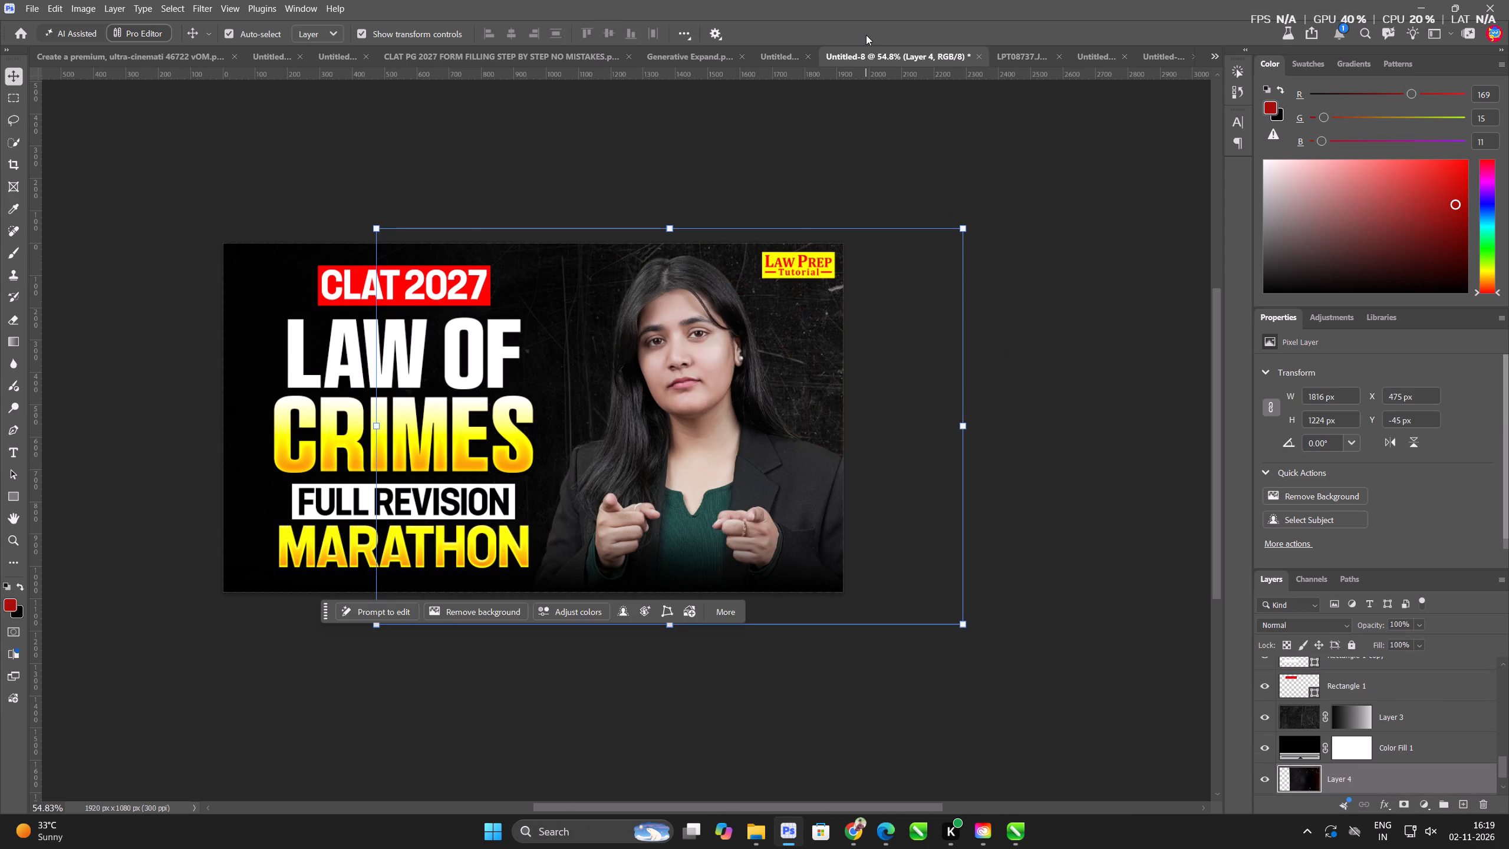
pyautogui.hotkey('ctrl', ']')
# Set the blend mode of the scratched-texture layer to Overlay.
pyautogui.moveTo(1437, 720); pyautogui.dragTo(1430, 719)
pyautogui.click(1319, 621)
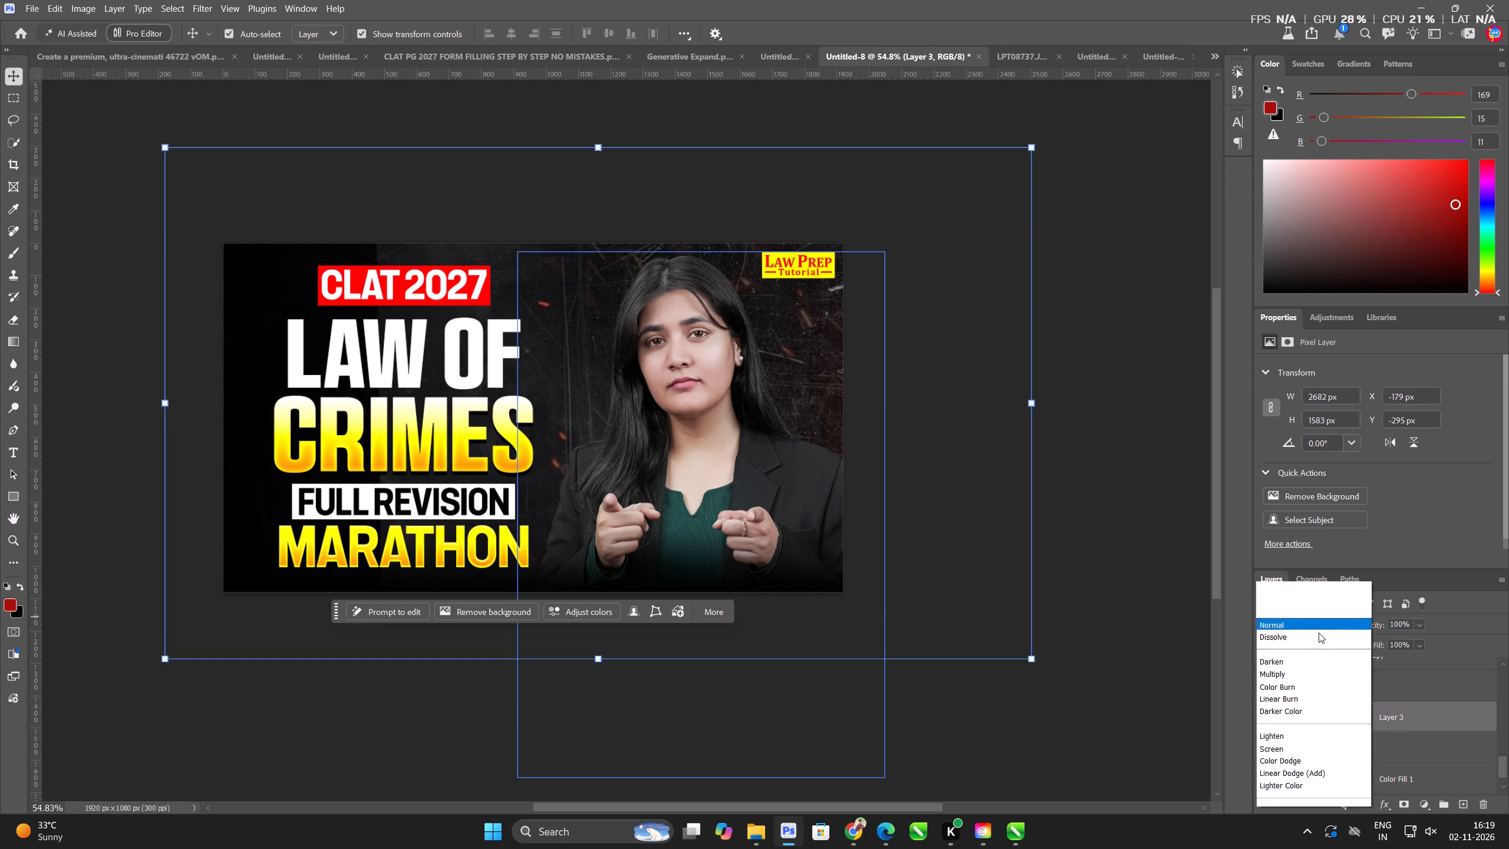
pyautogui.click(1312, 601)
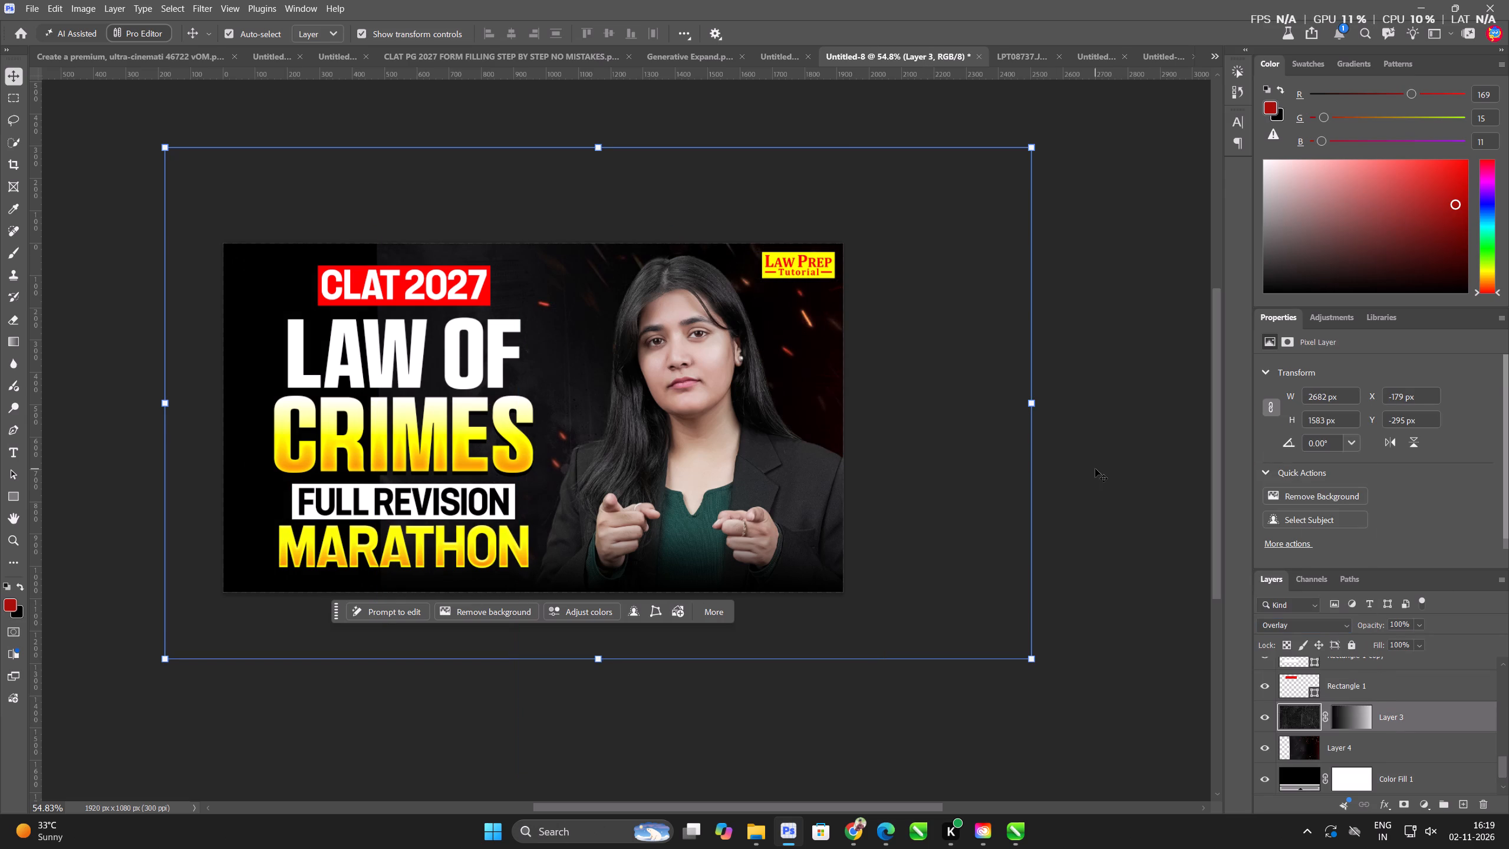
pyautogui.click(1095, 469)
# Copy the texture layer's gradient mask onto the fire-sparks layer.
pyautogui.click(1403, 748)
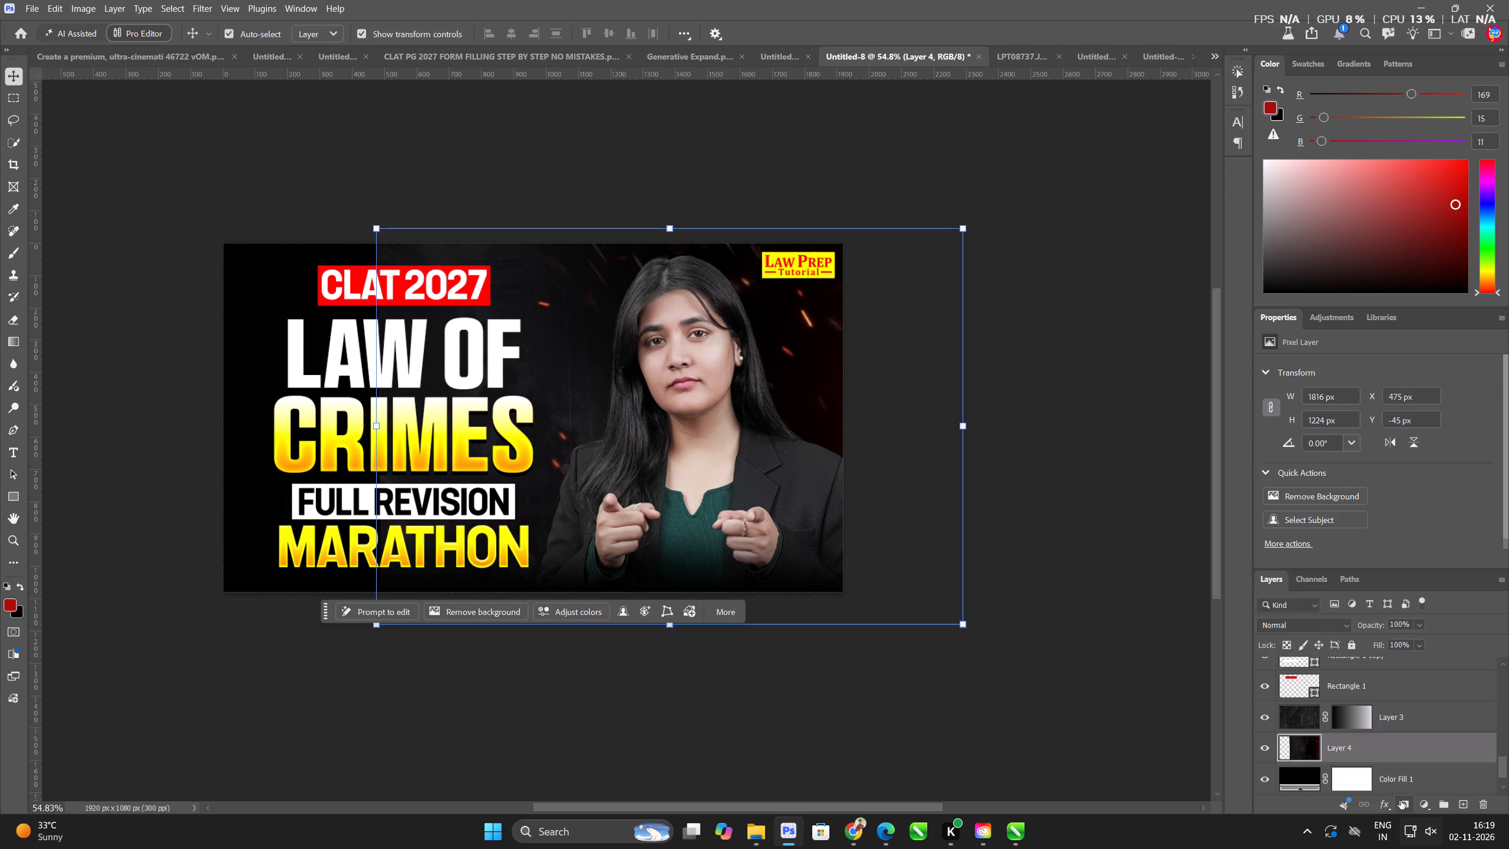
pyautogui.keyDown('alt'); pyautogui.moveTo(1356, 719); pyautogui.dragTo(1356, 743); pyautogui.keyUp('alt')
# Examine the thumbnail's blended background and the presenter both close up and at reduced size.
pyautogui.scroll(-2, 979, 364)
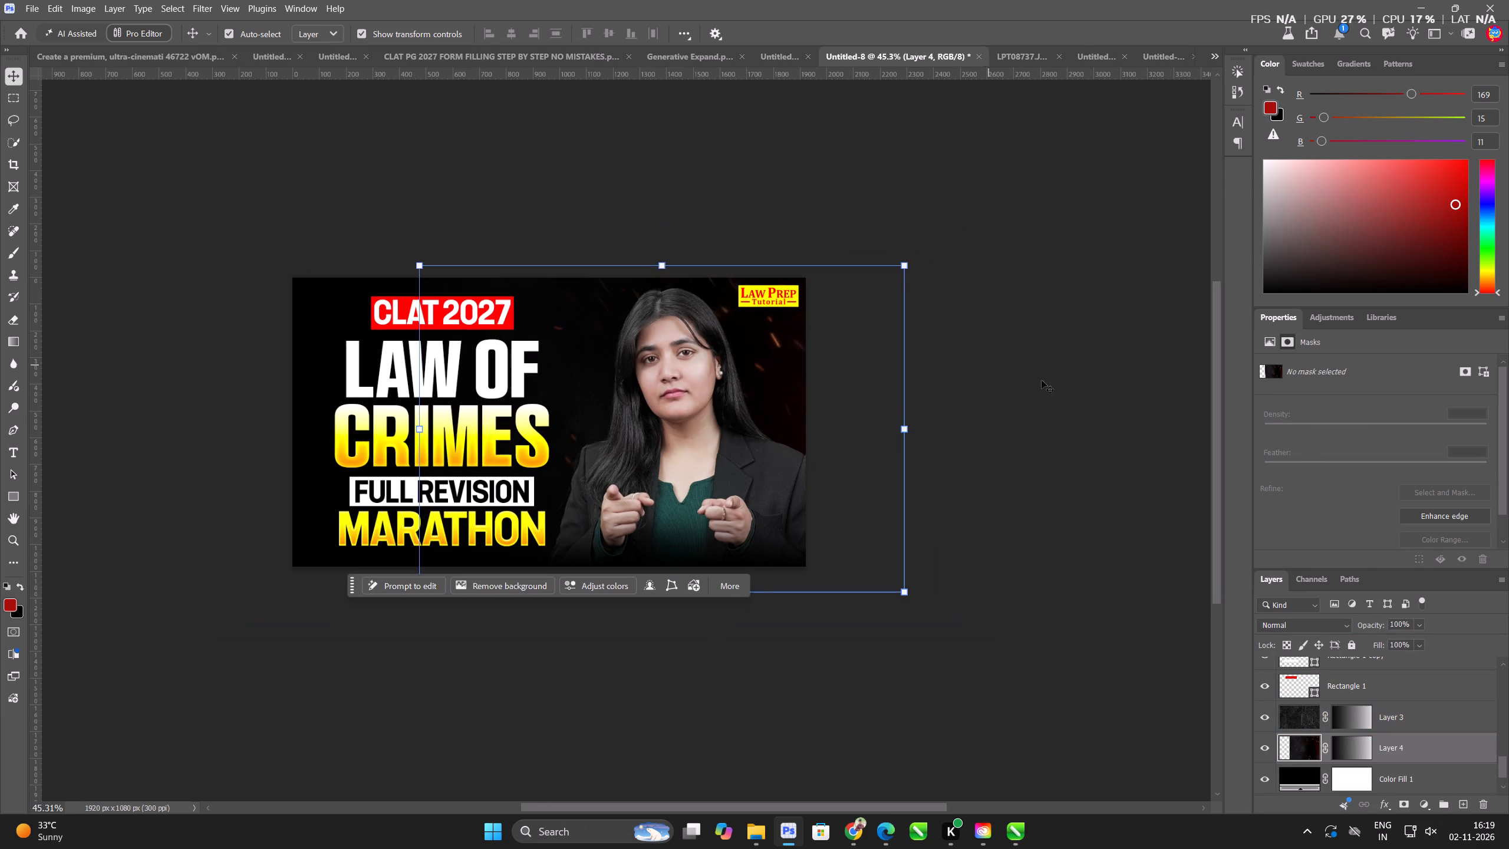
pyautogui.click(1082, 396)
pyautogui.hotkey('ctrl', '0')
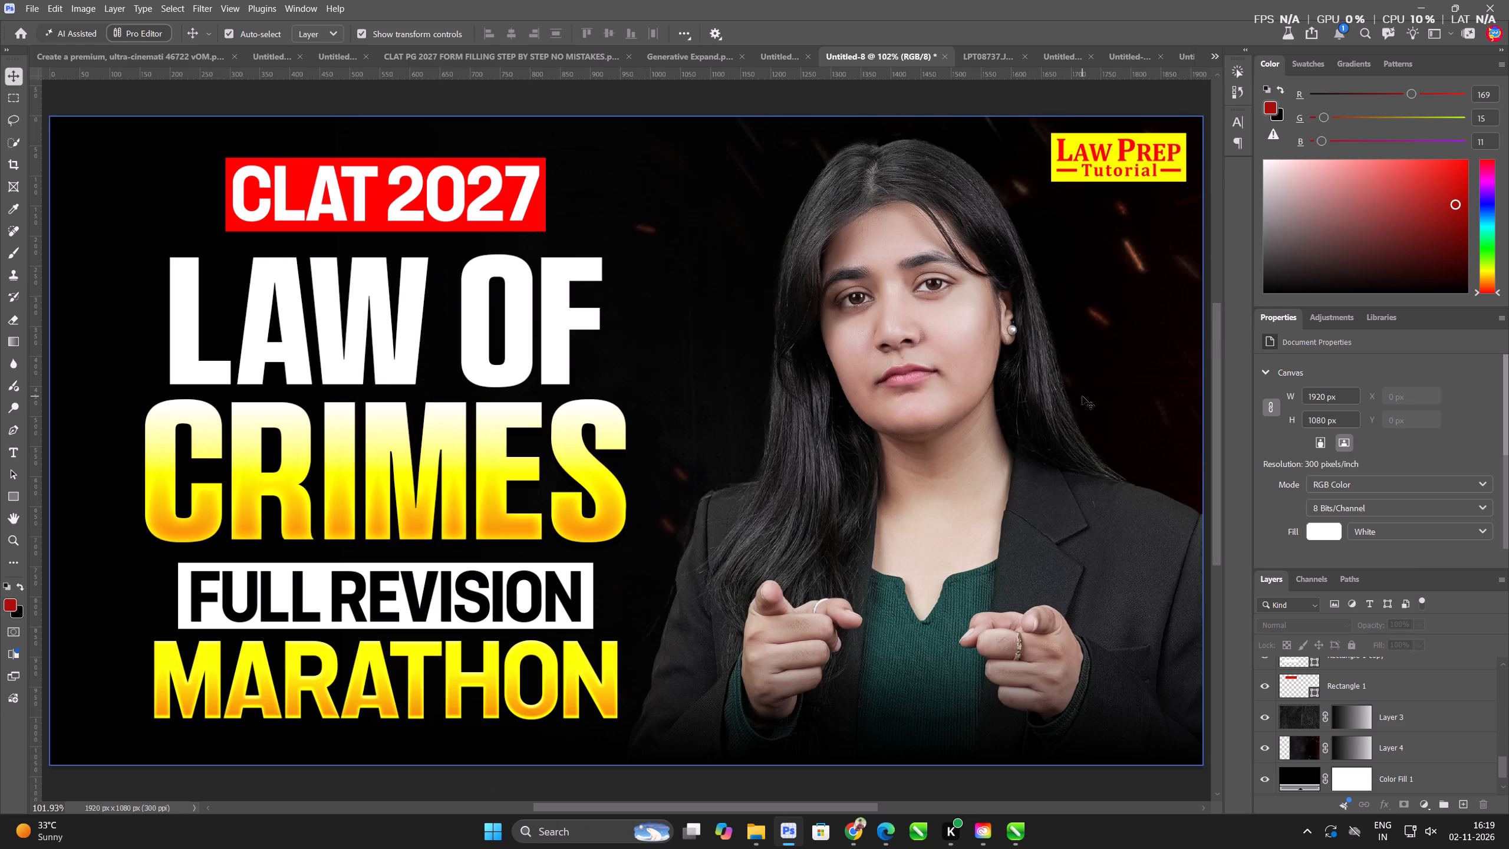
pyautogui.scroll(-7, 754, 426)
pyautogui.scroll(6, 996, 405)
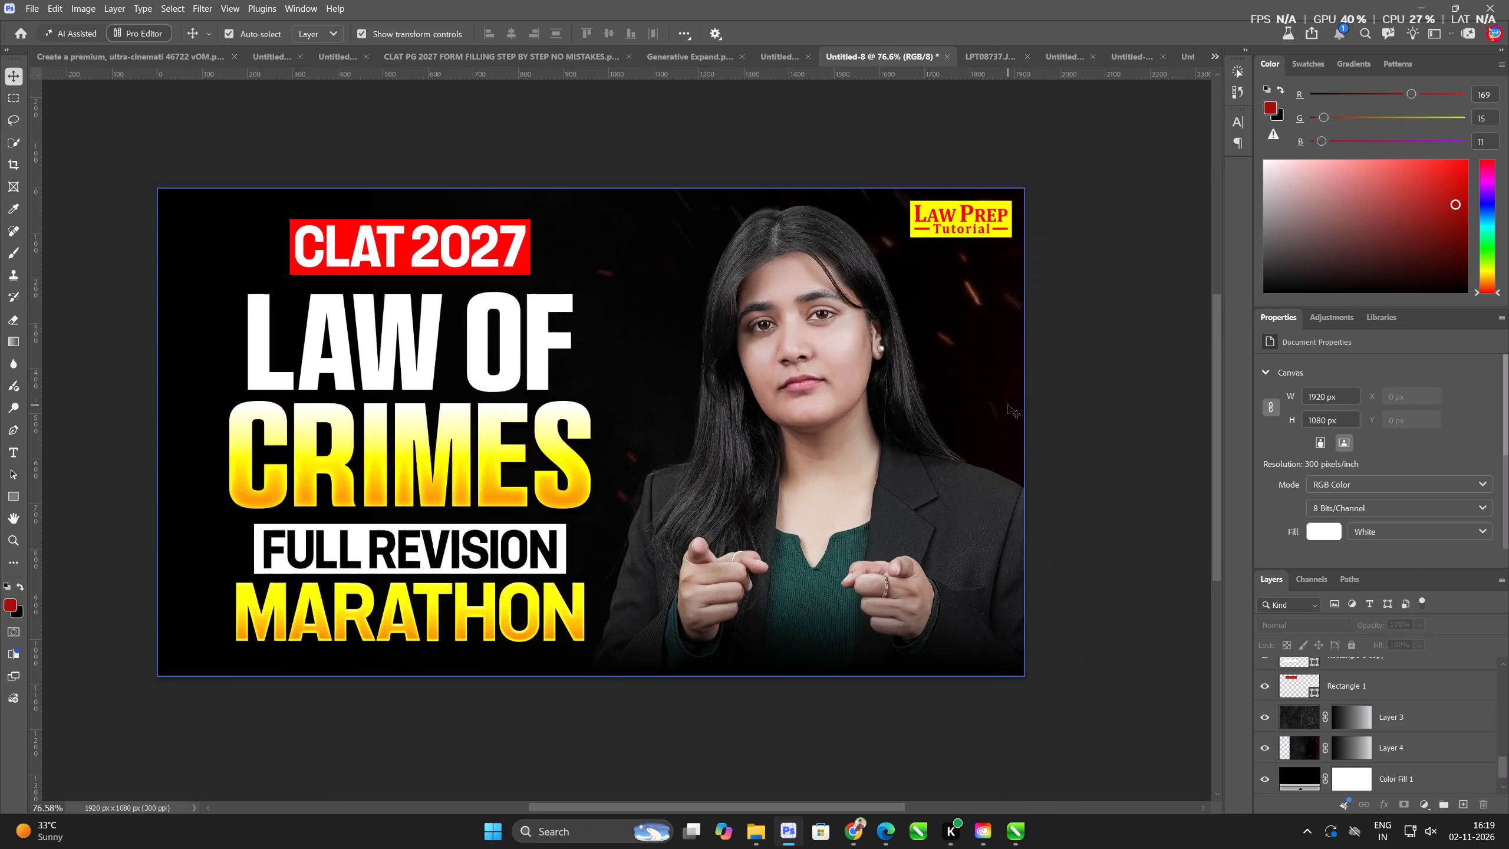
pyautogui.scroll(3, 1008, 405)
pyautogui.scroll(10, 666, 219)
pyautogui.scroll(-5, 690, 333)
pyautogui.click(690, 340)
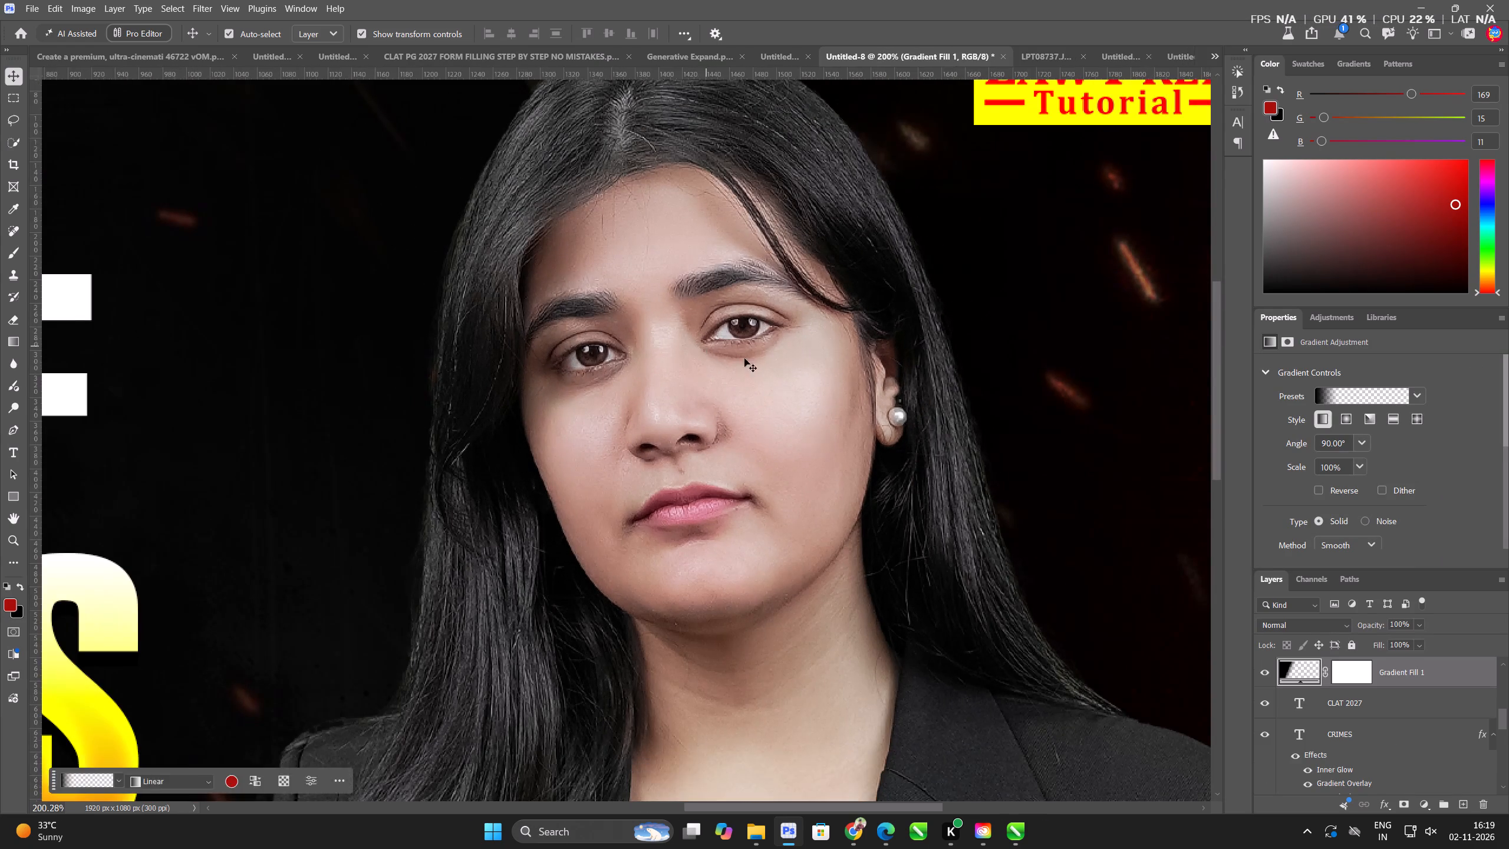
pyautogui.scroll(-4, 741, 359)
pyautogui.scroll(-12, 921, 258)
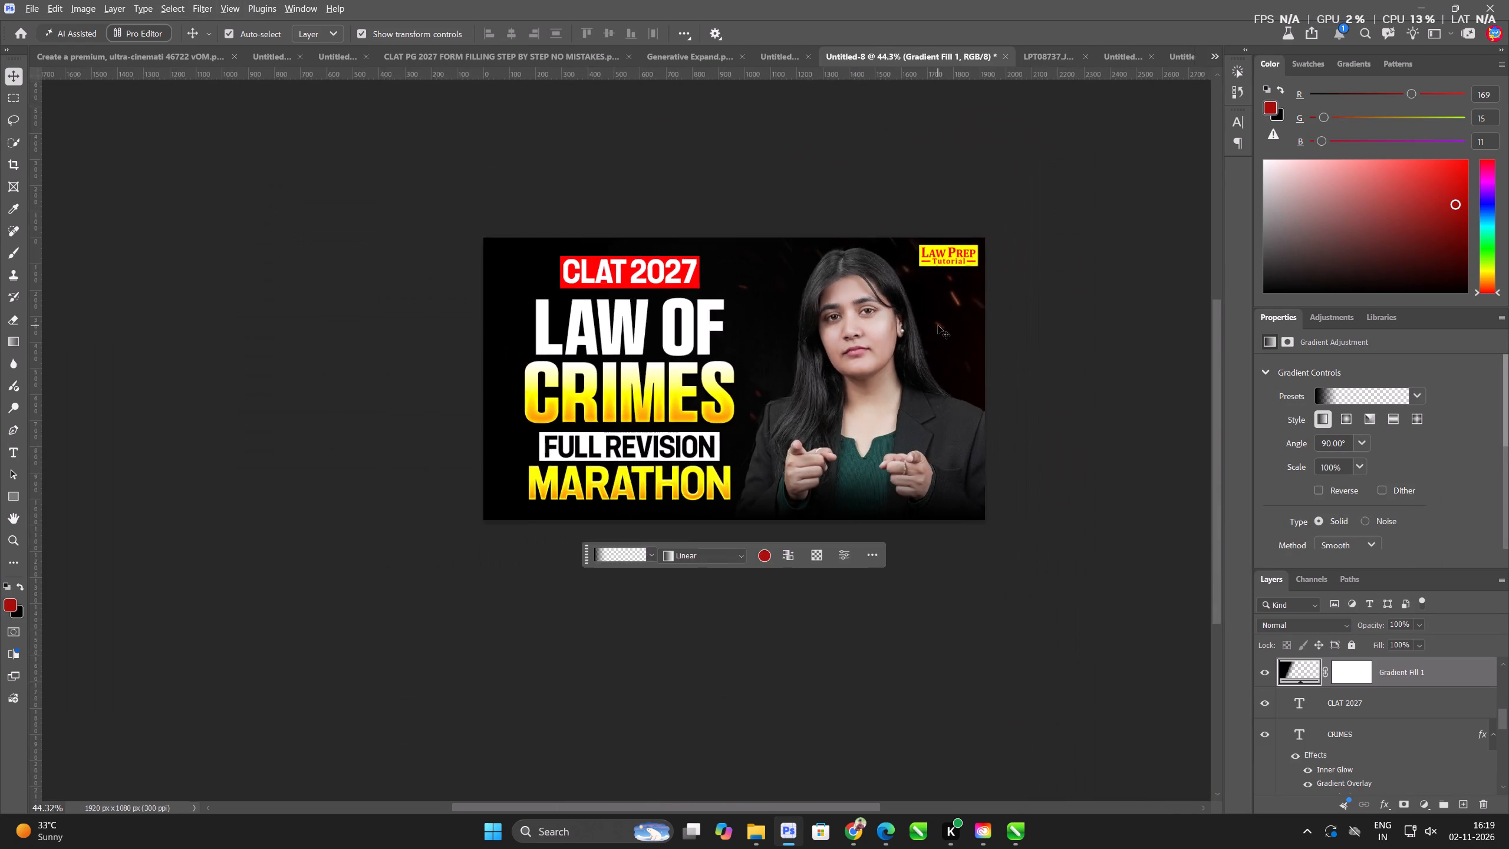
# Switch to Pinterest in Chrome, find a glowing red-orange sci-fi background image, and paste it into the Photoshop thumbnail.
pyautogui.hotkey('alt', 'Tab')
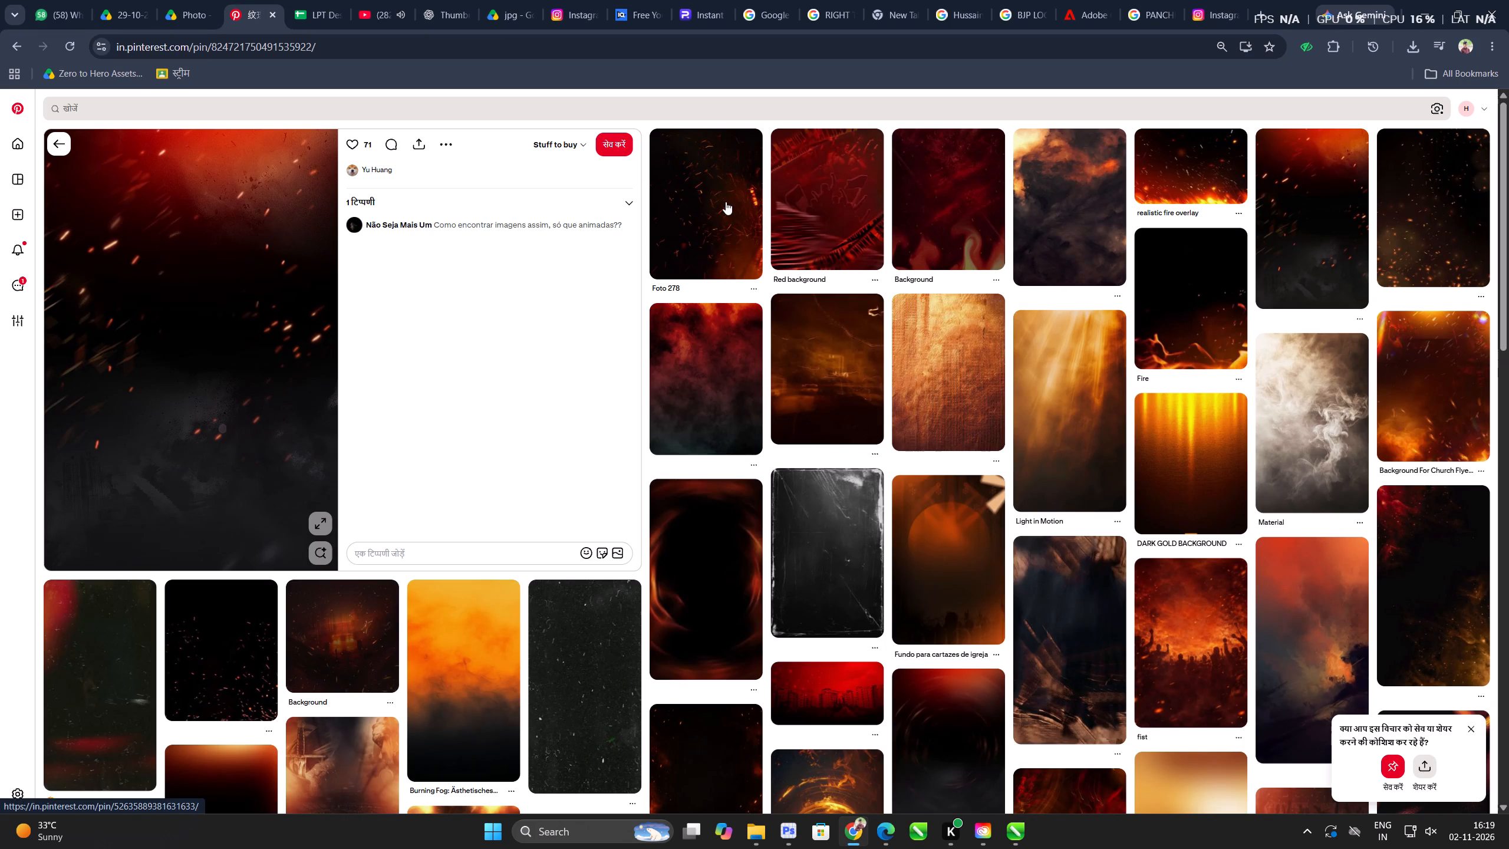
pyautogui.click(920, 200)
pyautogui.rightClick(259, 322)
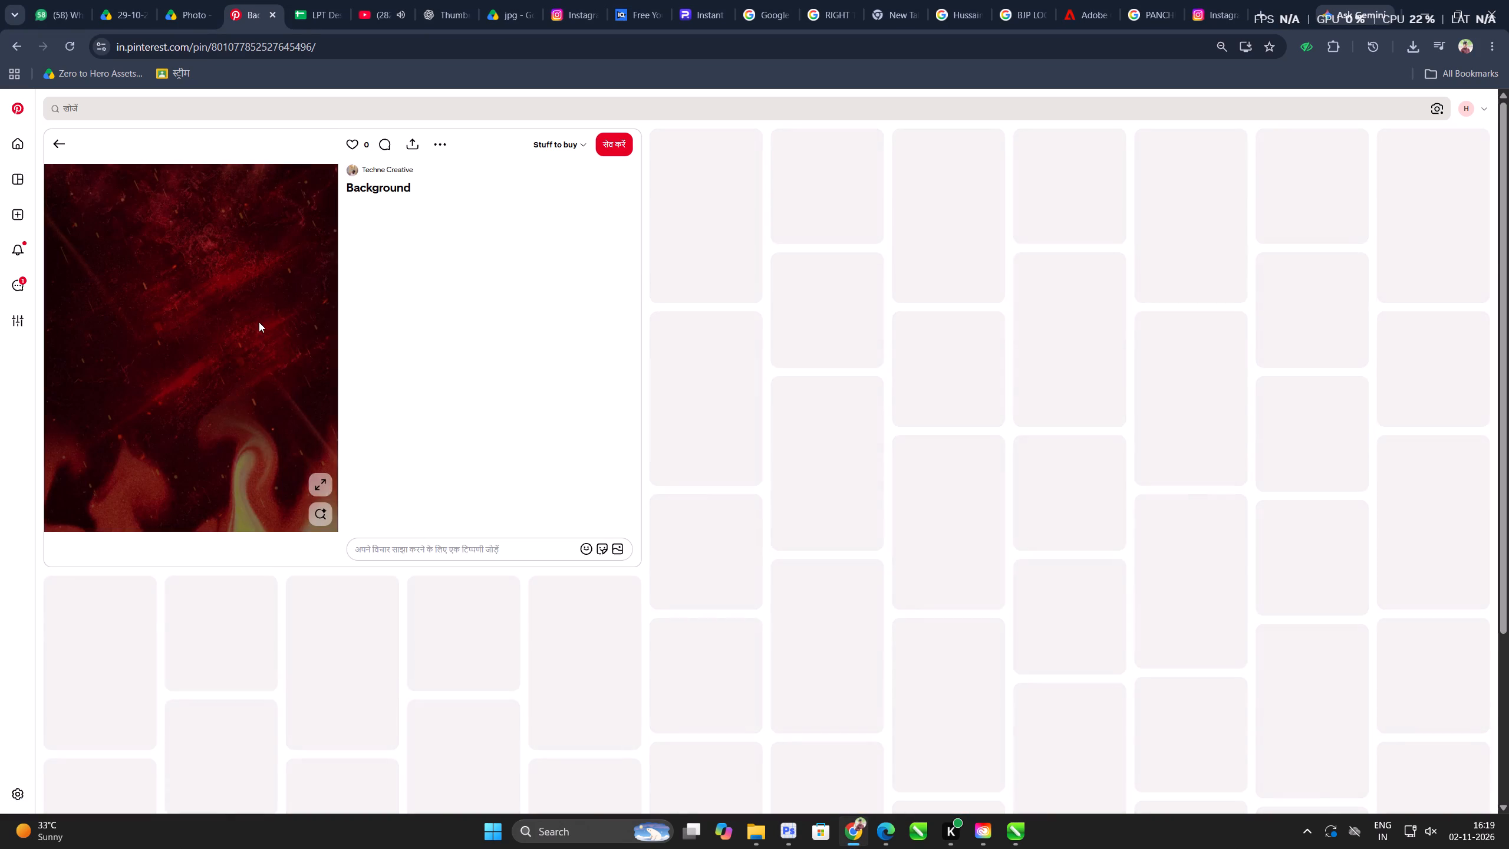
pyautogui.click(706, 212)
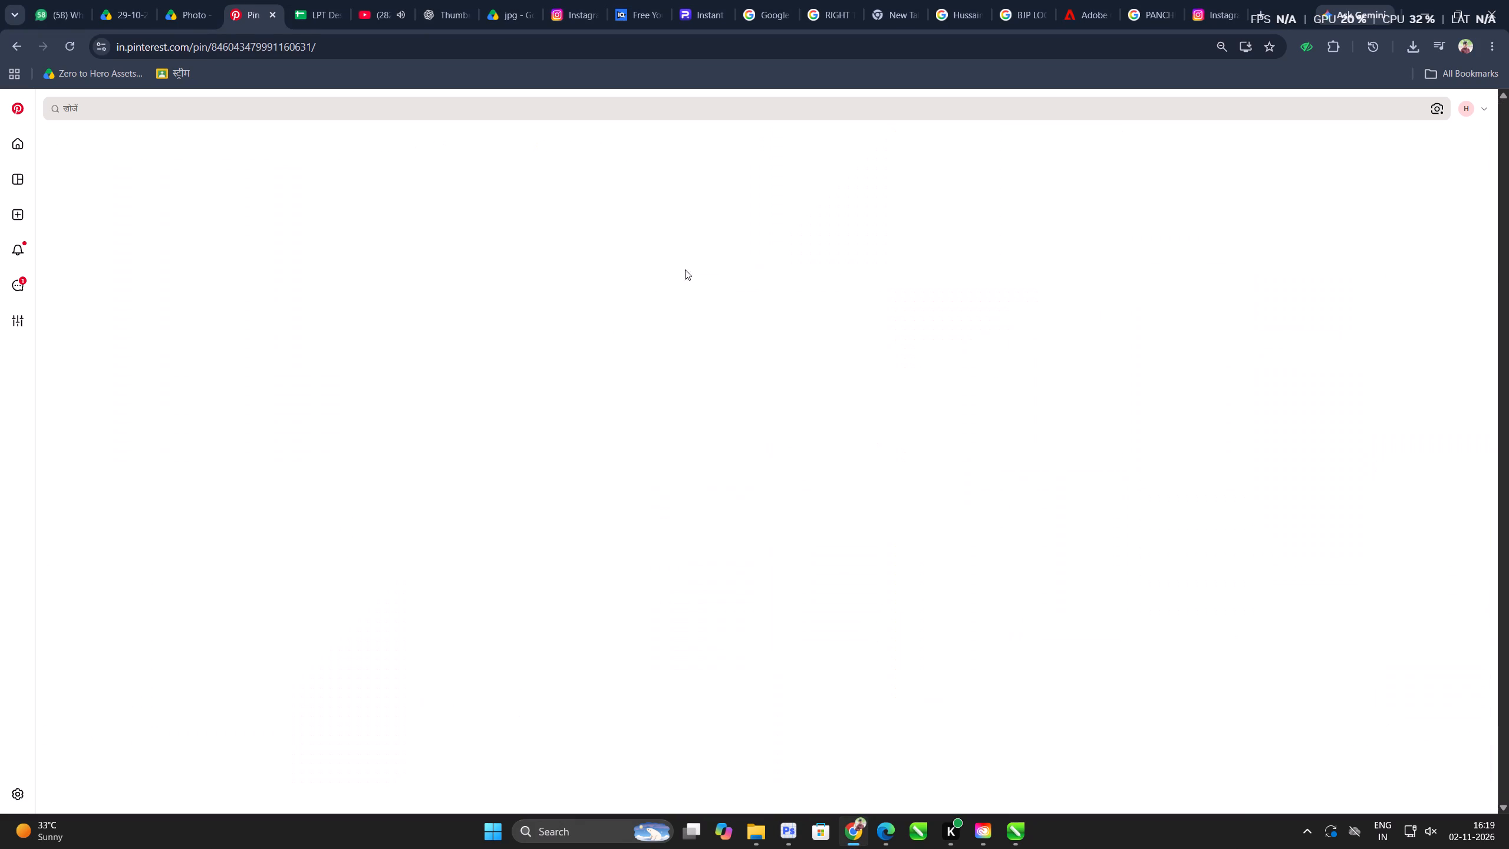
pyautogui.rightClick(232, 259)
pyautogui.click(273, 328)
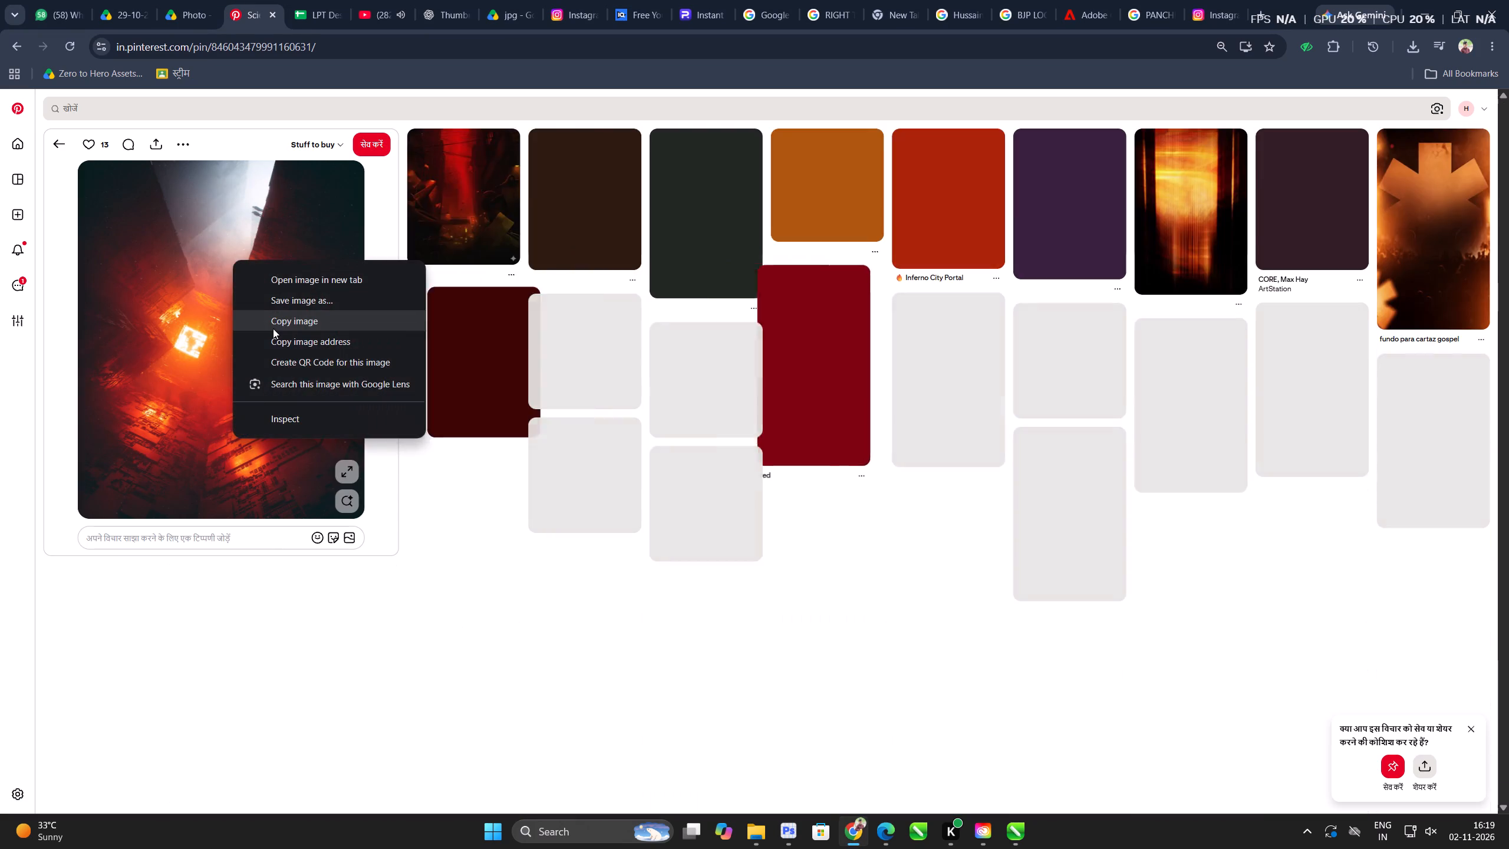
pyautogui.hotkey('alt', 'Tab')
pyautogui.hotkey('ctrl', 'v')
# Enlarge the pasted red image to about 136% and position it over the headline side of the canvas.
pyautogui.moveTo(891, 435); pyautogui.dragTo(1004, 436)
pyautogui.moveTo(864, 519); pyautogui.dragTo(758, 353)
pyautogui.click(720, 381)
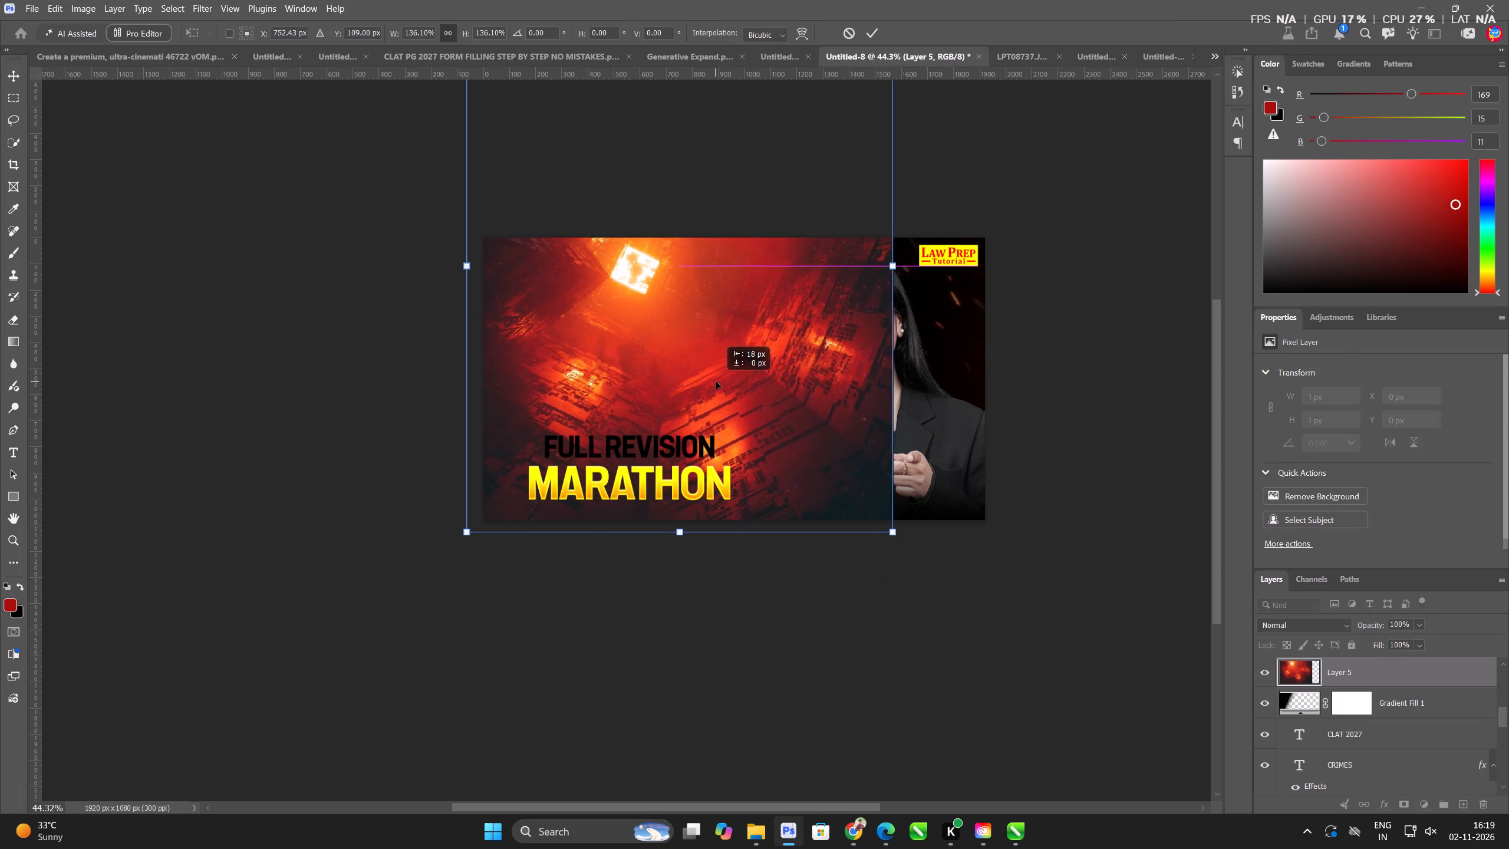
pyautogui.click(866, 24)
# Darken the red image with Curves by lowering the white point to output 144 at input 255.
pyautogui.scroll(4, 751, 346)
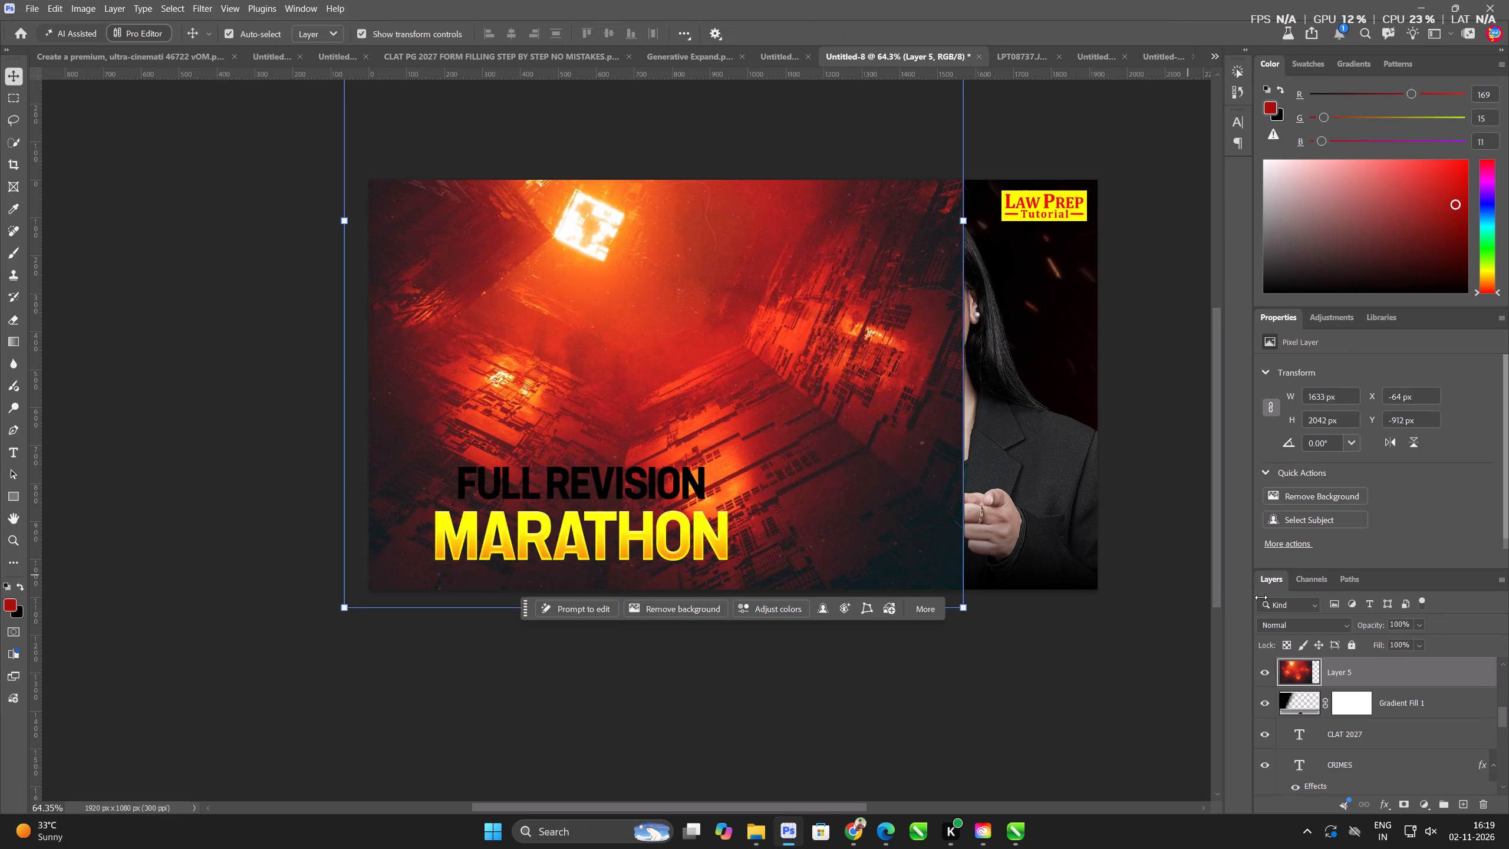
pyautogui.hotkey('ctrl', 'm')
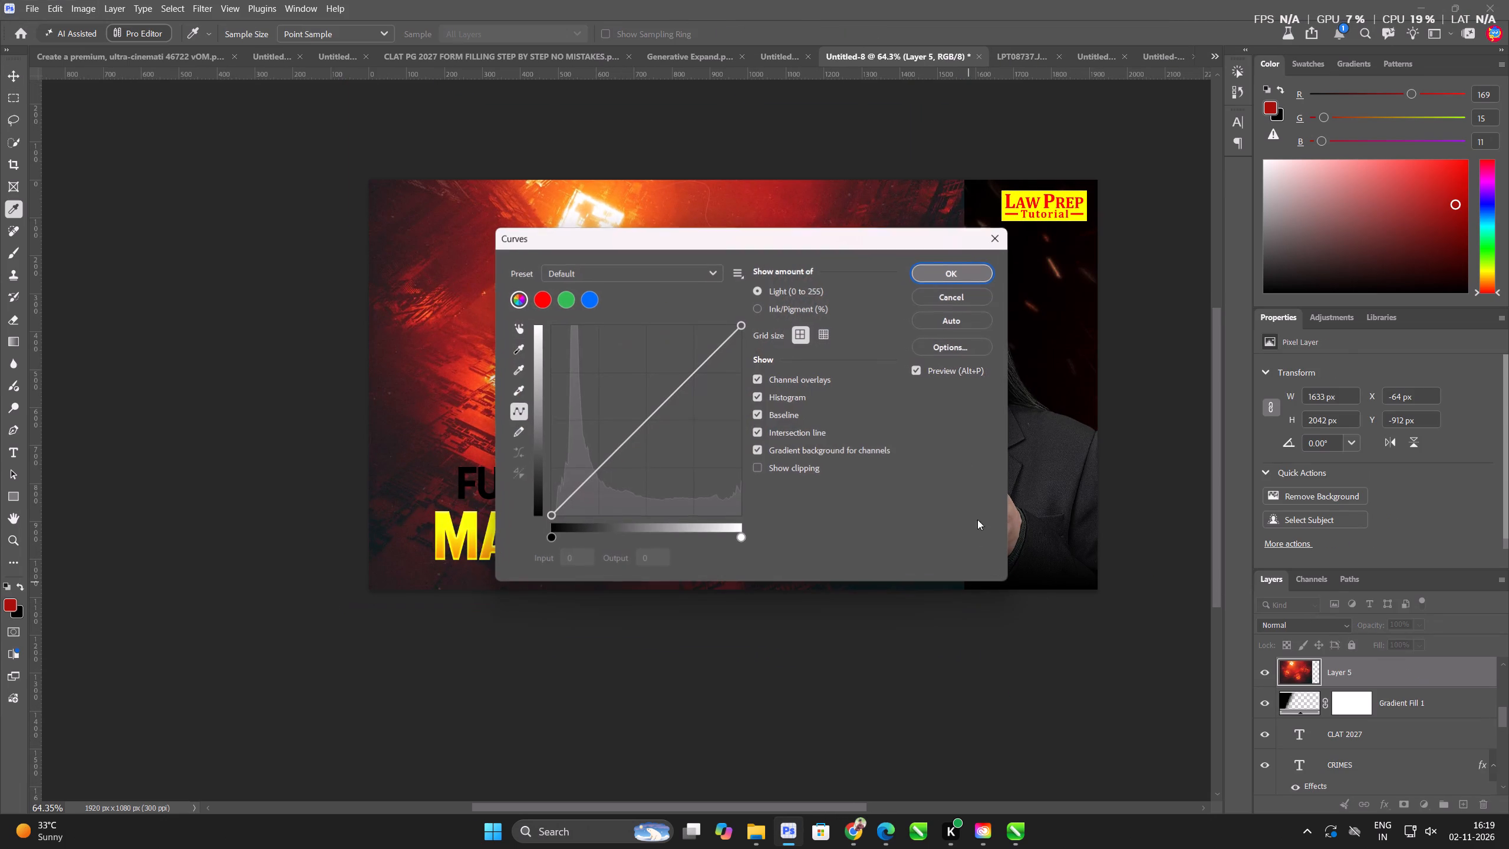
pyautogui.moveTo(736, 335); pyautogui.dragTo(768, 413)
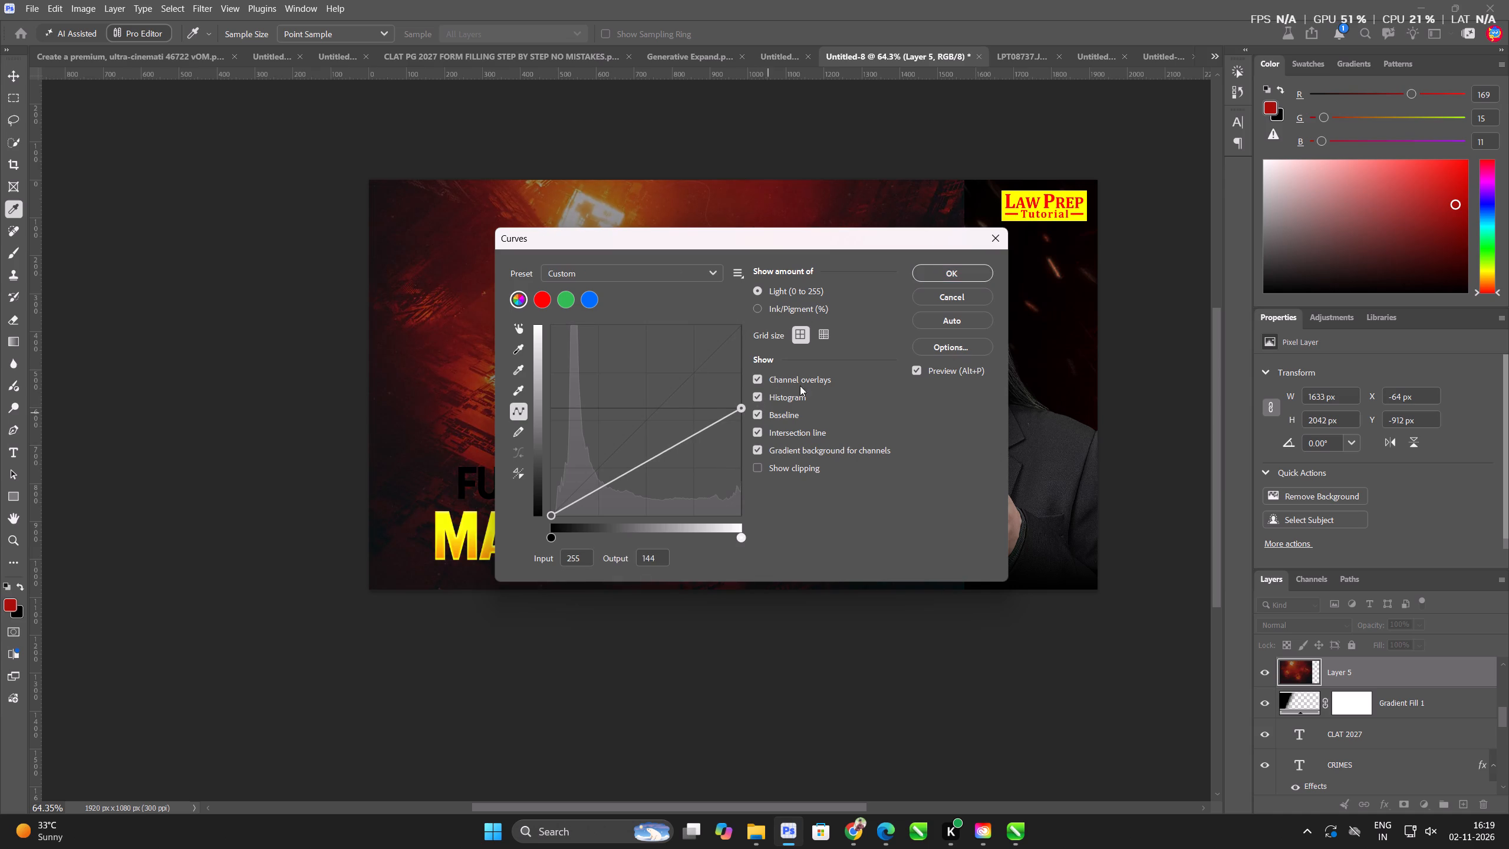
pyautogui.click(947, 270)
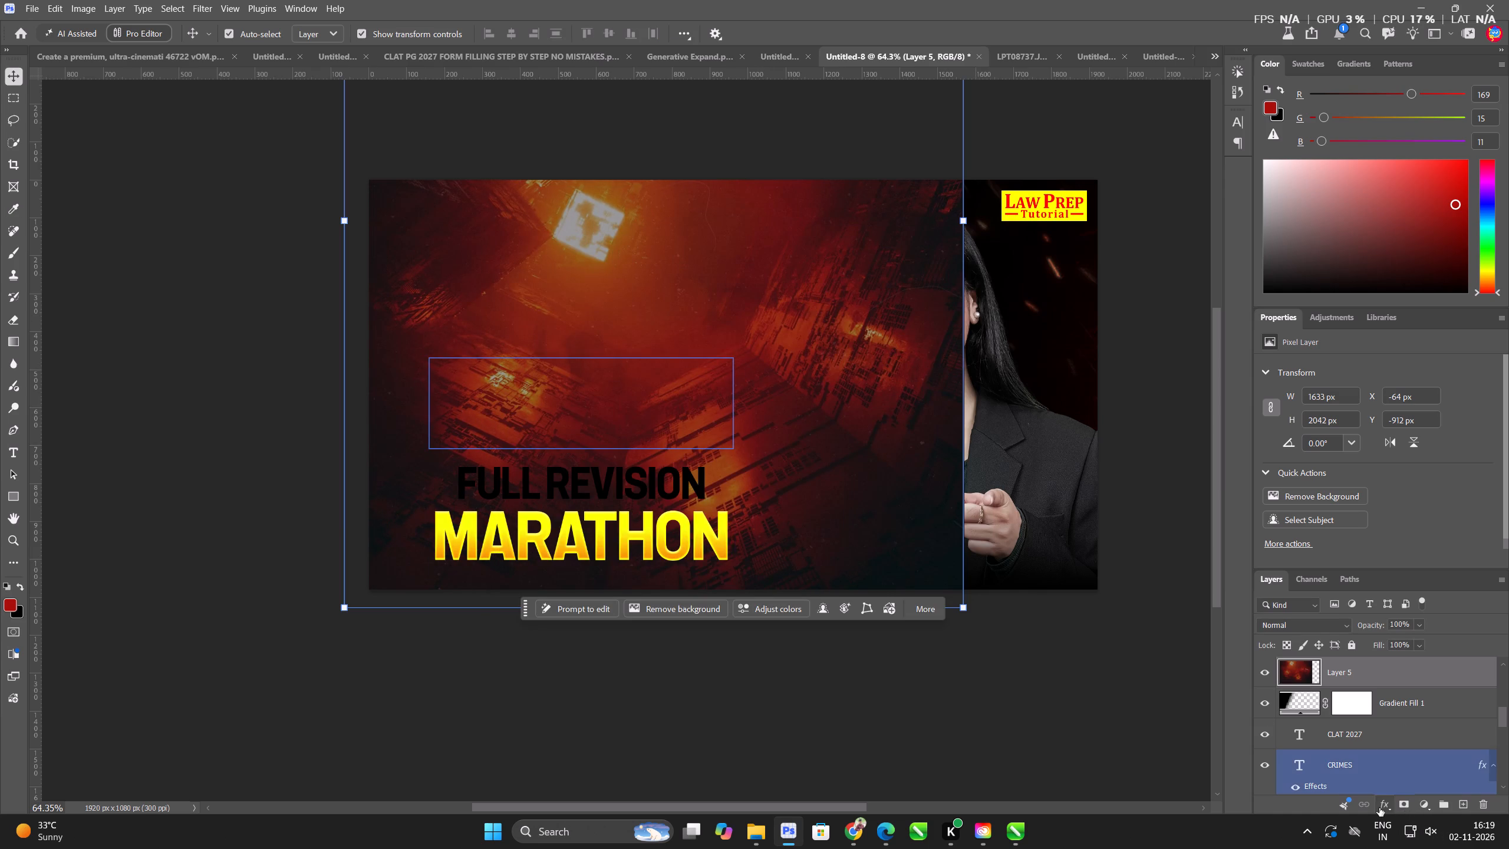
# Add a layer mask to the red image and fade it with a linear gradient from the headlines toward the presenter.
pyautogui.moveTo(1401, 801); pyautogui.dragTo(1394, 801)
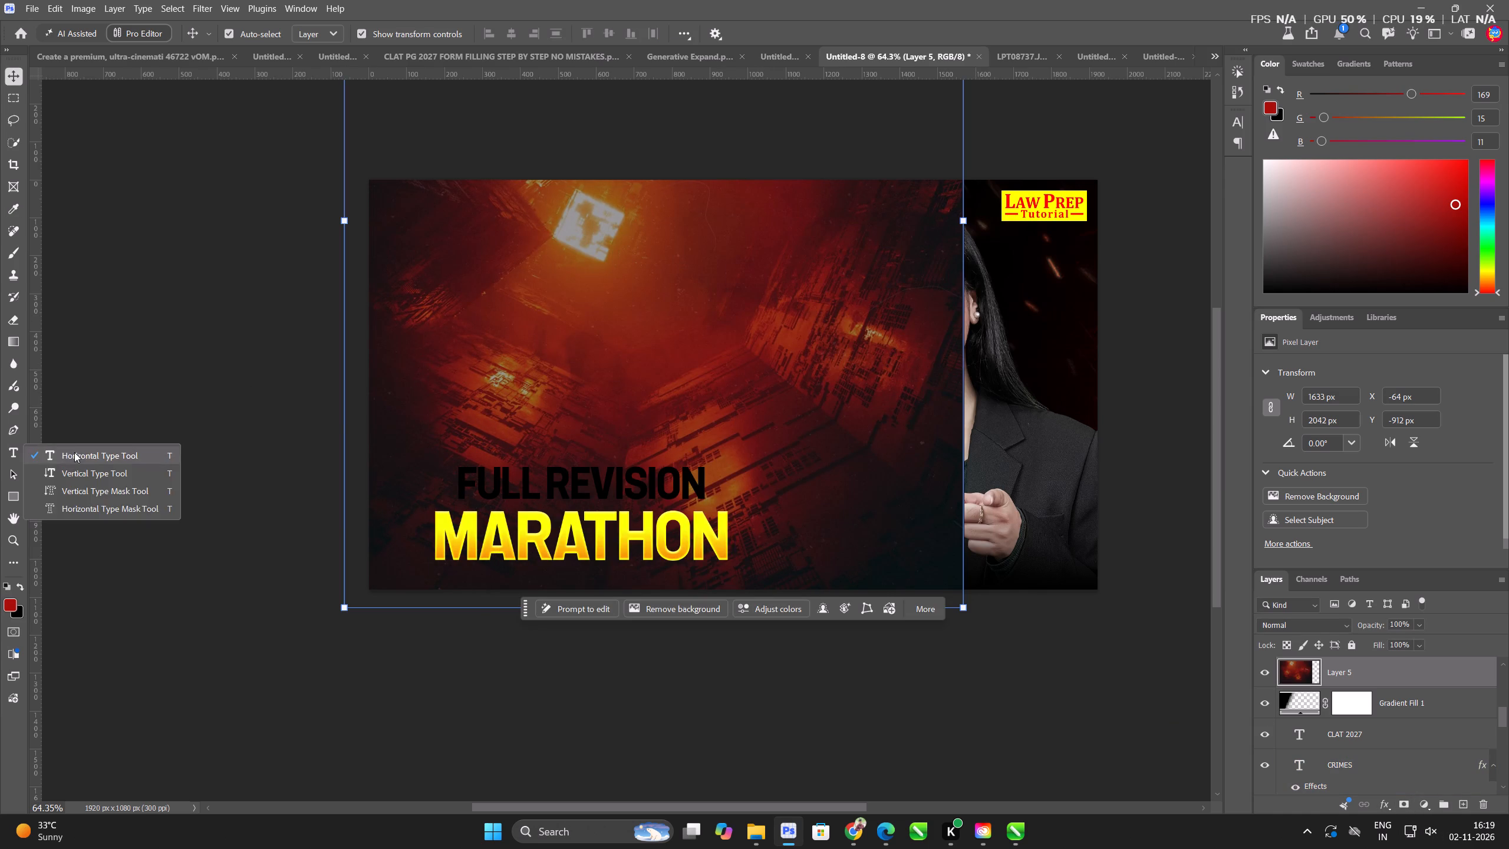
pyautogui.press('g')
pyautogui.moveTo(437, 439); pyautogui.dragTo(879, 406)
pyautogui.hotkey('ctrl', 'z')
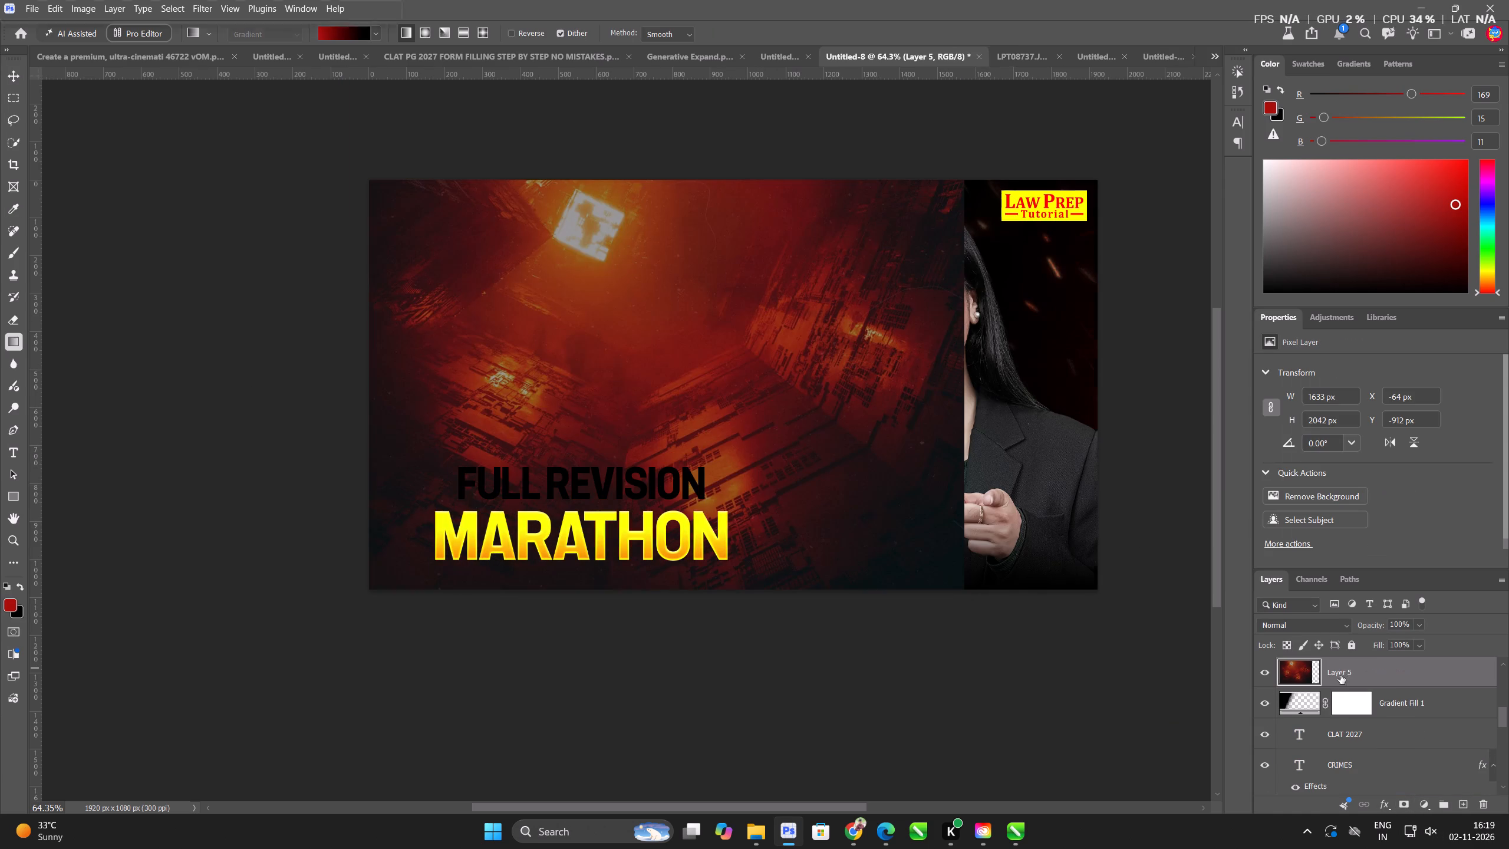
pyautogui.click(1401, 801)
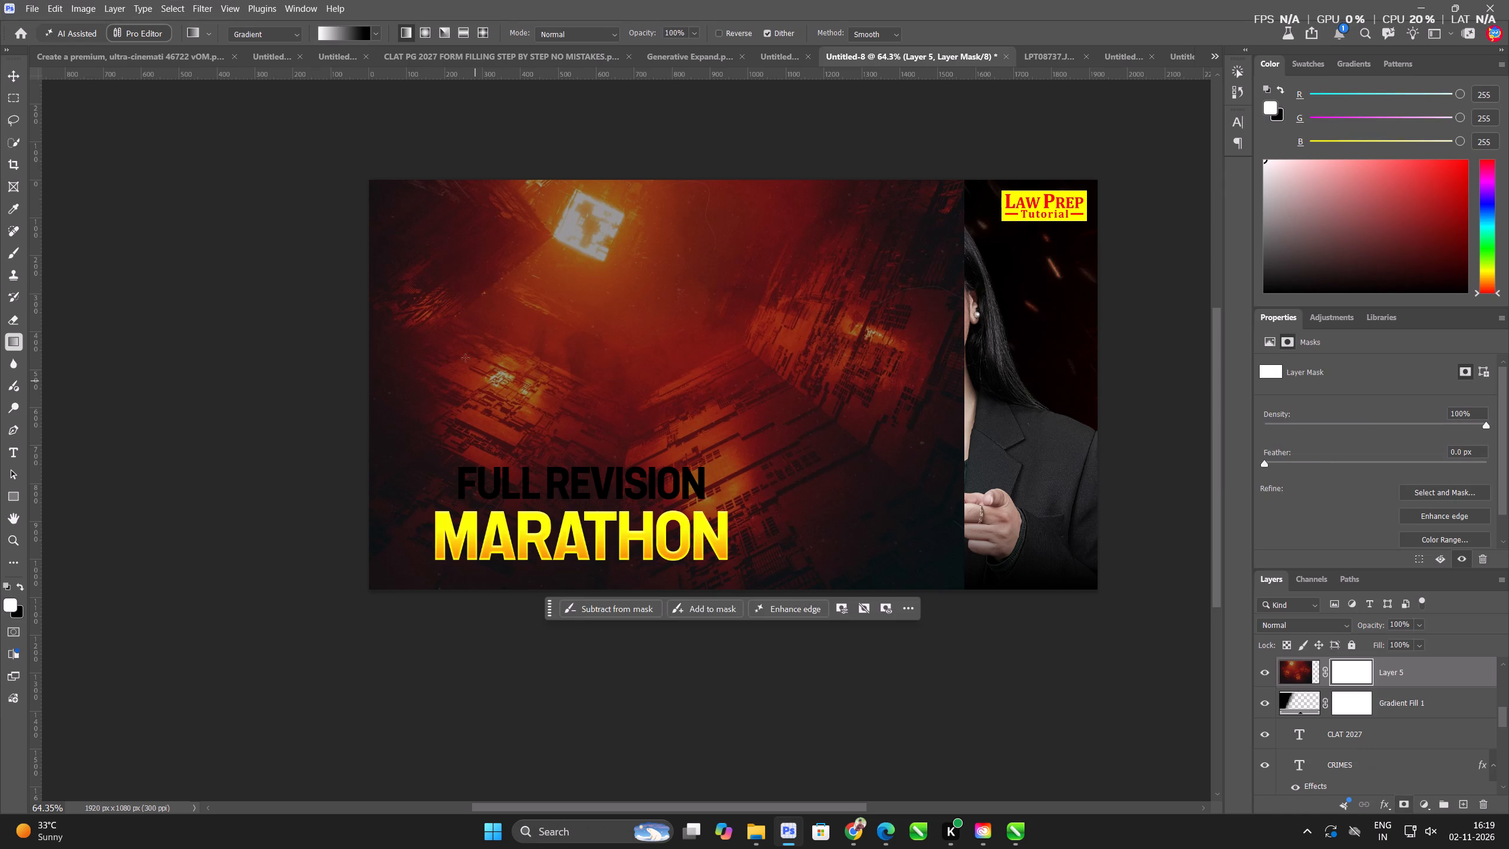
pyautogui.moveTo(459, 336); pyautogui.dragTo(1036, 334)
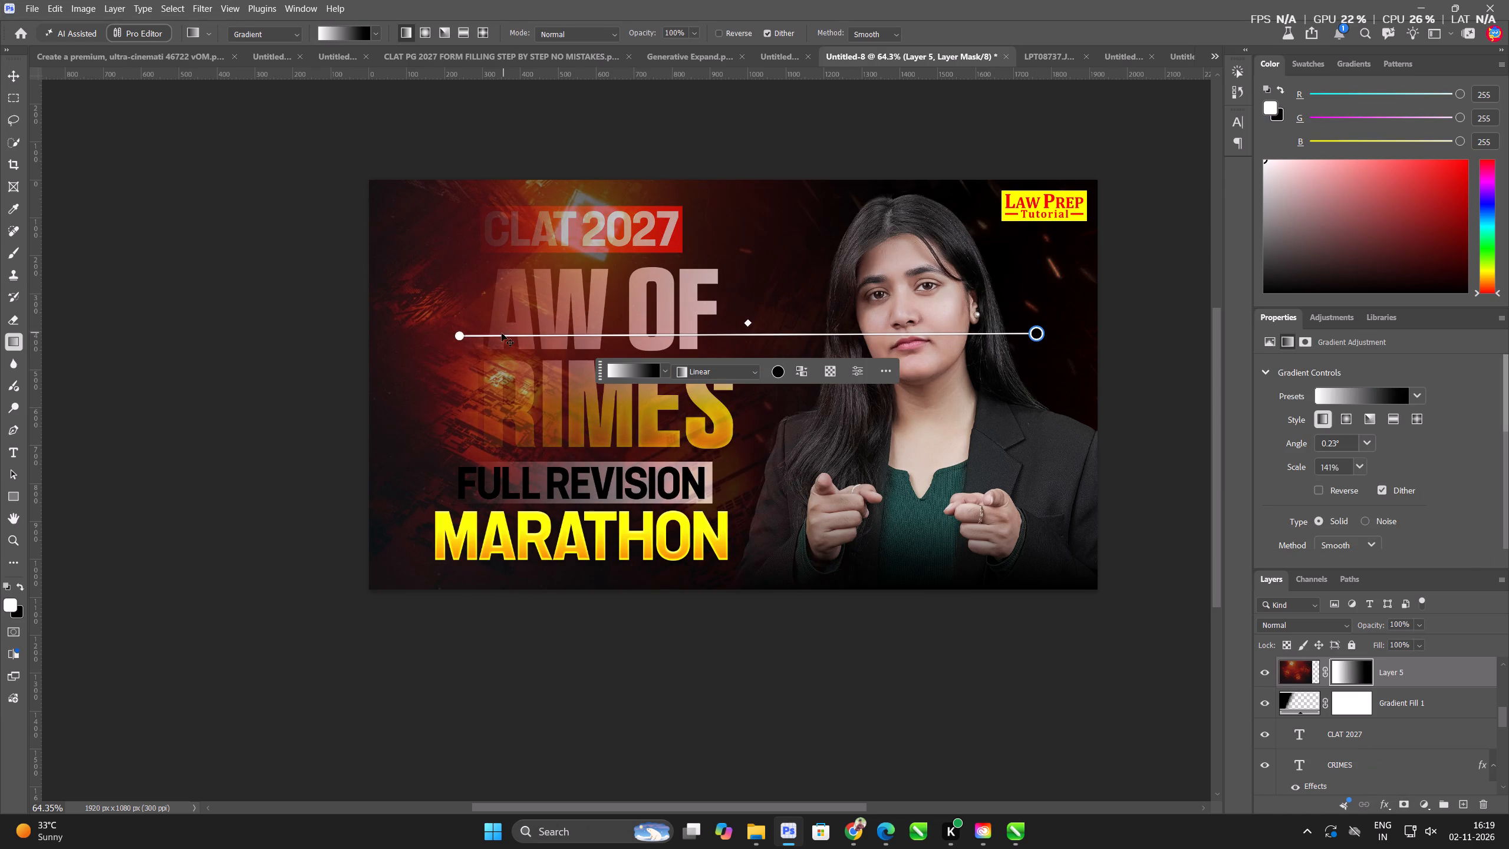
pyautogui.moveTo(459, 335); pyautogui.dragTo(582, 343)
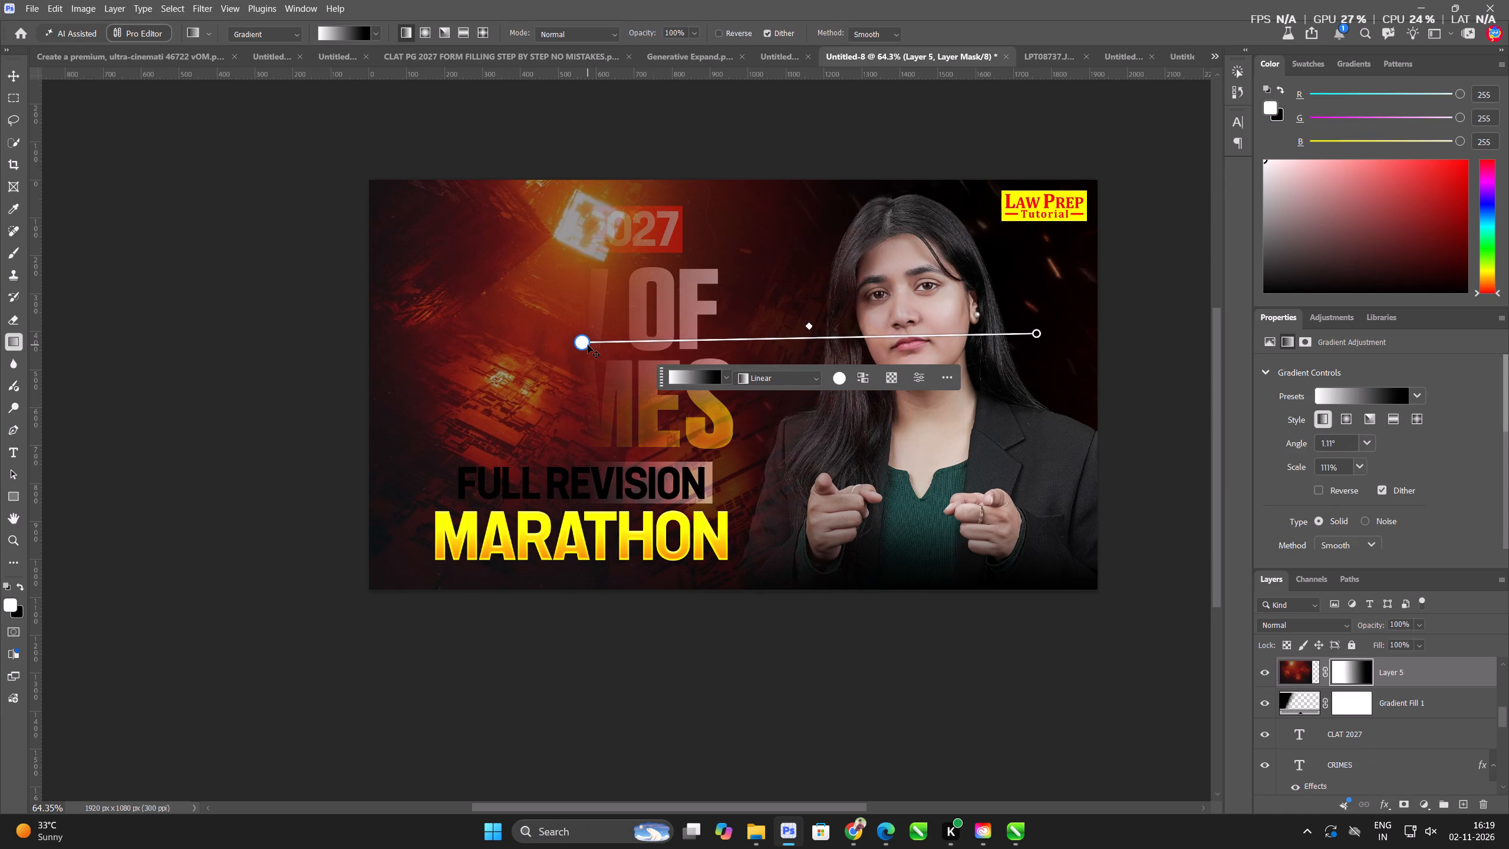
# Send the masked red image layer down the stack to sit directly beneath the fire-sparks layer.
pyautogui.hotkey('ctrl', '[')
pyautogui.hotkey('ctrl', '[')
pyautogui.hotkey('ctrl', '[')
pyautogui.hotkey('ctrl', '[')
pyautogui.hotkey('ctrl', '[')
pyautogui.hotkey('ctrl', '[')
pyautogui.hotkey('ctrl', '[')
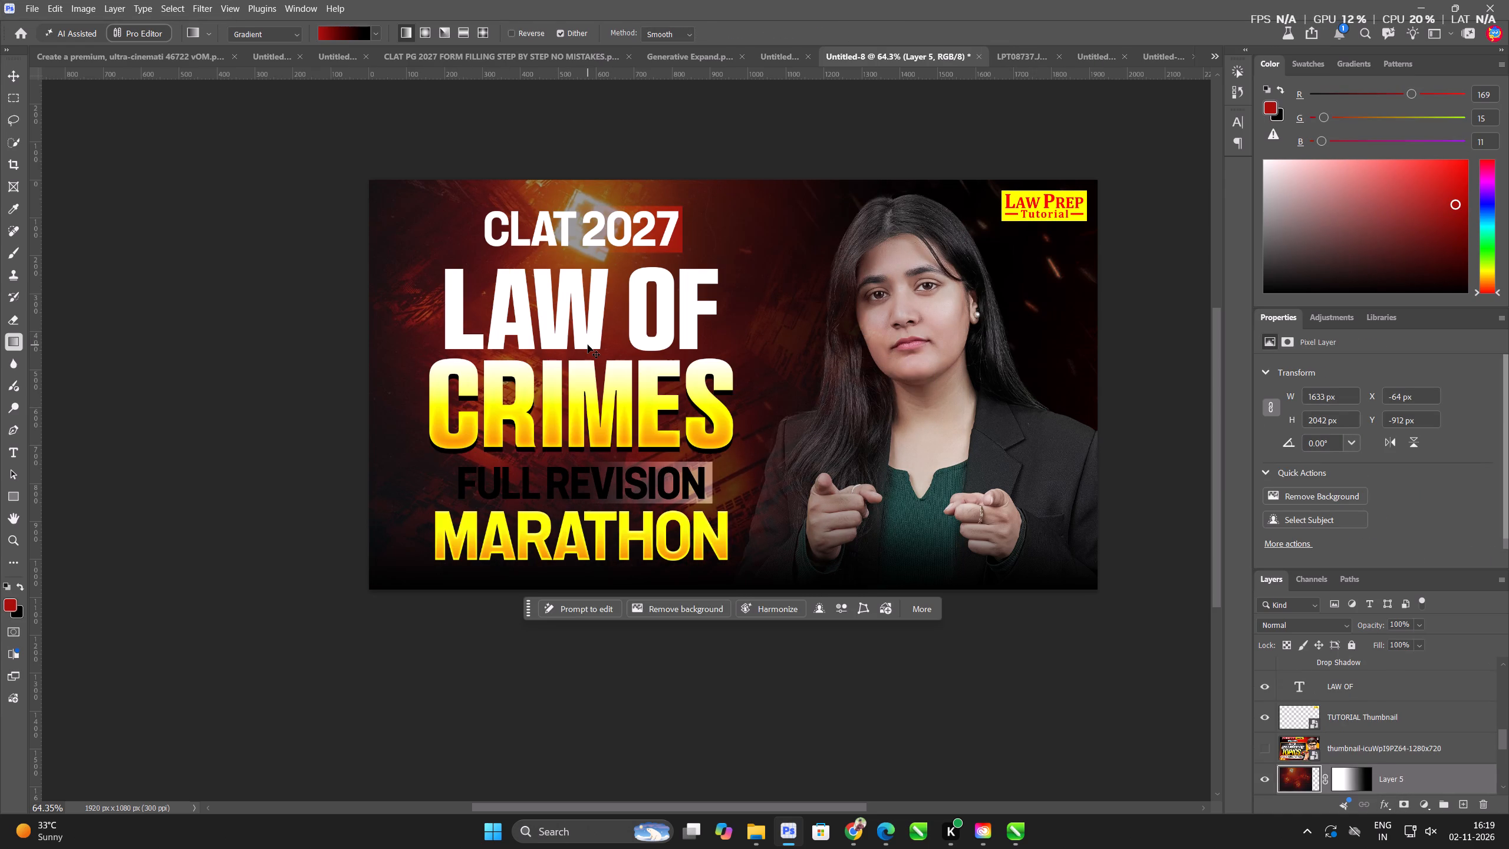
pyautogui.hotkey('ctrl', '[')
pyautogui.hotkey('ctrl', '[')
pyautogui.hotkey('ctrl', '[')
pyautogui.hotkey('ctrl', '[')
pyautogui.hotkey('ctrl', '[')
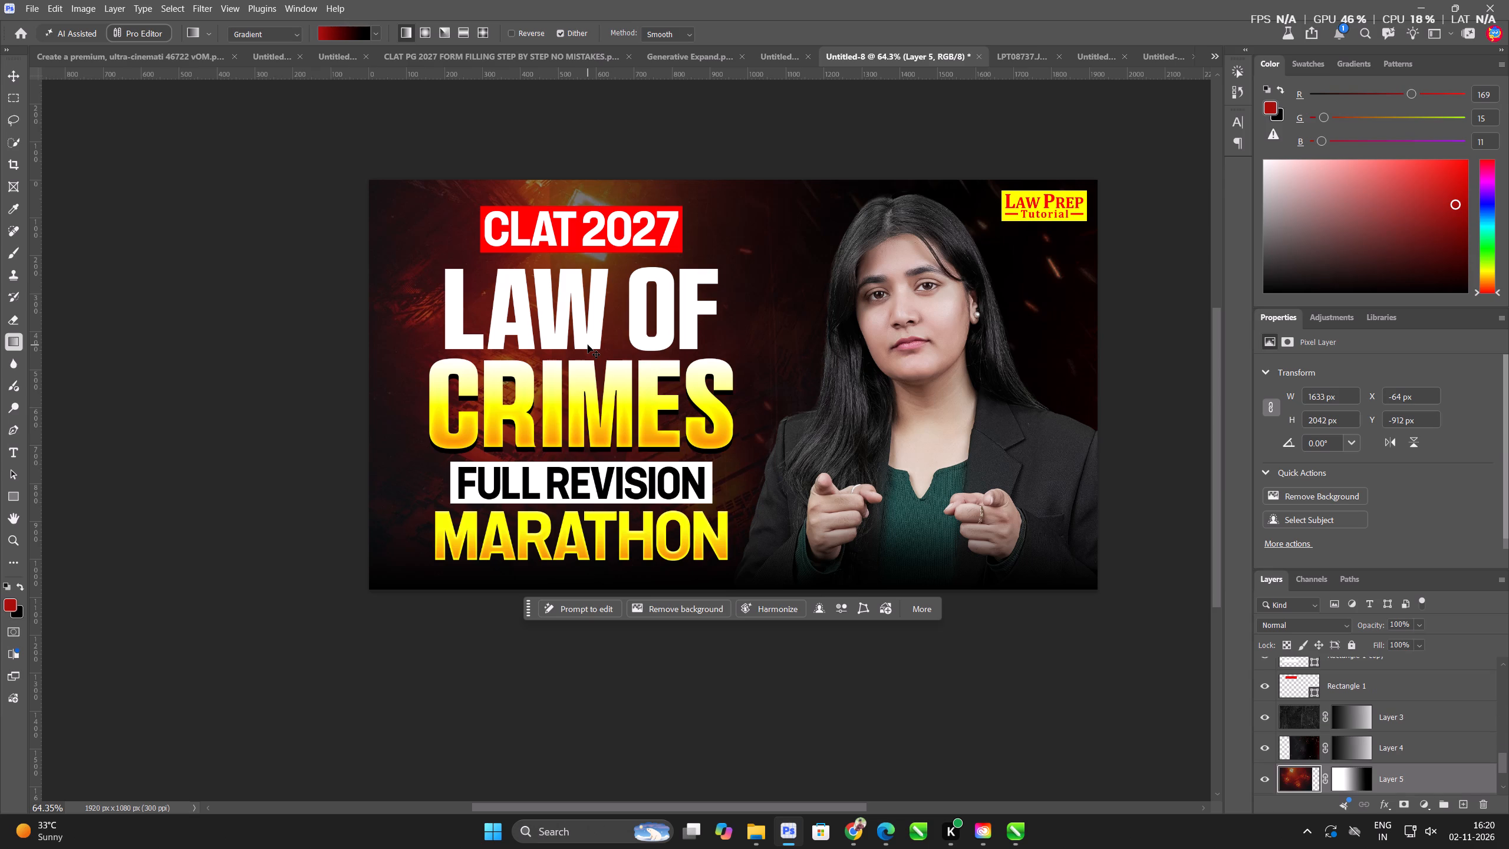
pyautogui.scroll(-10, 315, 210)
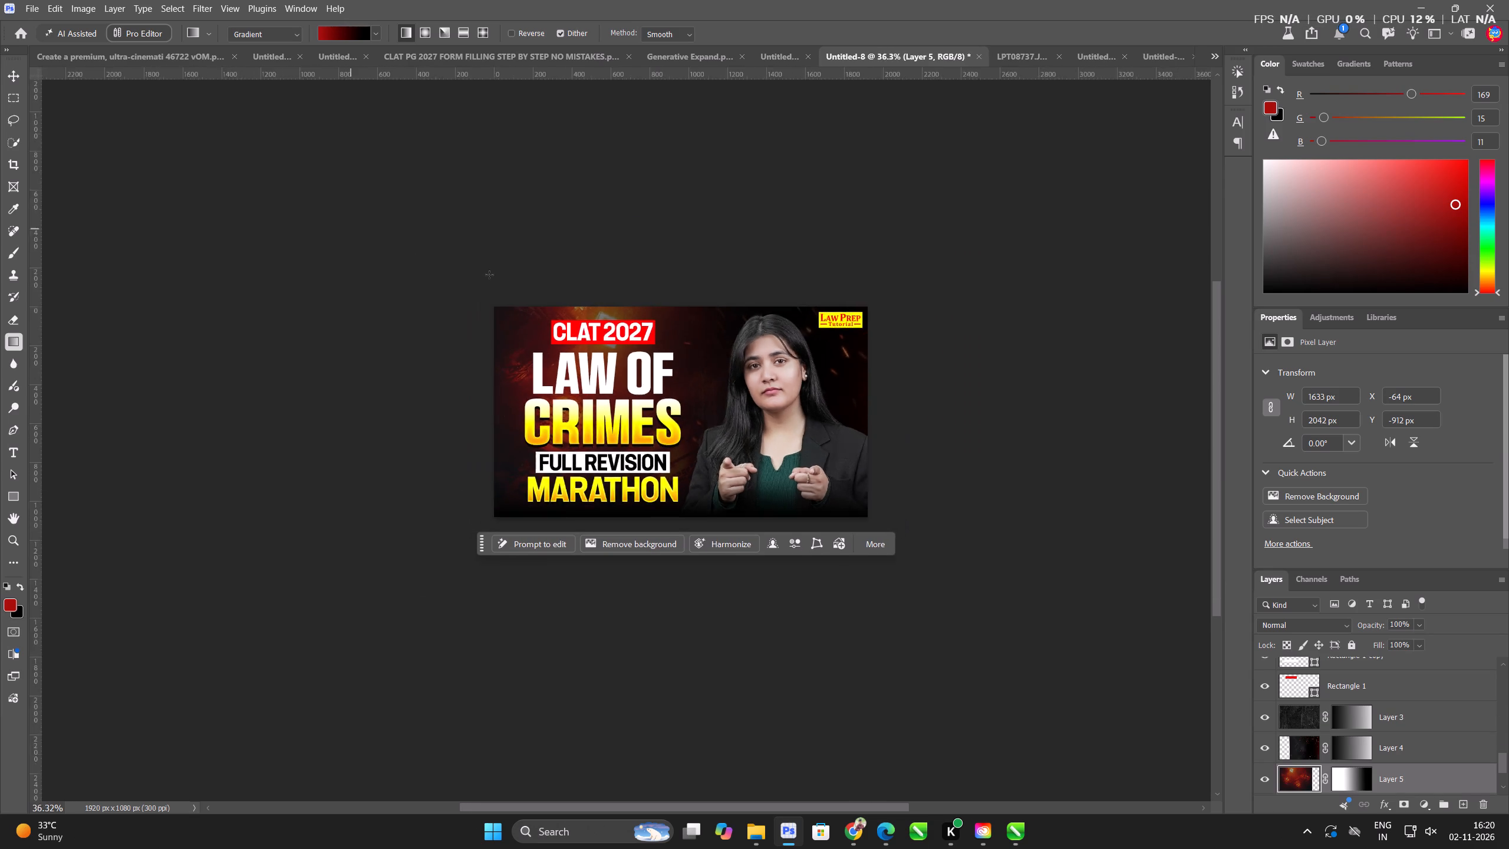
# Darken the red image's midtones with Curves by lowering the curve to about output 92 at input 141.
pyautogui.scroll(5, 599, 278)
pyautogui.hotkey('ctrl', 'm')
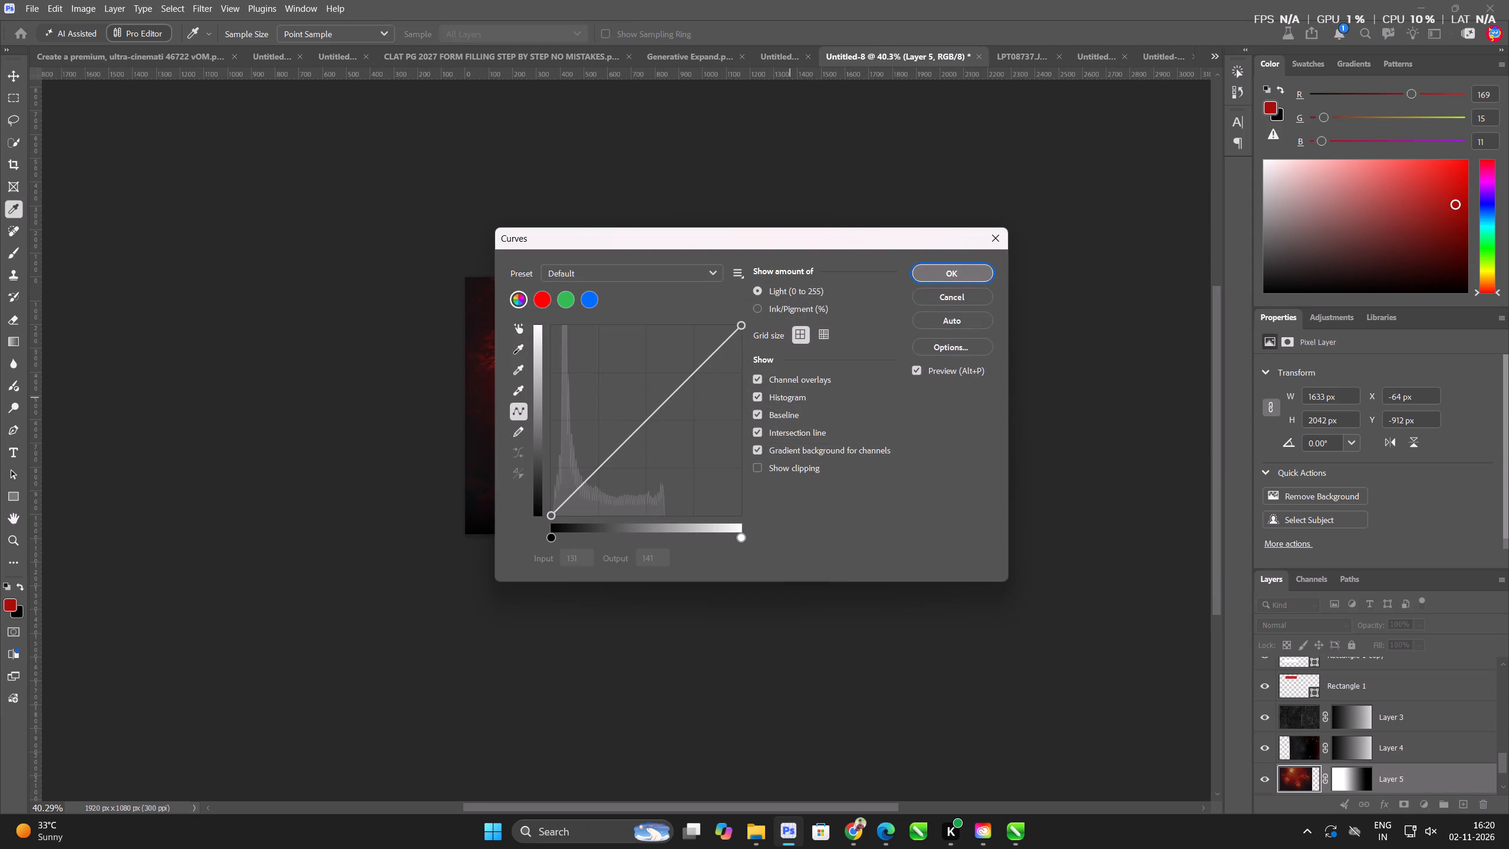
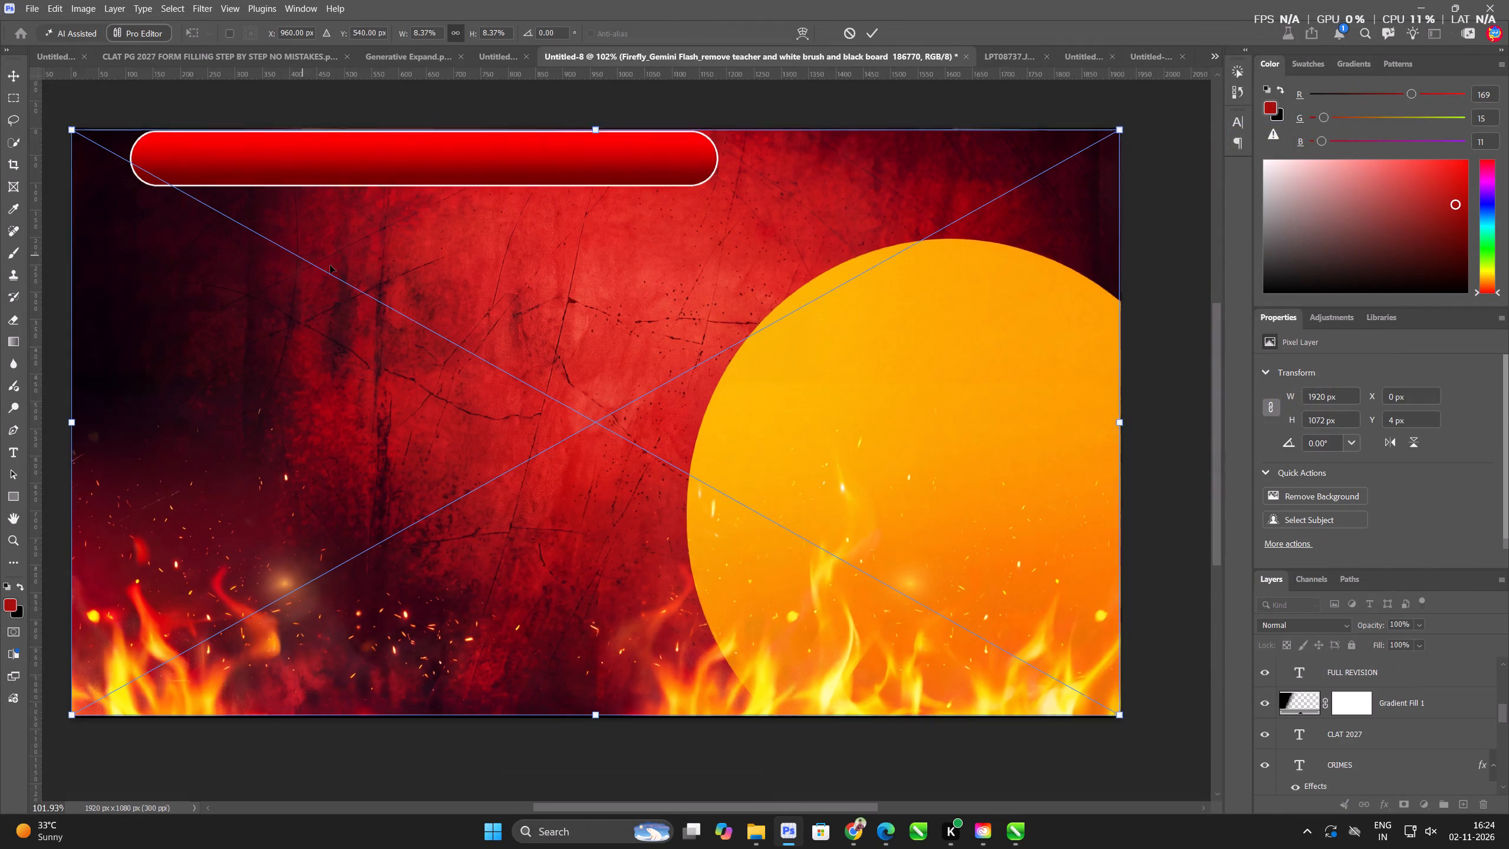
# Enlarge the placed red-and-orange fire image to about 2168 × 1210 px, keeping its bottom edge fixed and extending past the canvas top and sides.
pyautogui.scroll(-2, 330, 265)
pyautogui.moveTo(528, 162); pyautogui.dragTo(545, 114)
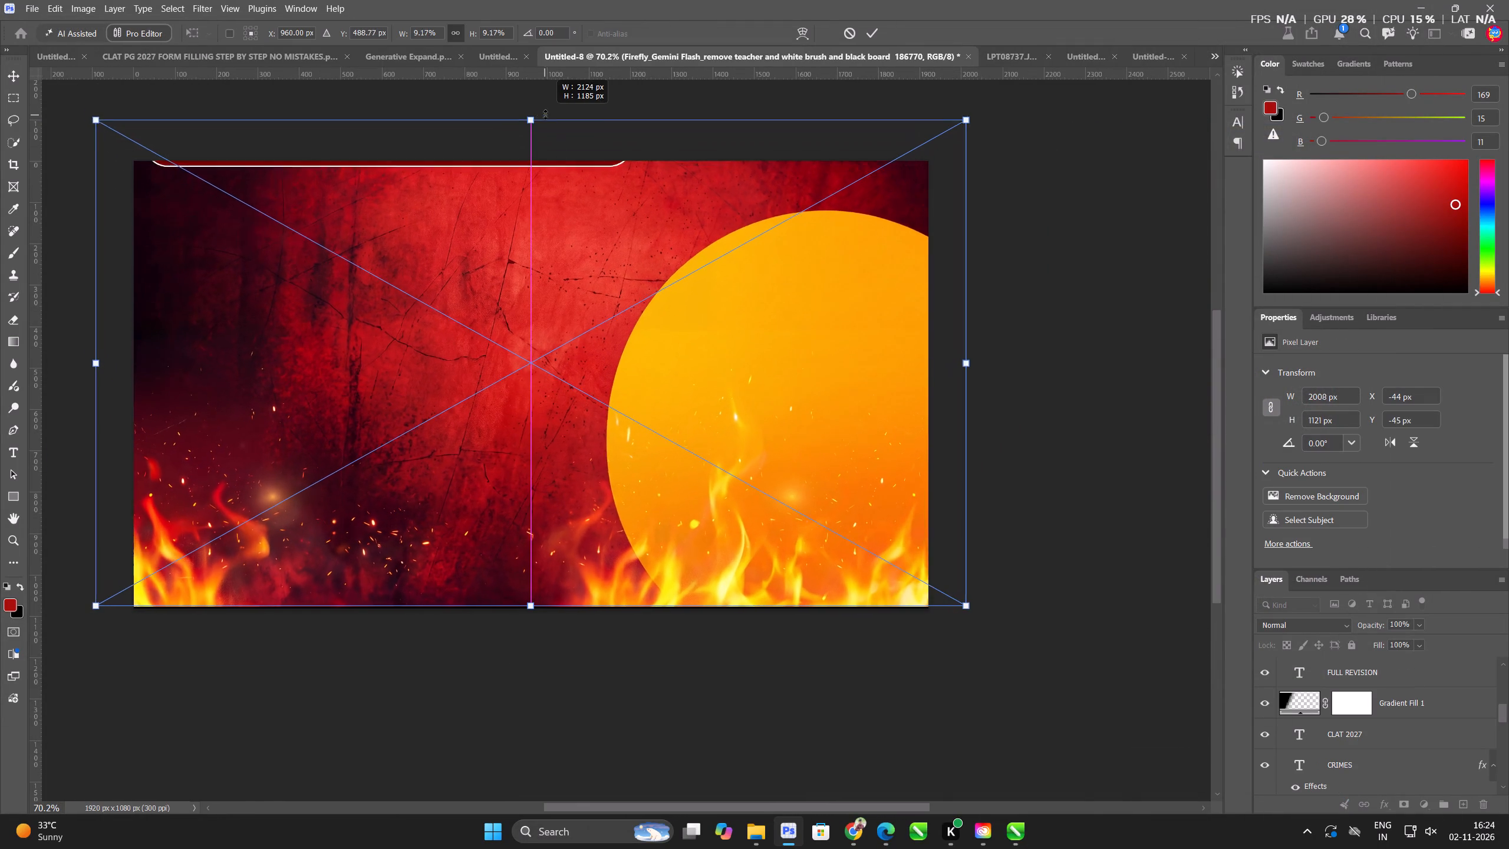
pyautogui.moveTo(545, 114); pyautogui.dragTo(550, 105)
pyautogui.press('Return')
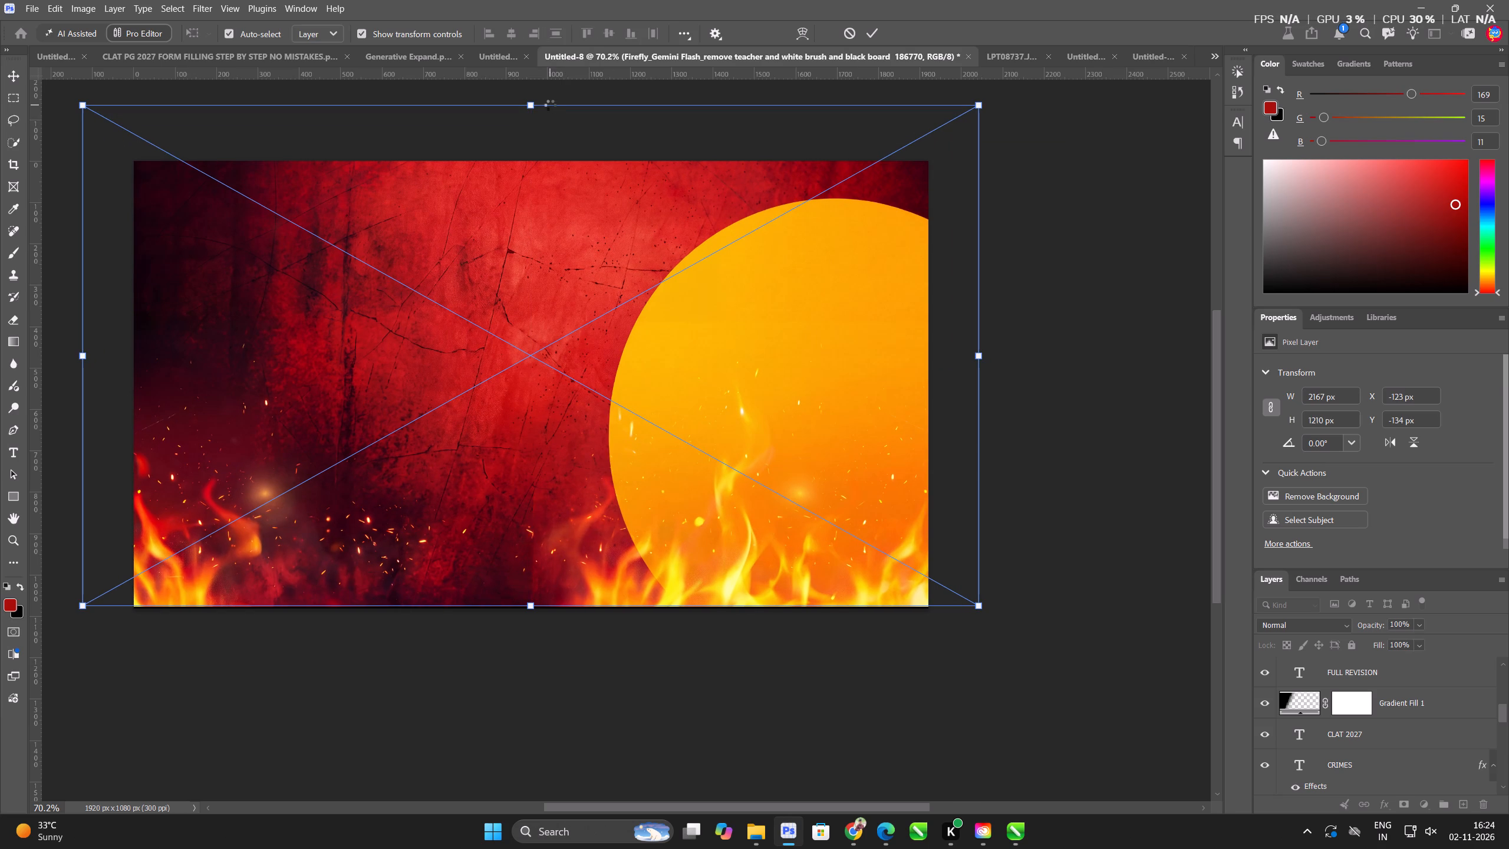
# Send the fire image down the layer stack to sit between Layer 4 and Layer 5.
pyautogui.hotkey('ctrl', '[')
pyautogui.hotkey('ctrl', '[')
pyautogui.hotkey('ctrl', '[')
pyautogui.hotkey('ctrl', '[')
pyautogui.hotkey('ctrl', '[')
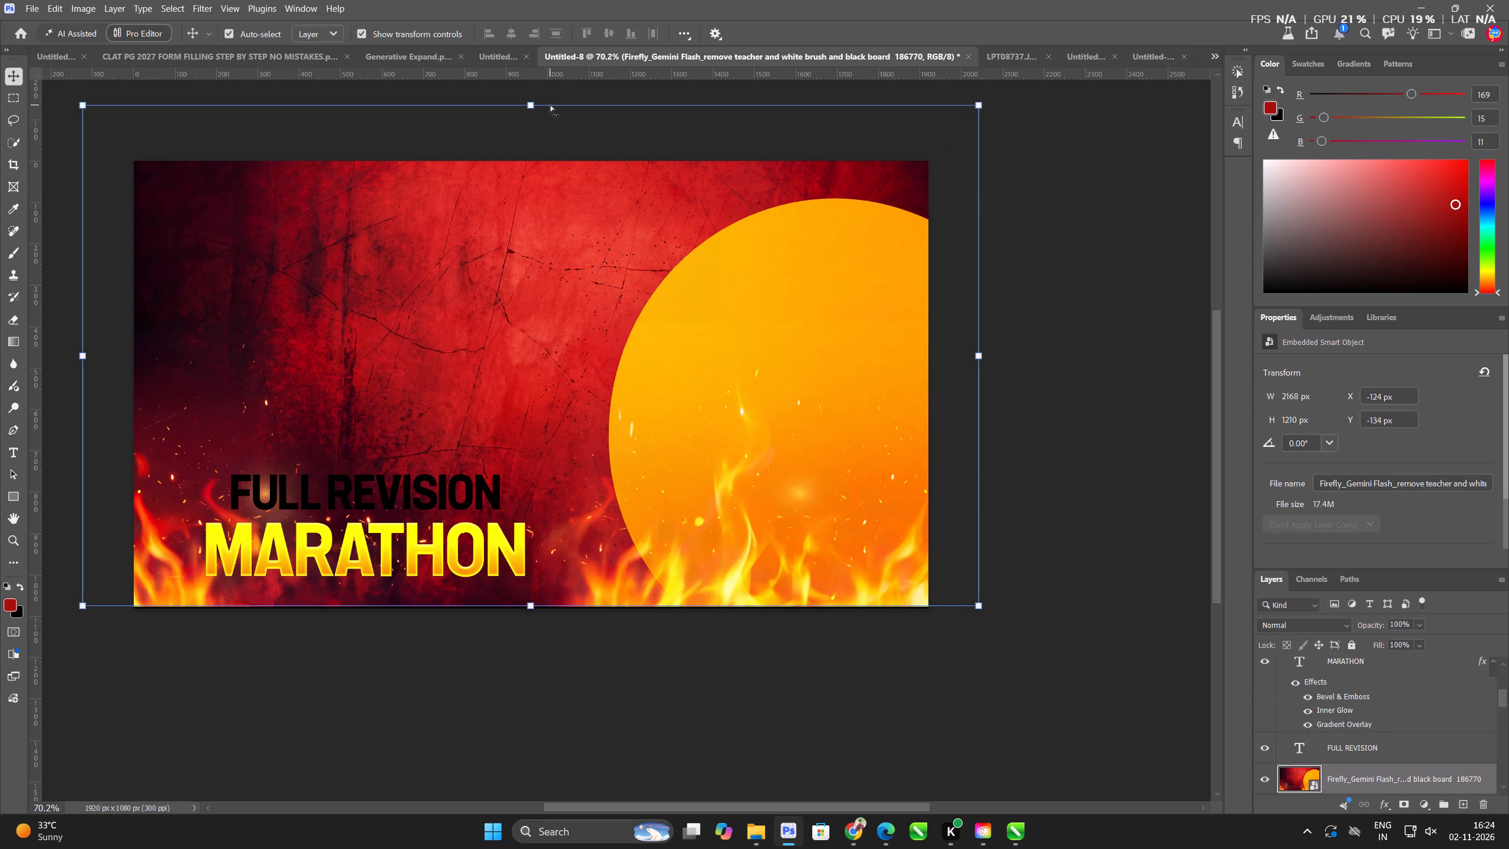
pyautogui.hotkey('ctrl', '[')
pyautogui.hotkey('ctrl', '[')
pyautogui.hotkey('ctrl', '[')
pyautogui.hotkey('ctrl', '[')
pyautogui.hotkey('ctrl', '[')
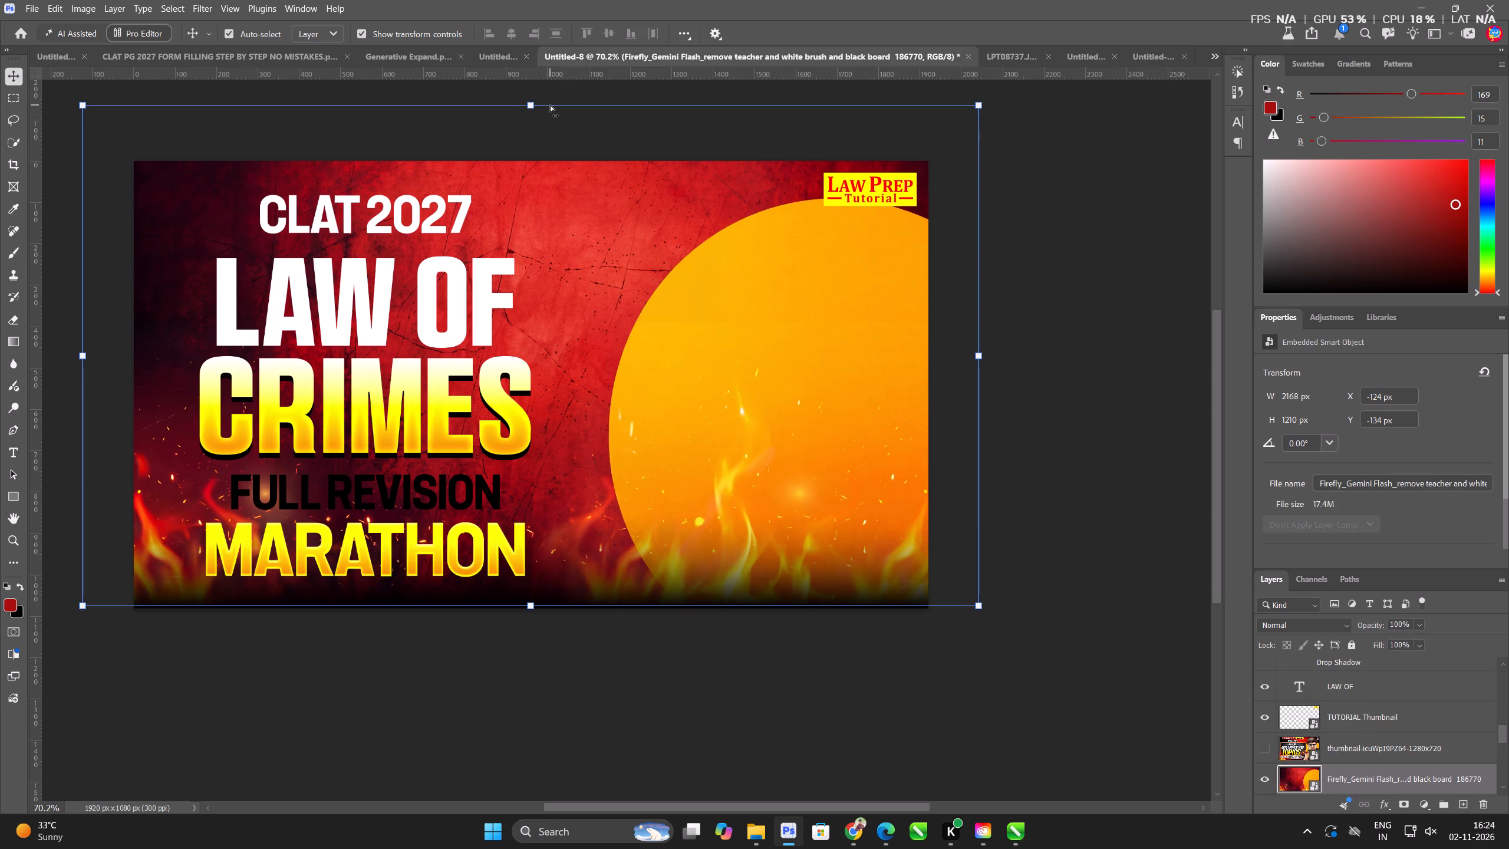
pyautogui.hotkey('ctrl', '[')
pyautogui.hotkey('ctrl', '[')
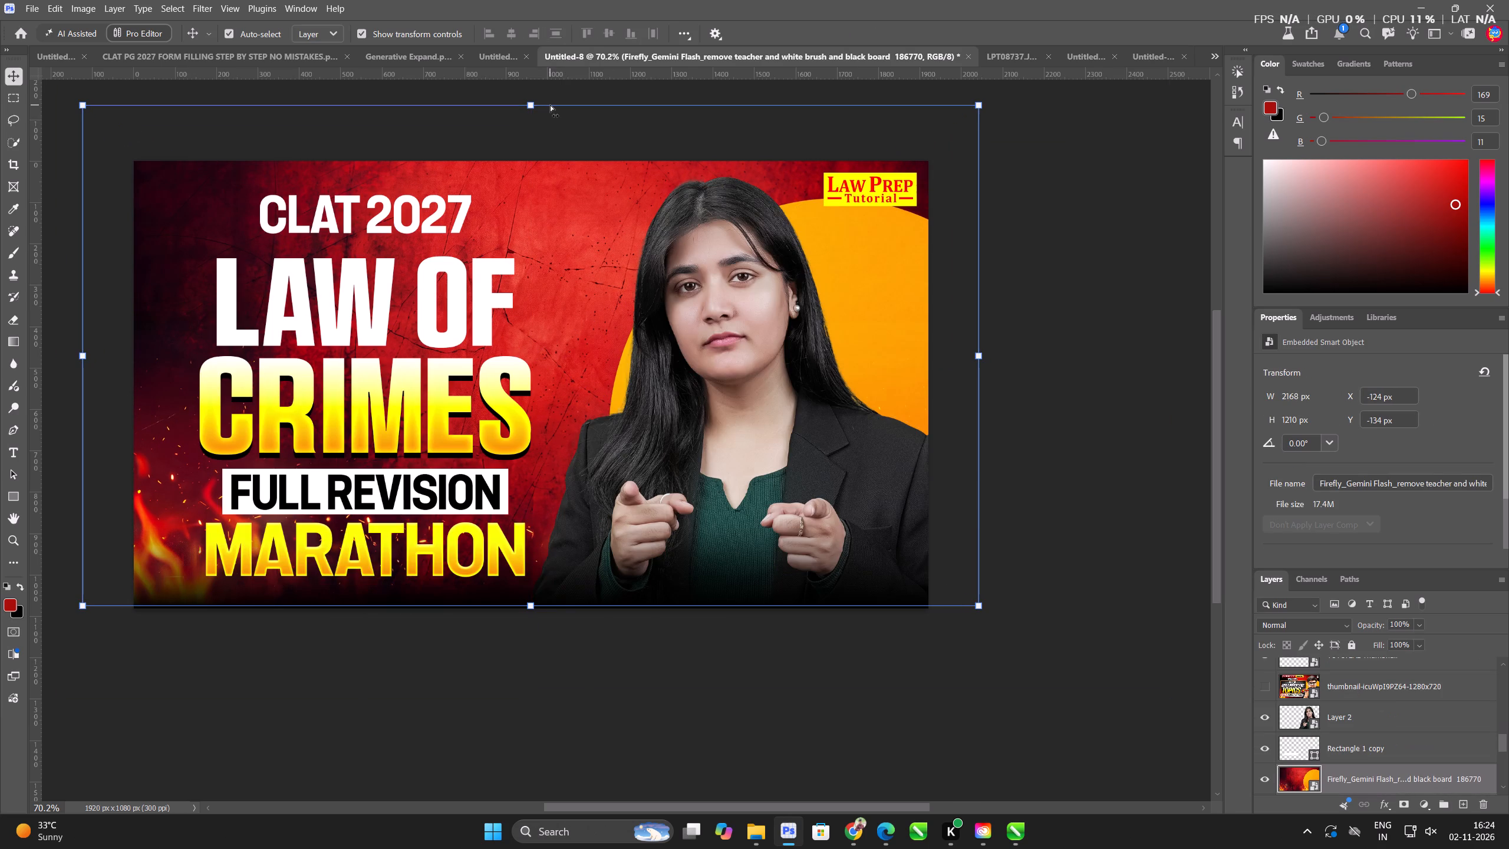
pyautogui.hotkey('ctrl', '[')
pyautogui.hotkey('ctrl', '[')
pyautogui.hotkey('ctrl', '[')
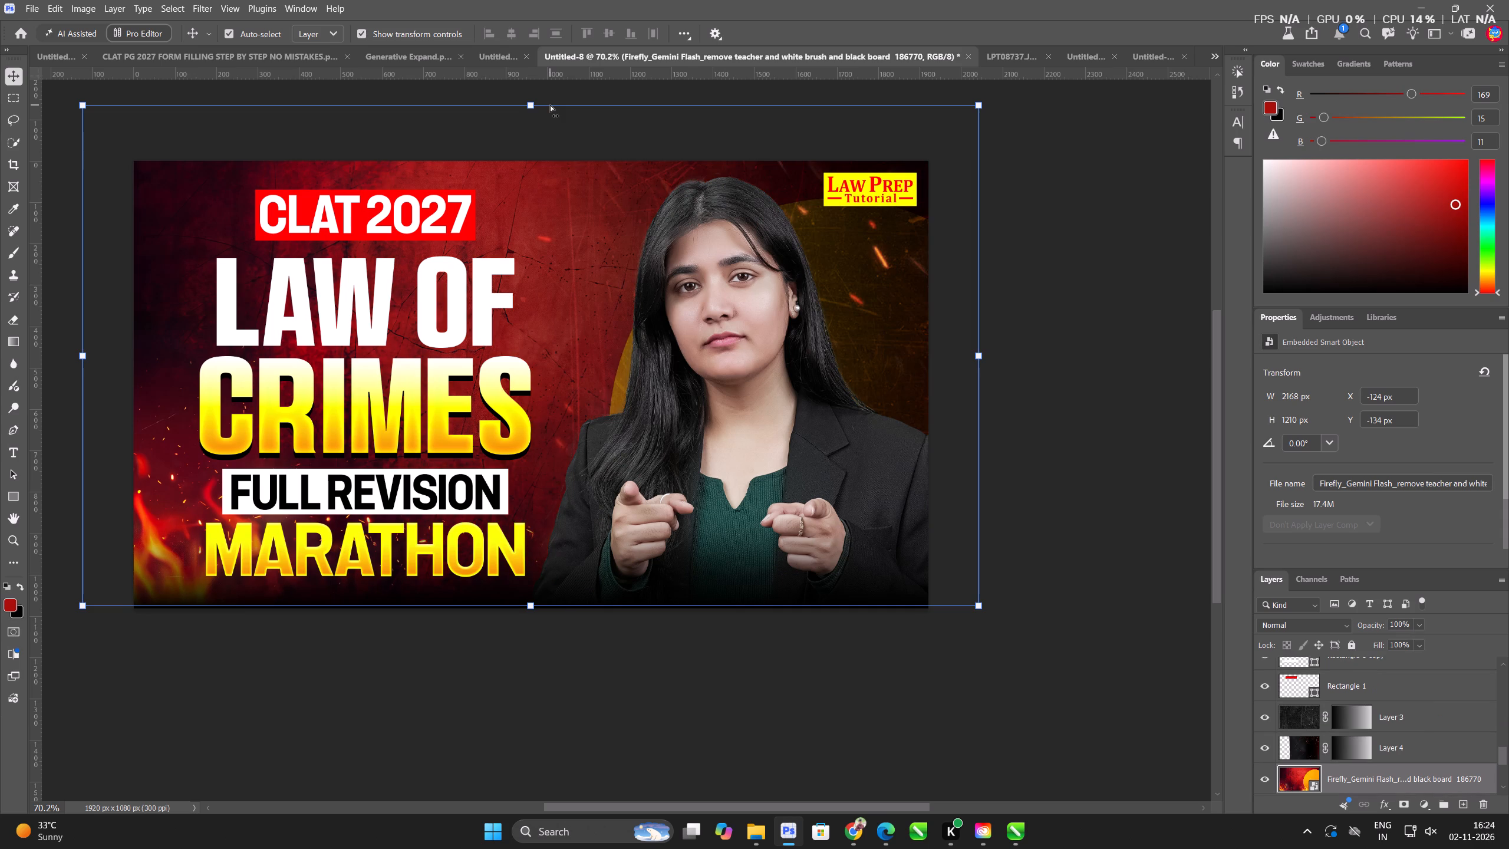
pyautogui.hotkey('ctrl', '[')
pyautogui.hotkey('ctrl', ']')
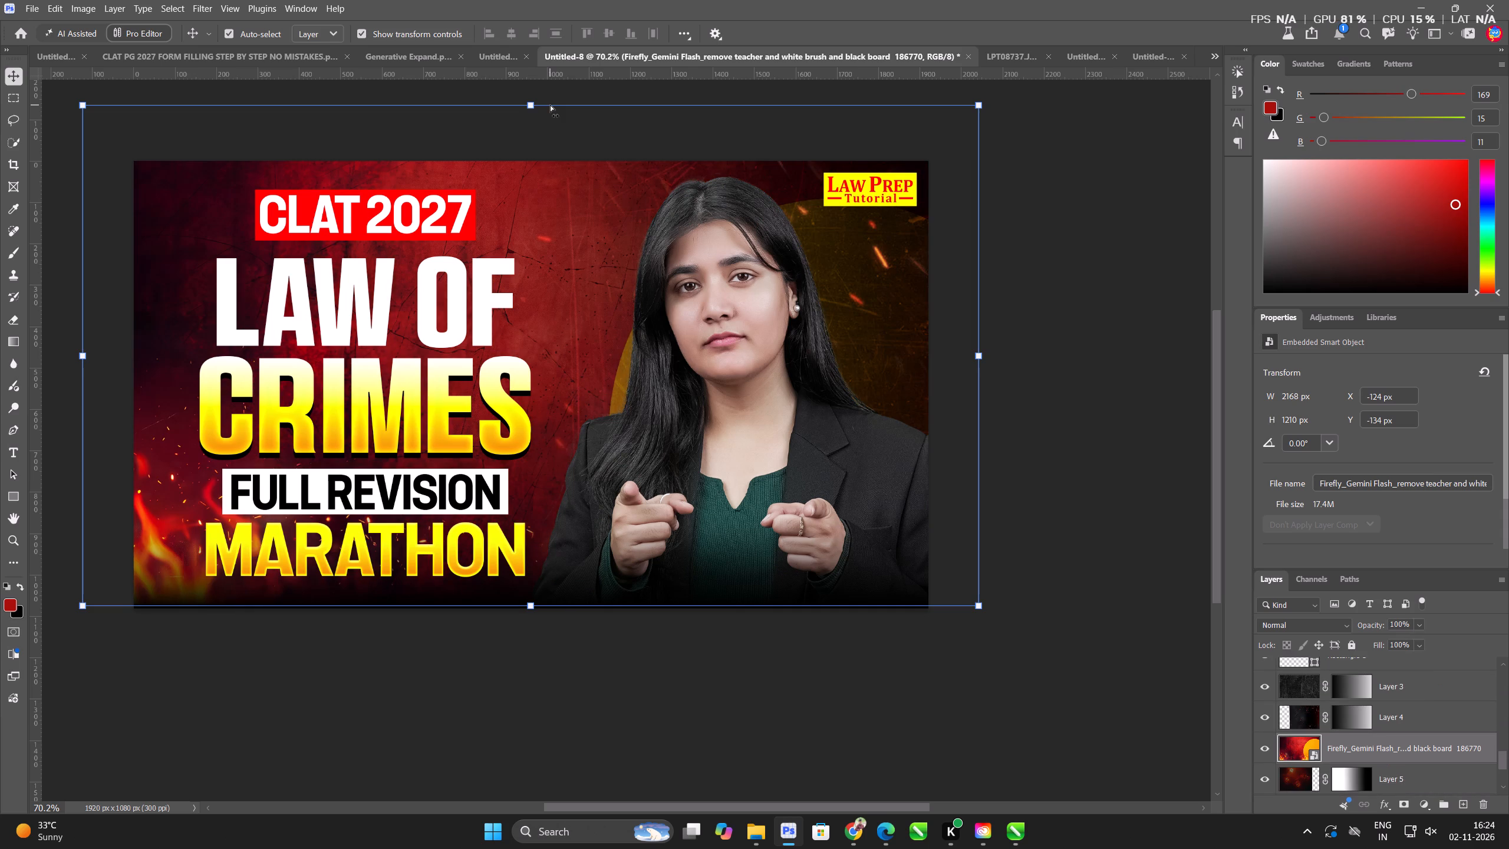
# Examine how the headlines and presenter read against the fire background, both in close detail and at small size.
pyautogui.scroll(-4, 871, 325)
pyautogui.scroll(1, 855, 435)
pyautogui.click(1059, 531)
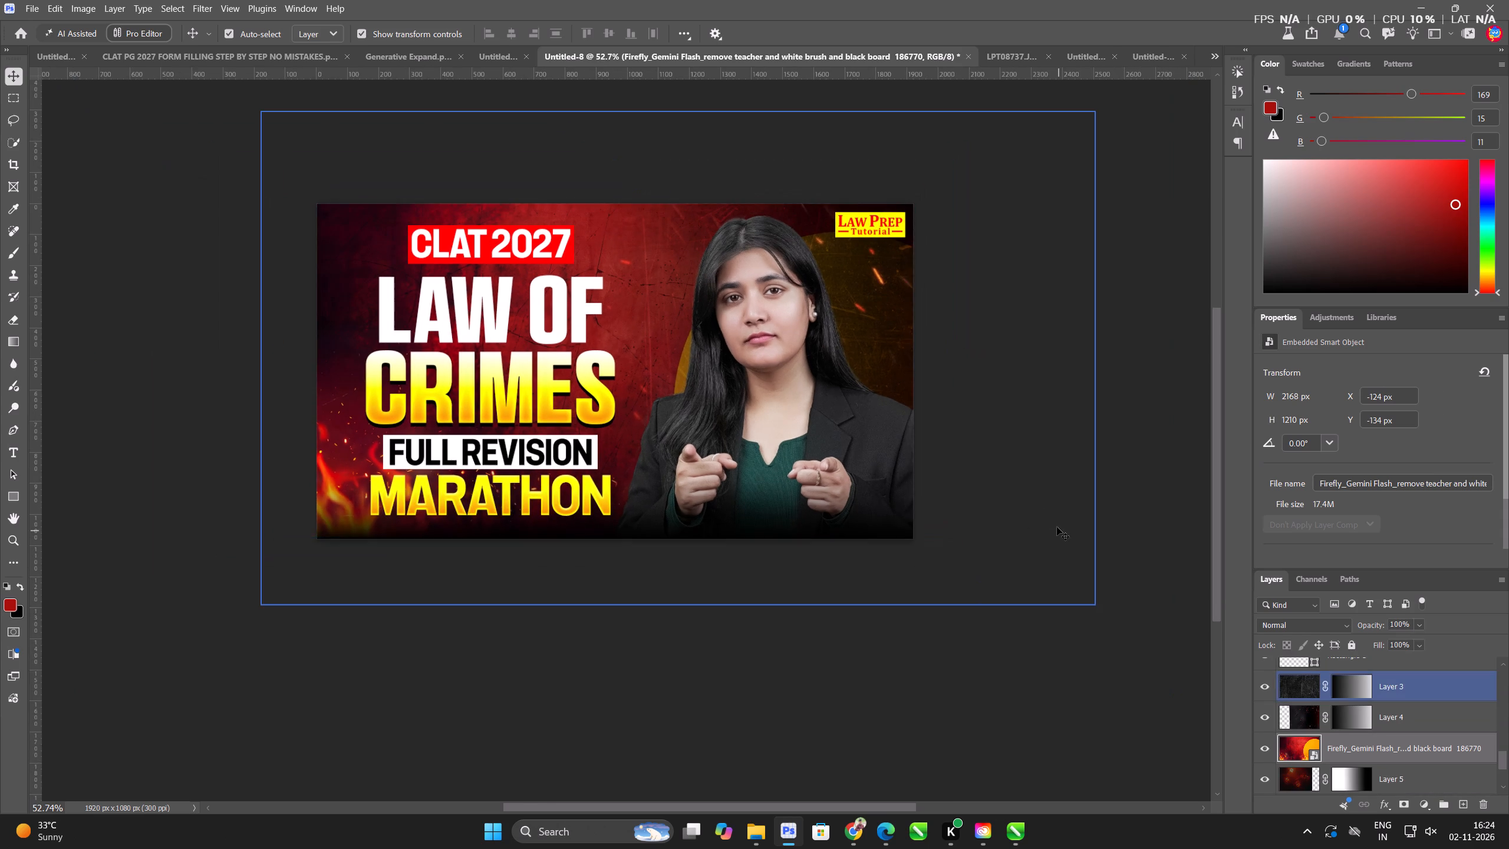
pyautogui.scroll(7, 872, 215)
pyautogui.scroll(-5, 966, 331)
pyautogui.scroll(1, 967, 331)
pyautogui.scroll(-5, 965, 331)
pyautogui.scroll(1, 839, 306)
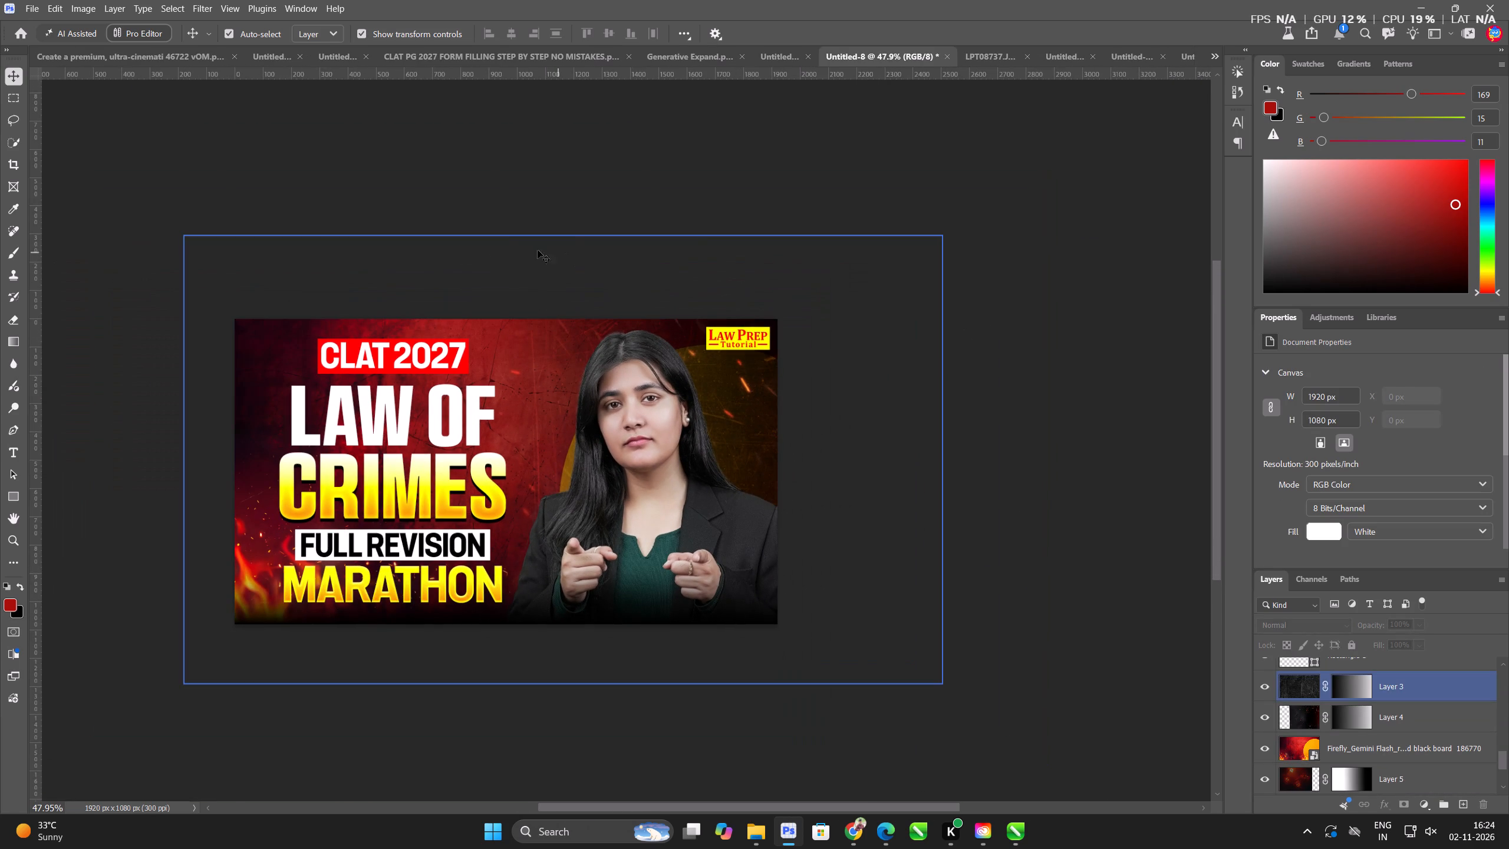
pyautogui.click(449, 586)
pyautogui.scroll(8, 485, 537)
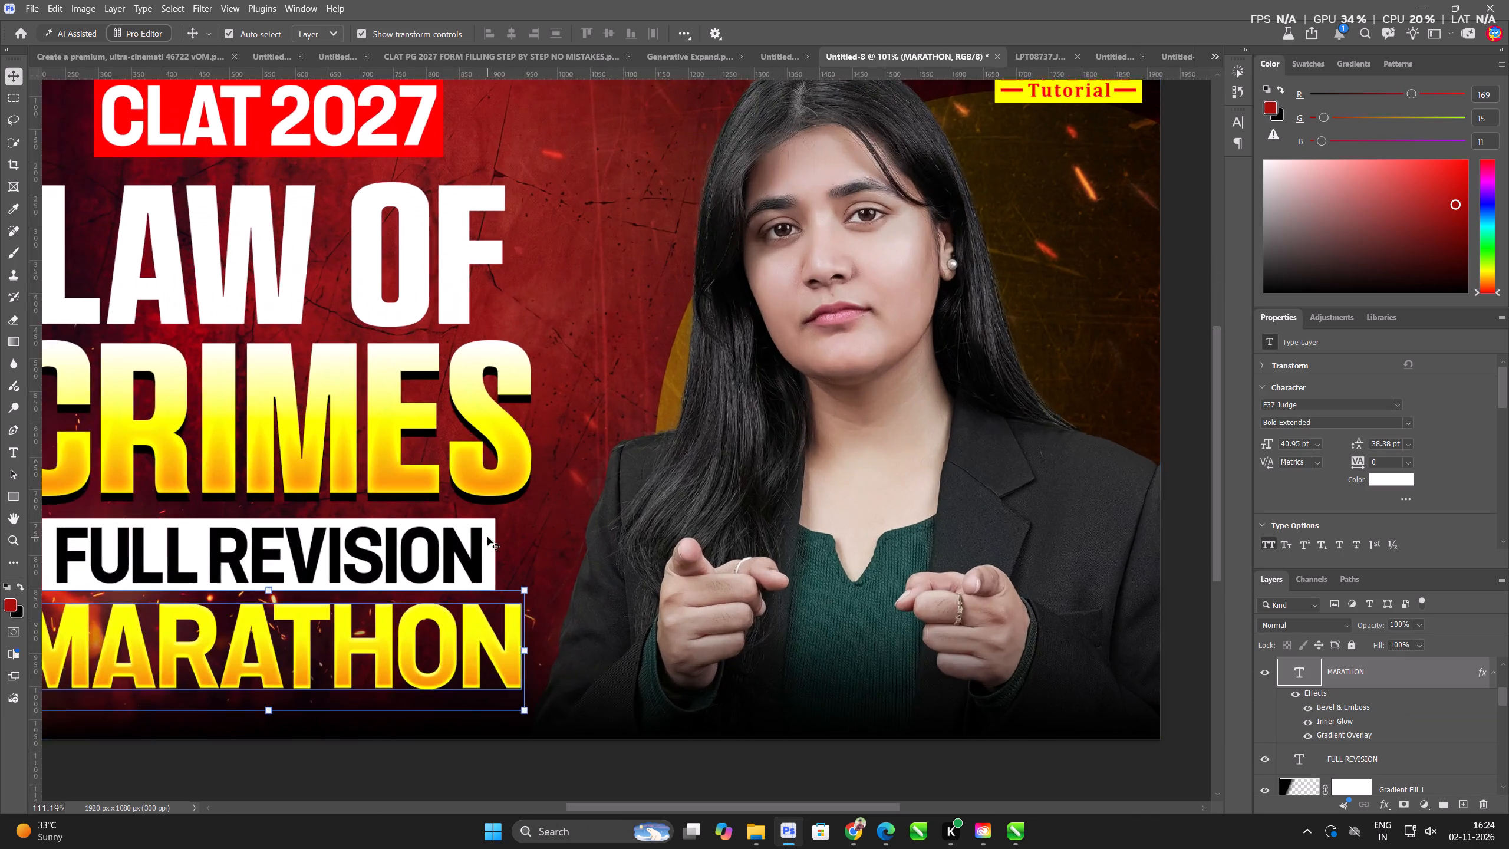
pyautogui.scroll(5, 487, 537)
pyautogui.keyDown('shift'); pyautogui.click(485, 551); pyautogui.keyUp('shift')
pyautogui.click(489, 541)
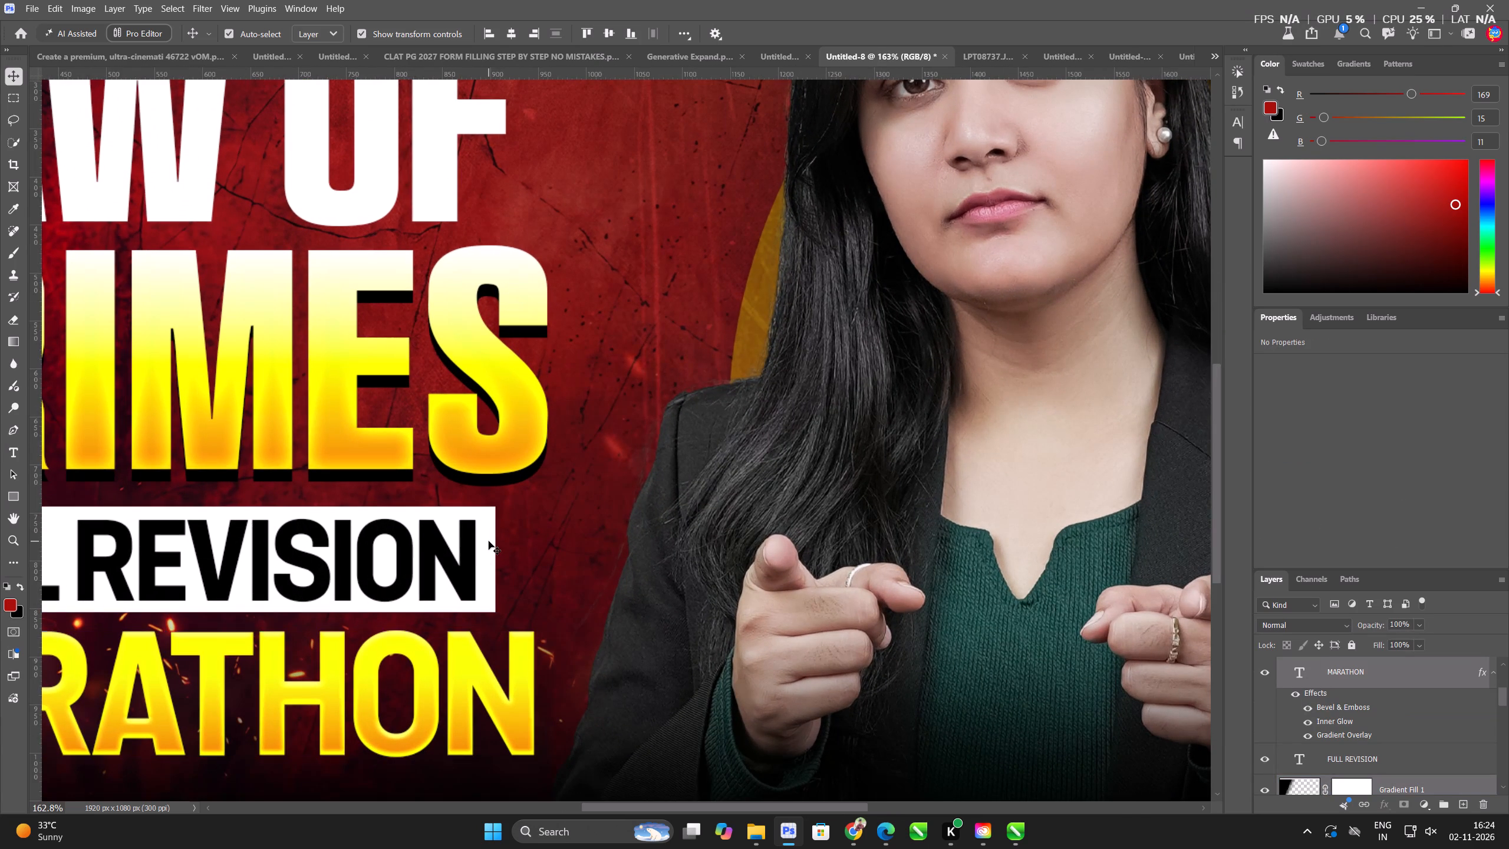
pyautogui.click(492, 503)
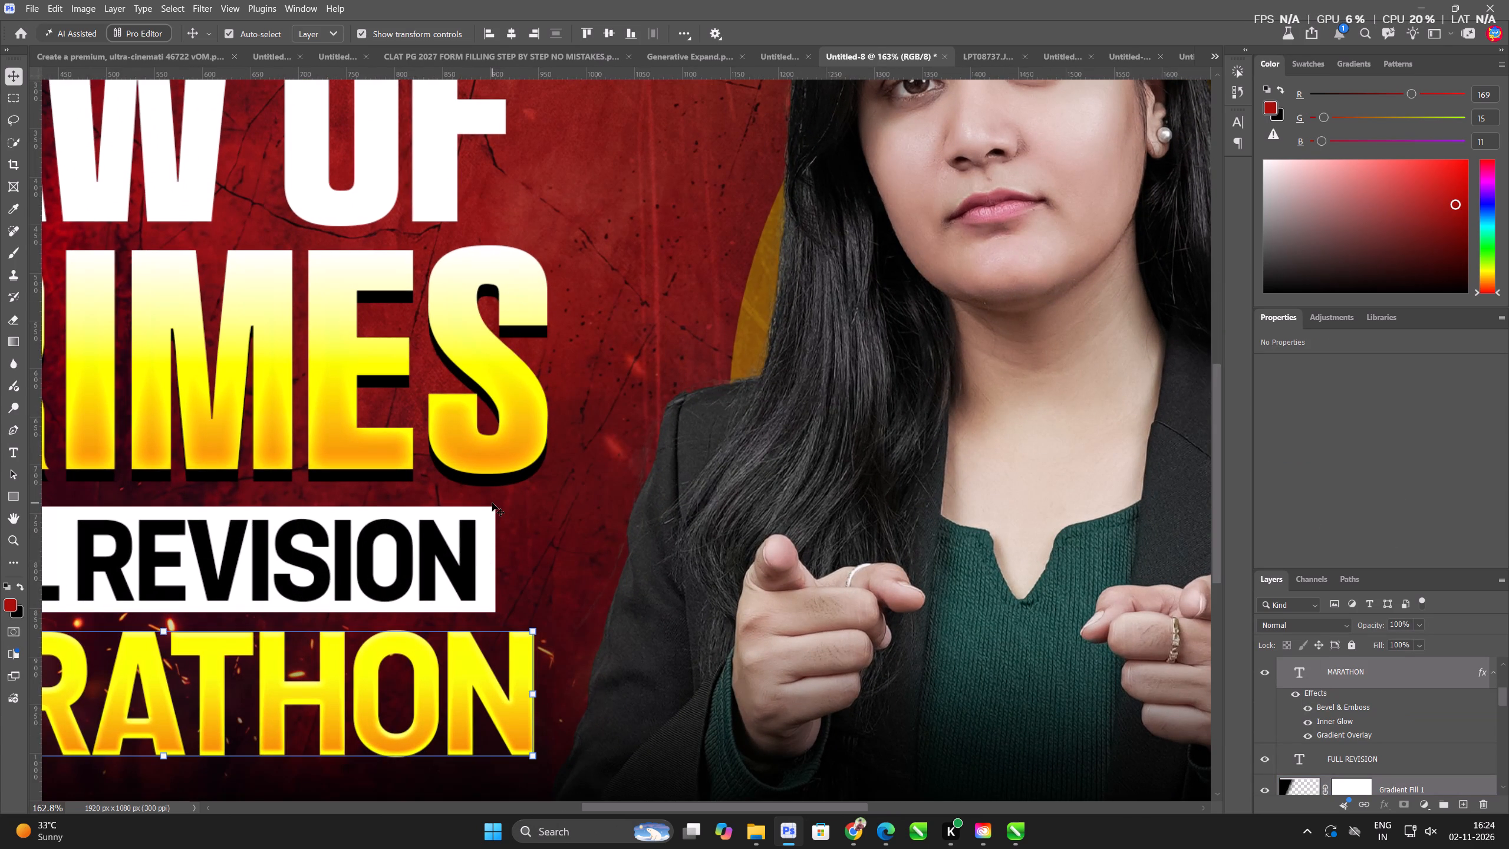
pyautogui.scroll(-11, 548, 492)
pyautogui.scroll(1, 624, 481)
pyautogui.scroll(-4, 624, 481)
pyautogui.click(741, 695)
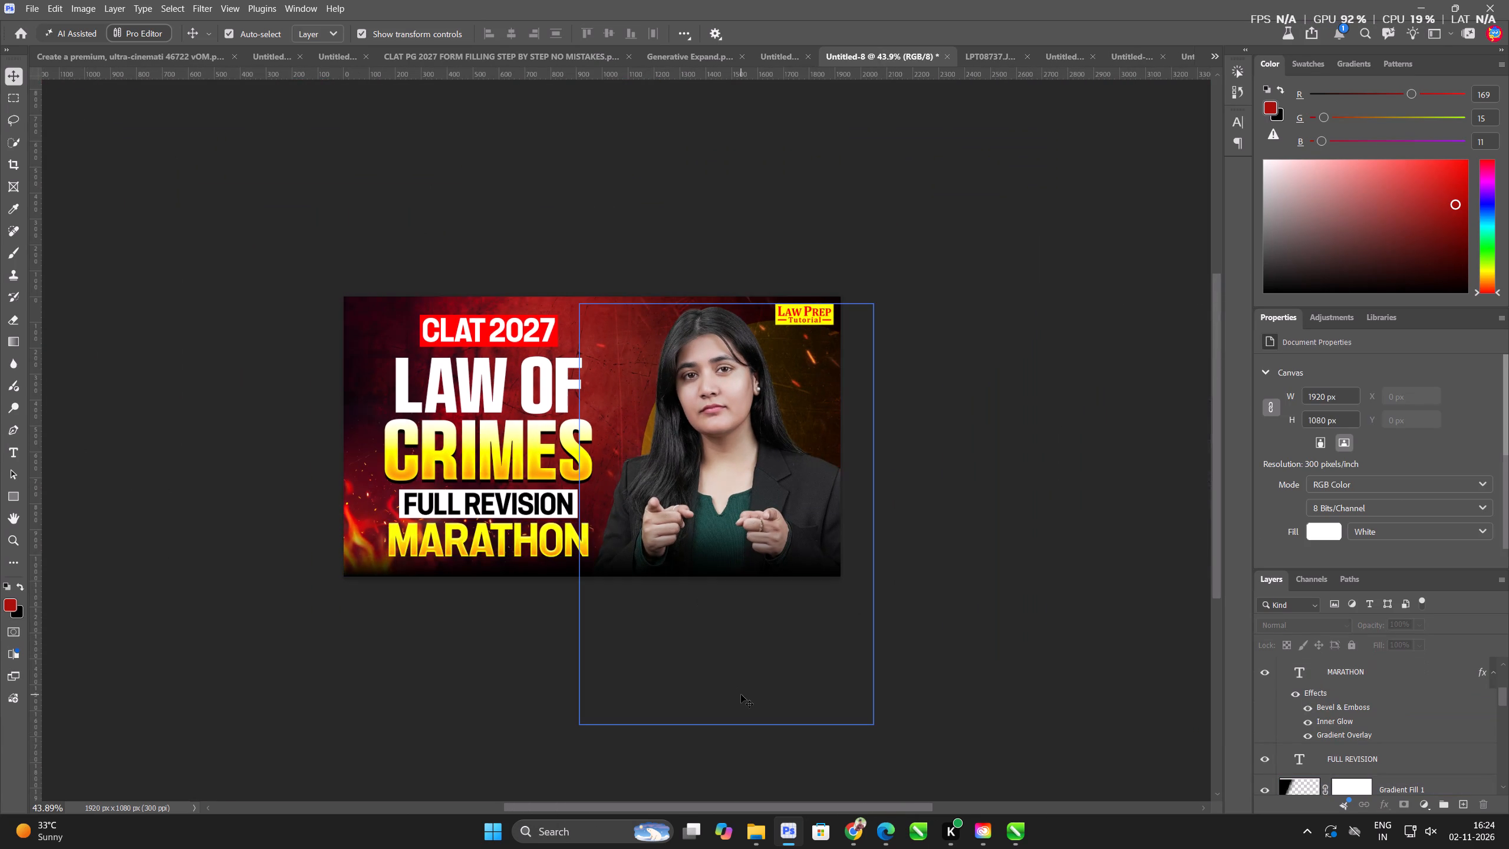
pyautogui.scroll(-6, 750, 664)
pyautogui.scroll(1, 753, 641)
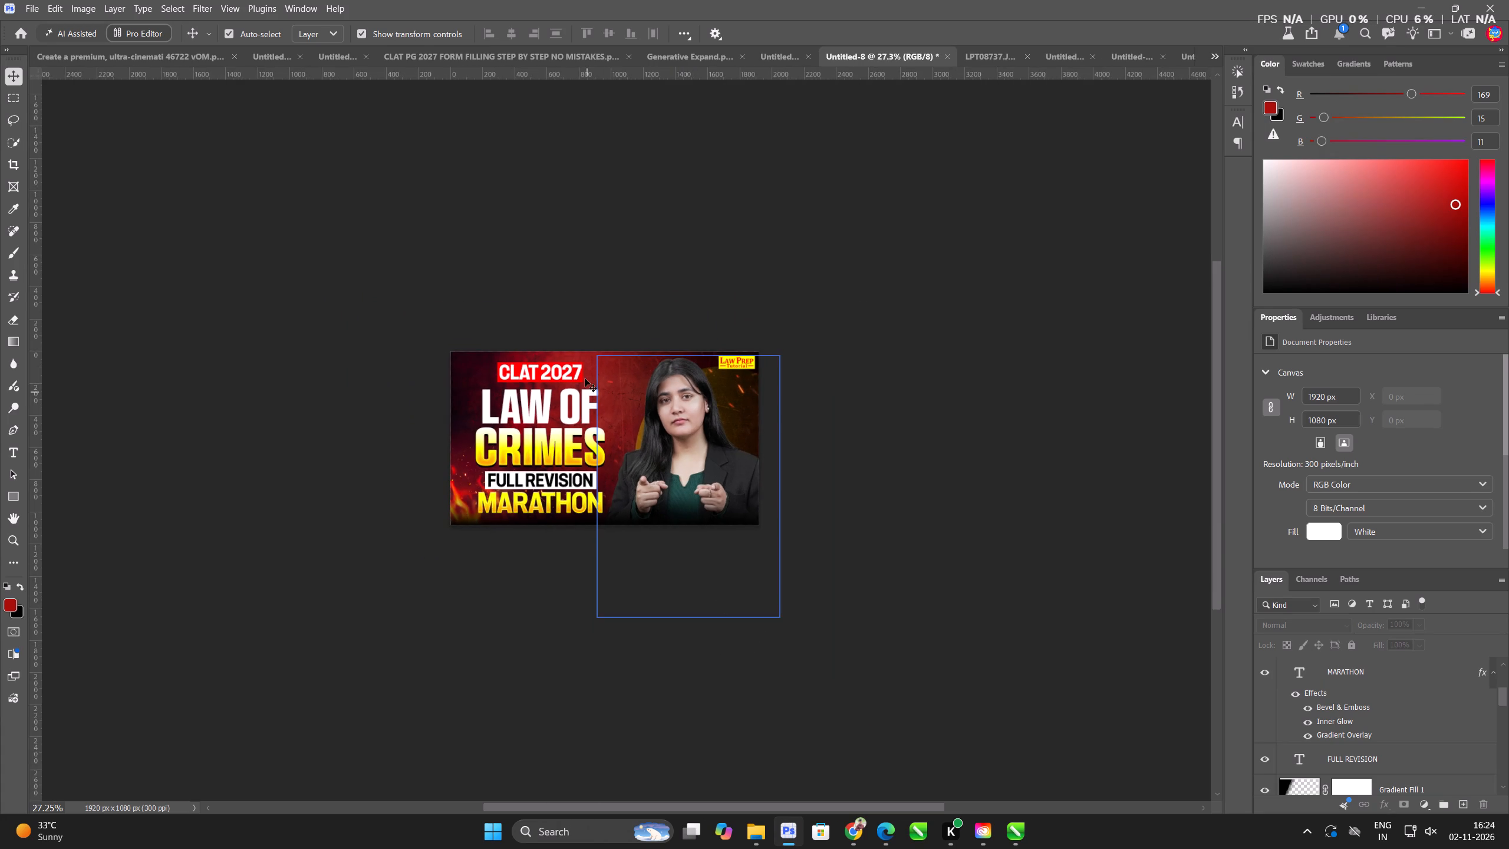
pyautogui.click(562, 286)
pyautogui.scroll(15, 520, 331)
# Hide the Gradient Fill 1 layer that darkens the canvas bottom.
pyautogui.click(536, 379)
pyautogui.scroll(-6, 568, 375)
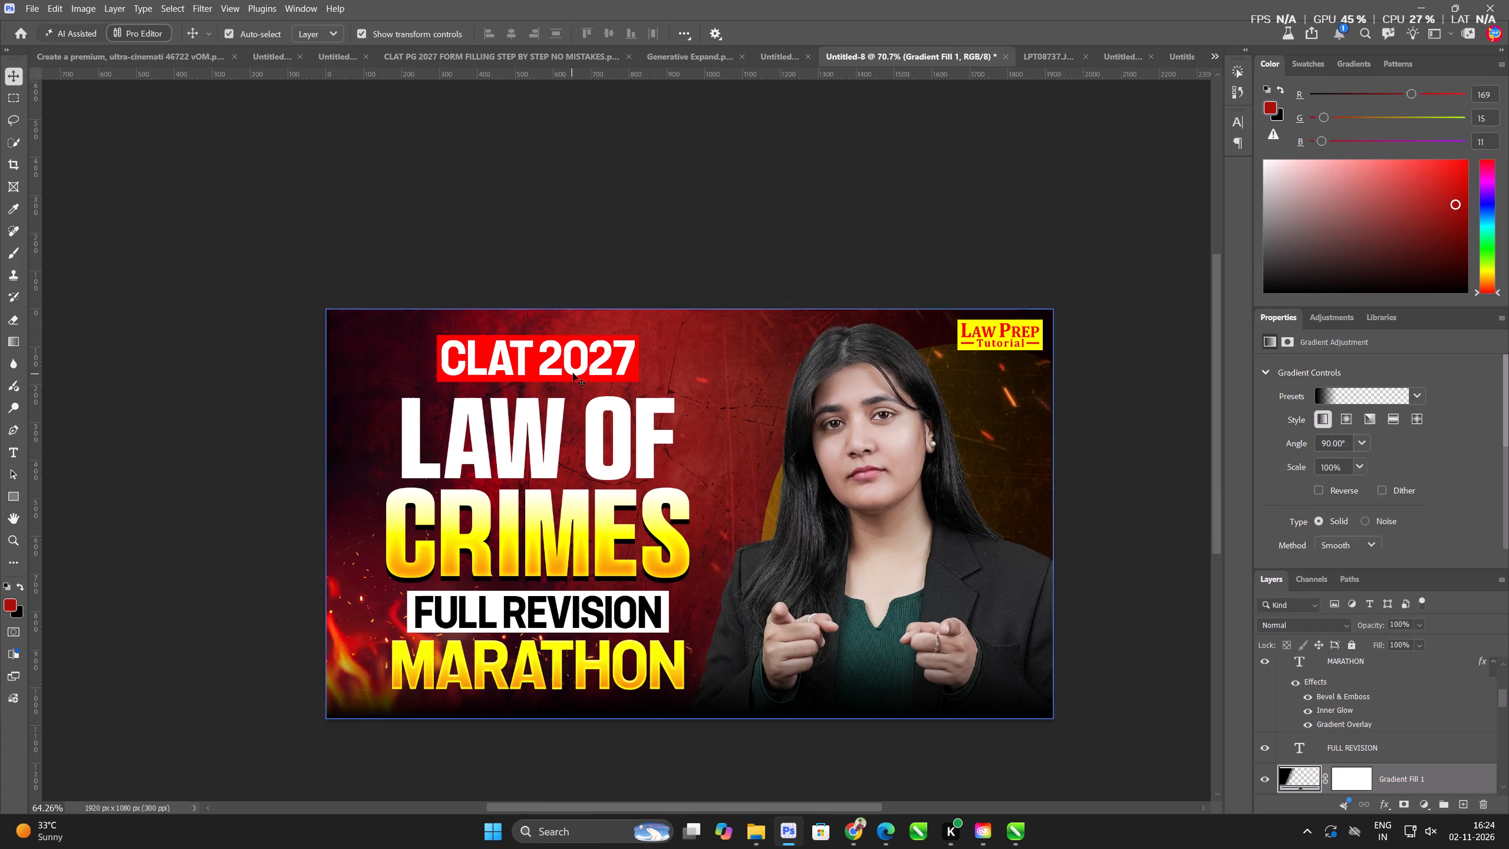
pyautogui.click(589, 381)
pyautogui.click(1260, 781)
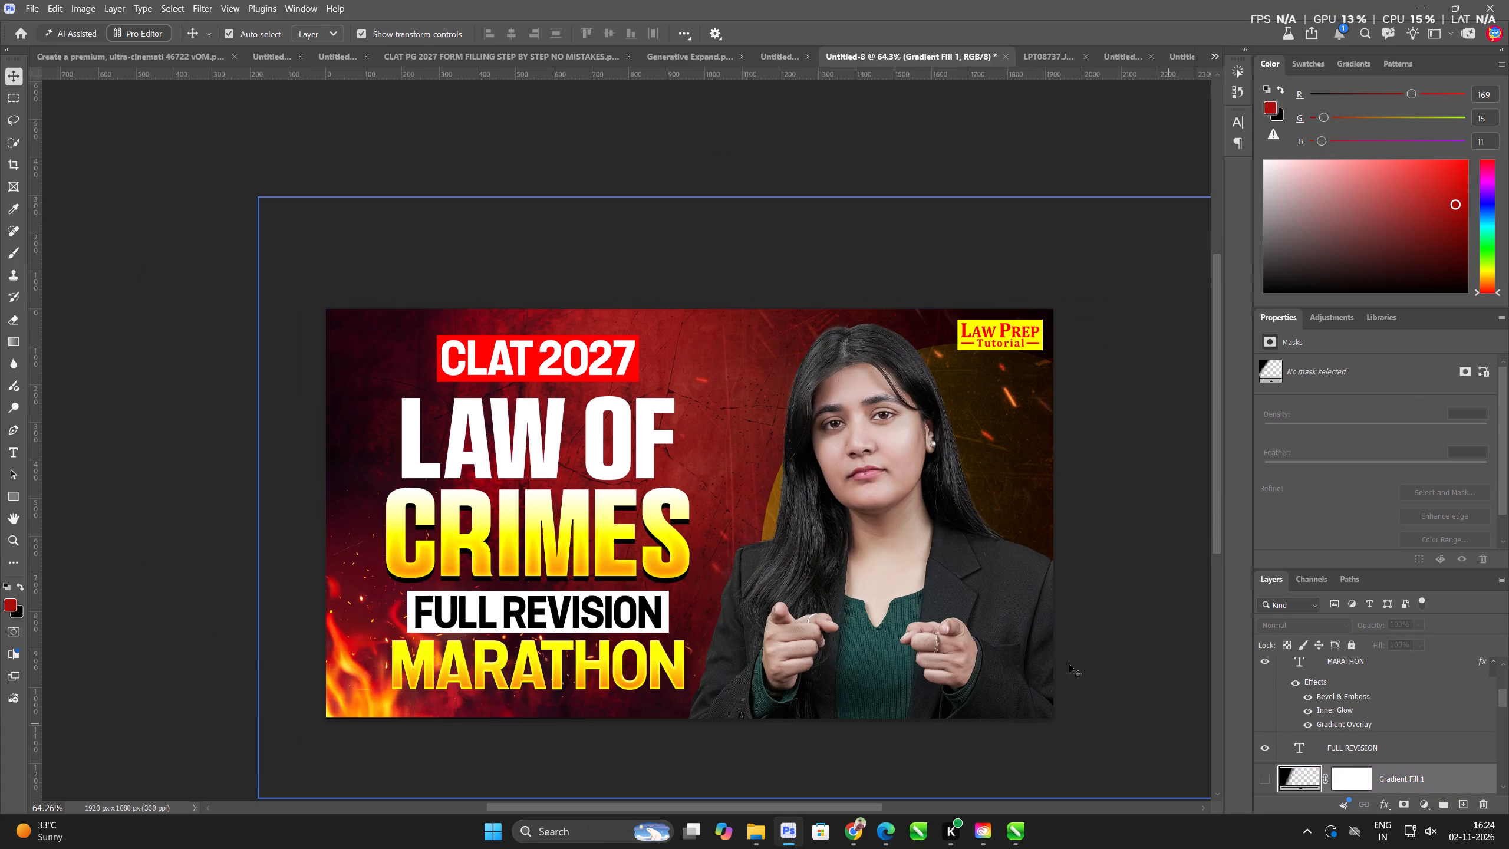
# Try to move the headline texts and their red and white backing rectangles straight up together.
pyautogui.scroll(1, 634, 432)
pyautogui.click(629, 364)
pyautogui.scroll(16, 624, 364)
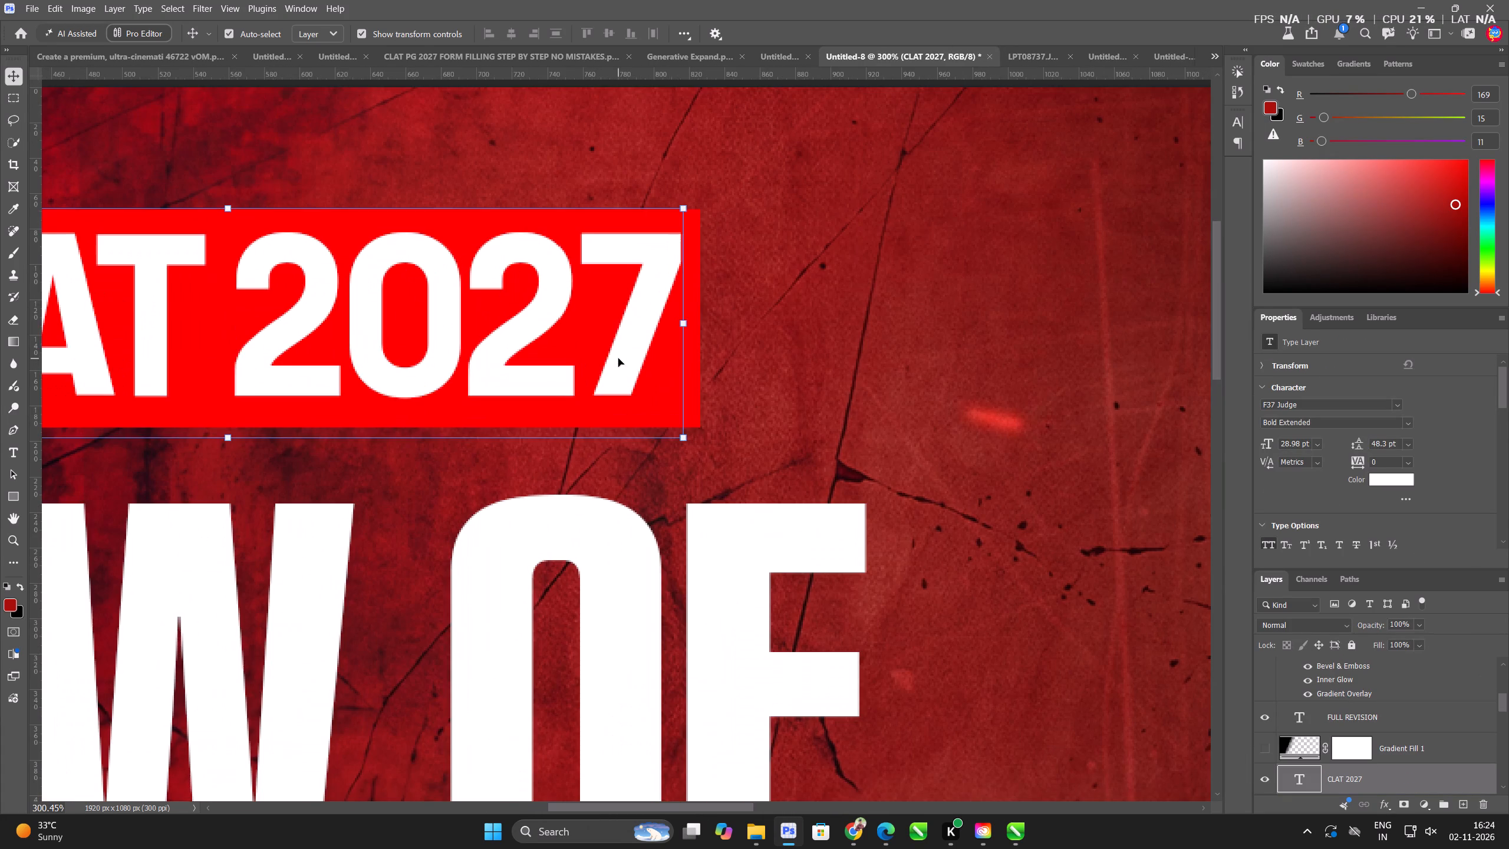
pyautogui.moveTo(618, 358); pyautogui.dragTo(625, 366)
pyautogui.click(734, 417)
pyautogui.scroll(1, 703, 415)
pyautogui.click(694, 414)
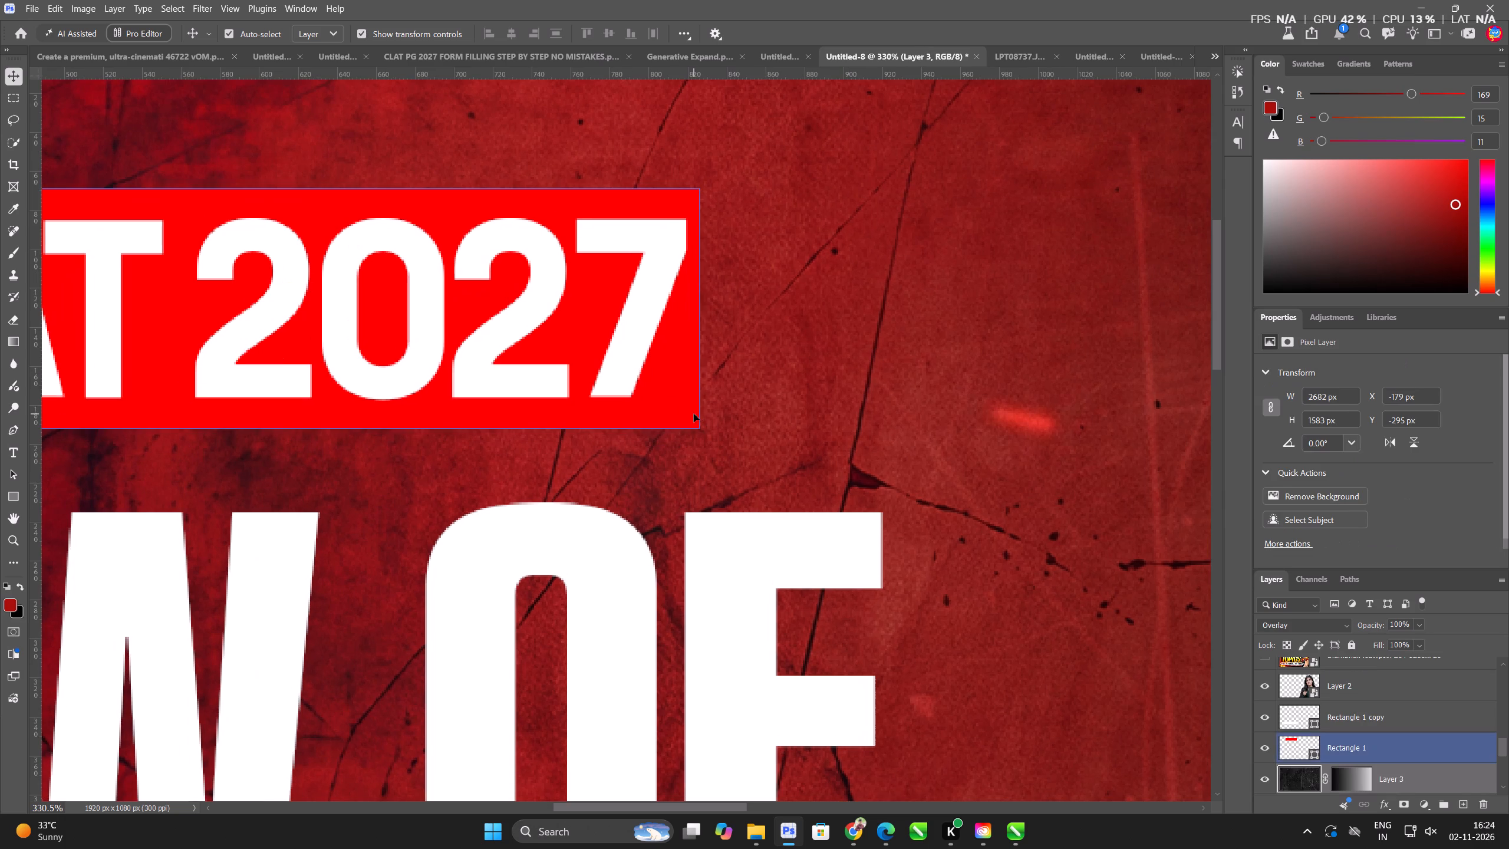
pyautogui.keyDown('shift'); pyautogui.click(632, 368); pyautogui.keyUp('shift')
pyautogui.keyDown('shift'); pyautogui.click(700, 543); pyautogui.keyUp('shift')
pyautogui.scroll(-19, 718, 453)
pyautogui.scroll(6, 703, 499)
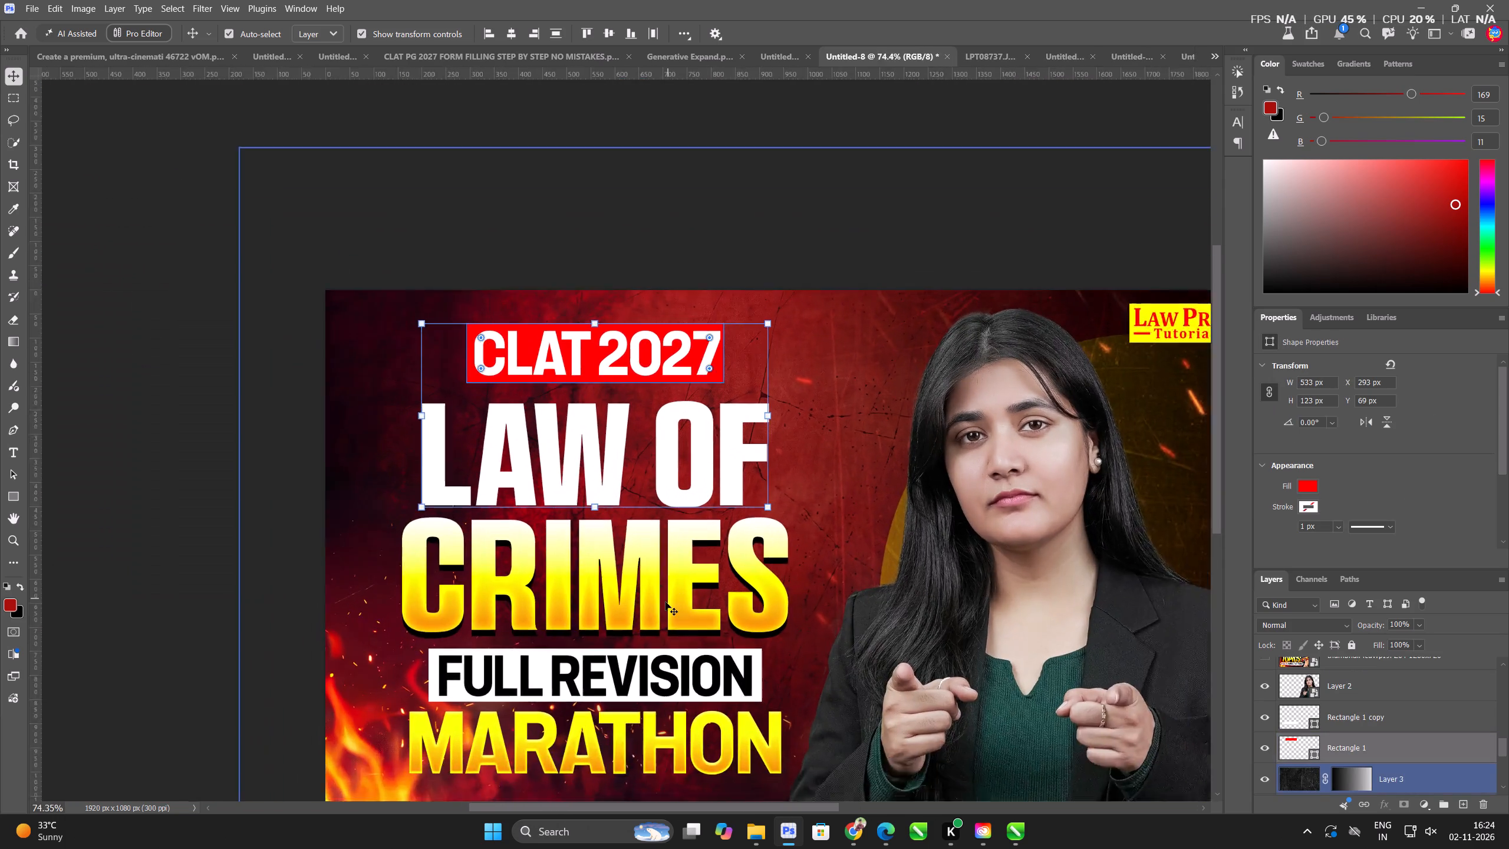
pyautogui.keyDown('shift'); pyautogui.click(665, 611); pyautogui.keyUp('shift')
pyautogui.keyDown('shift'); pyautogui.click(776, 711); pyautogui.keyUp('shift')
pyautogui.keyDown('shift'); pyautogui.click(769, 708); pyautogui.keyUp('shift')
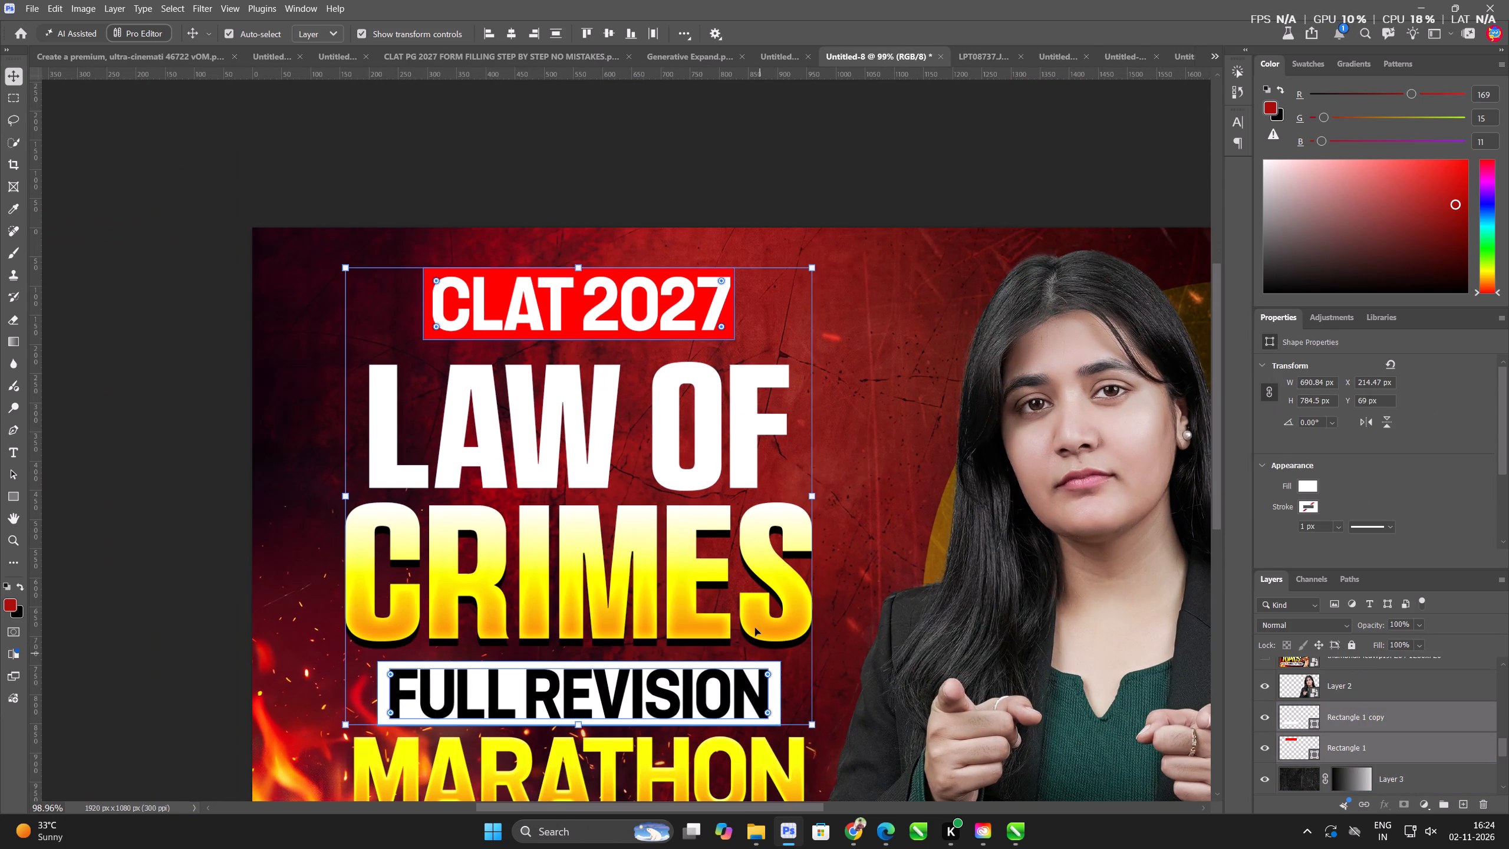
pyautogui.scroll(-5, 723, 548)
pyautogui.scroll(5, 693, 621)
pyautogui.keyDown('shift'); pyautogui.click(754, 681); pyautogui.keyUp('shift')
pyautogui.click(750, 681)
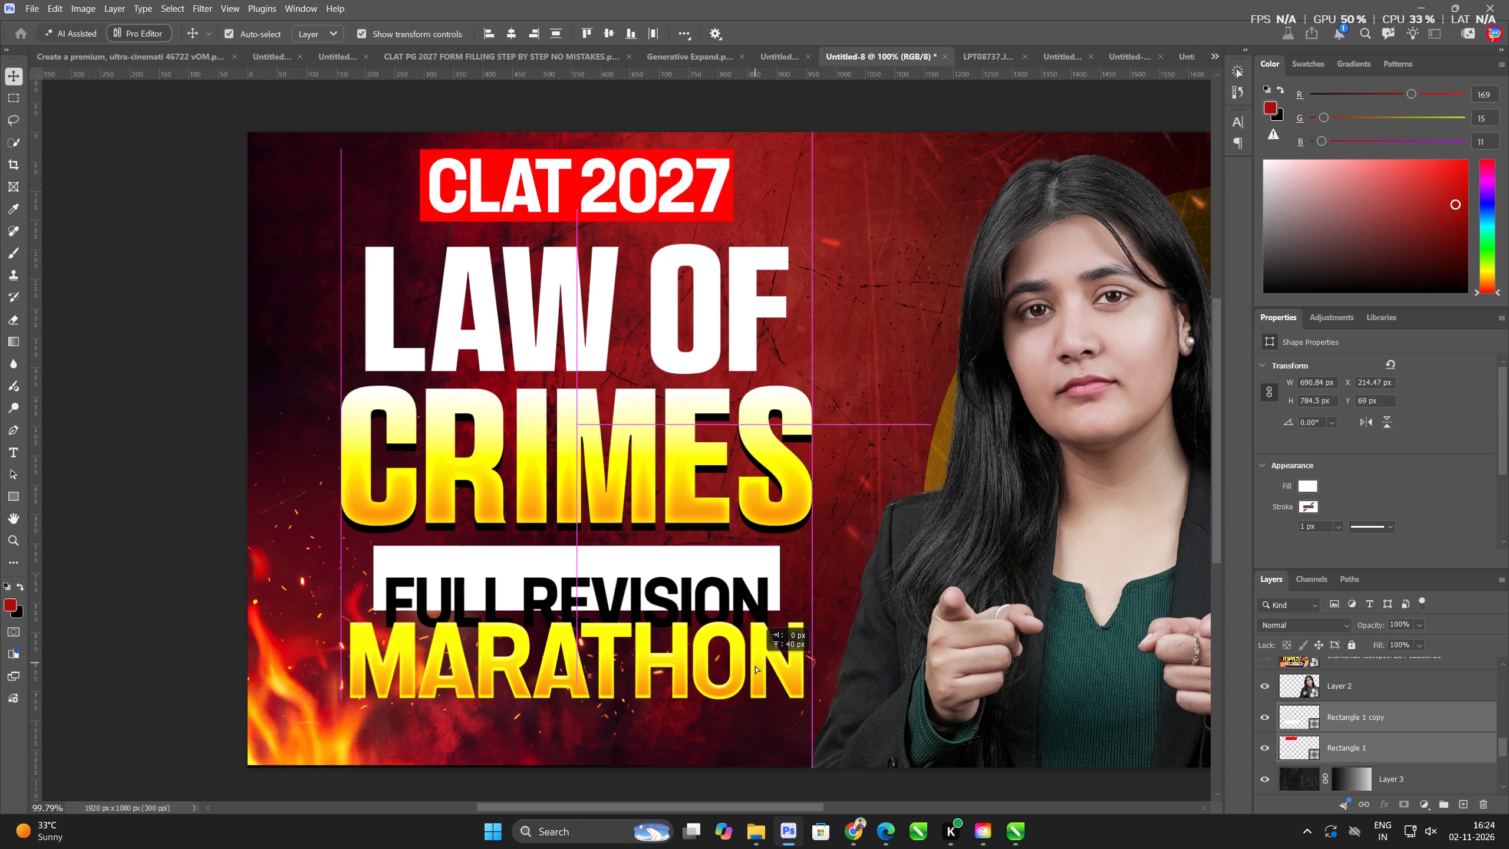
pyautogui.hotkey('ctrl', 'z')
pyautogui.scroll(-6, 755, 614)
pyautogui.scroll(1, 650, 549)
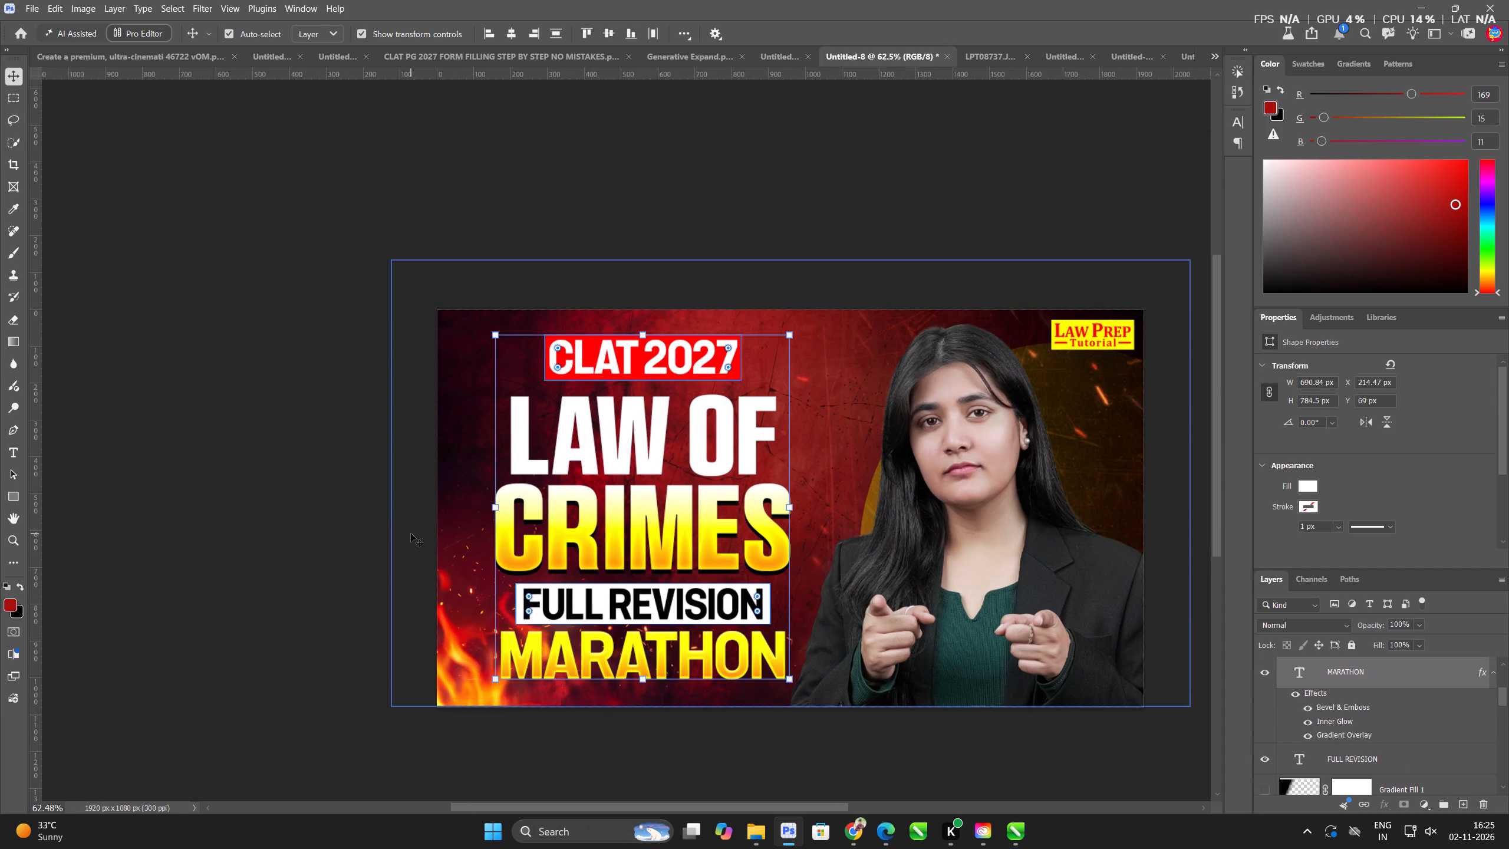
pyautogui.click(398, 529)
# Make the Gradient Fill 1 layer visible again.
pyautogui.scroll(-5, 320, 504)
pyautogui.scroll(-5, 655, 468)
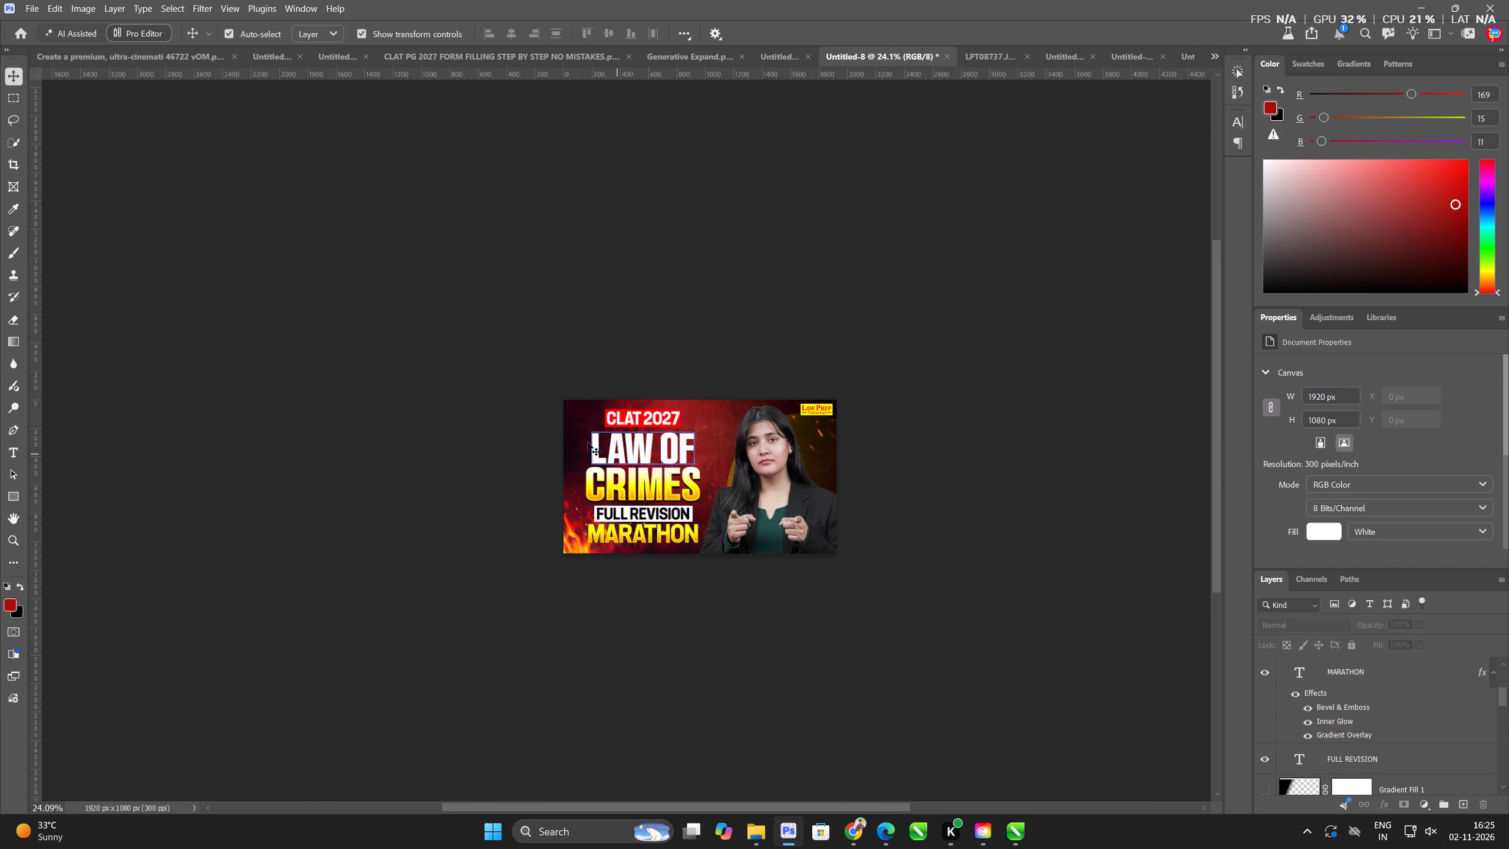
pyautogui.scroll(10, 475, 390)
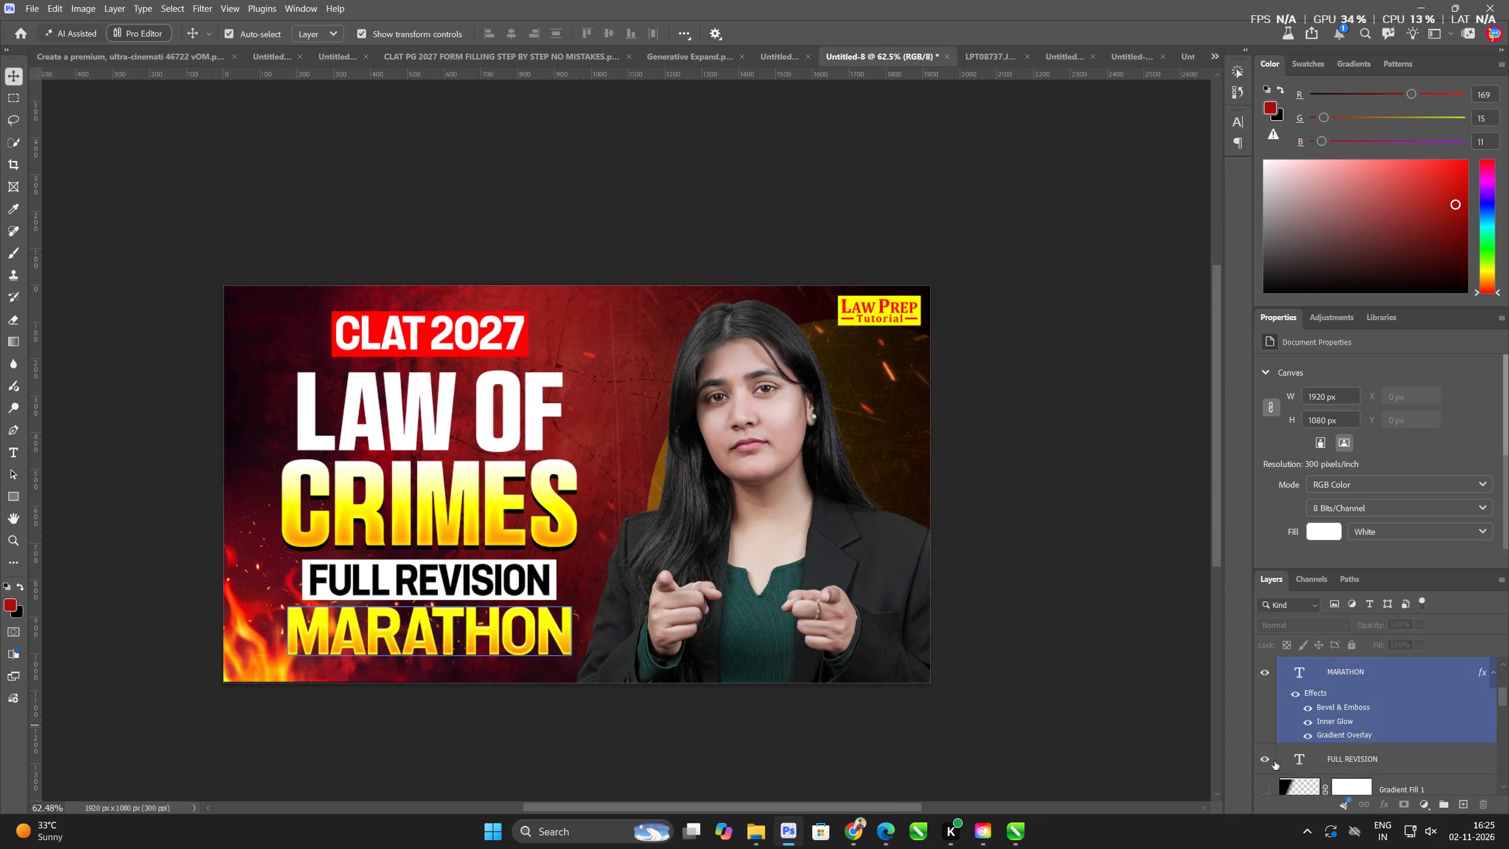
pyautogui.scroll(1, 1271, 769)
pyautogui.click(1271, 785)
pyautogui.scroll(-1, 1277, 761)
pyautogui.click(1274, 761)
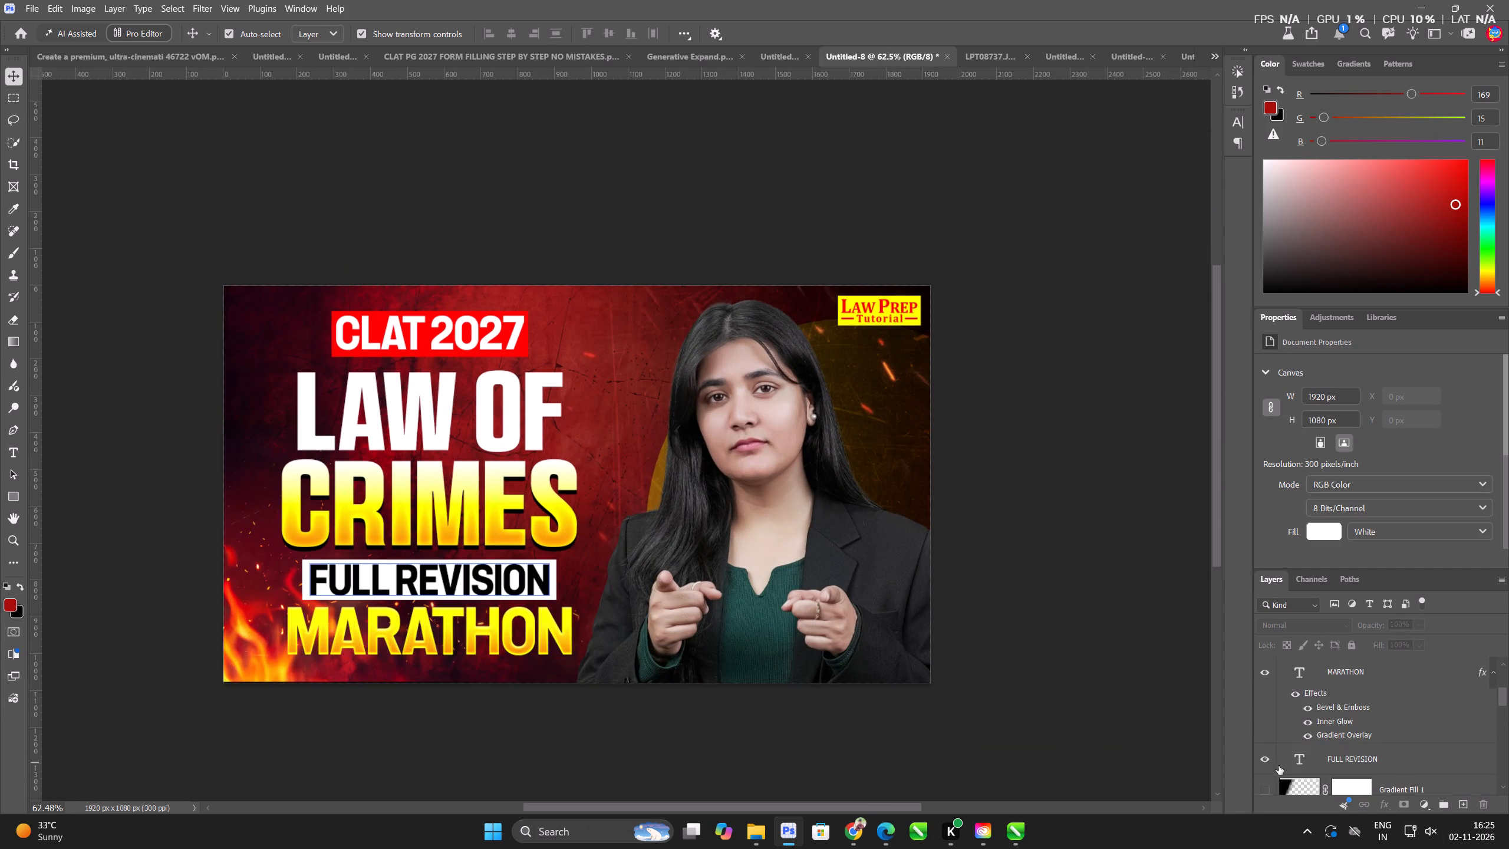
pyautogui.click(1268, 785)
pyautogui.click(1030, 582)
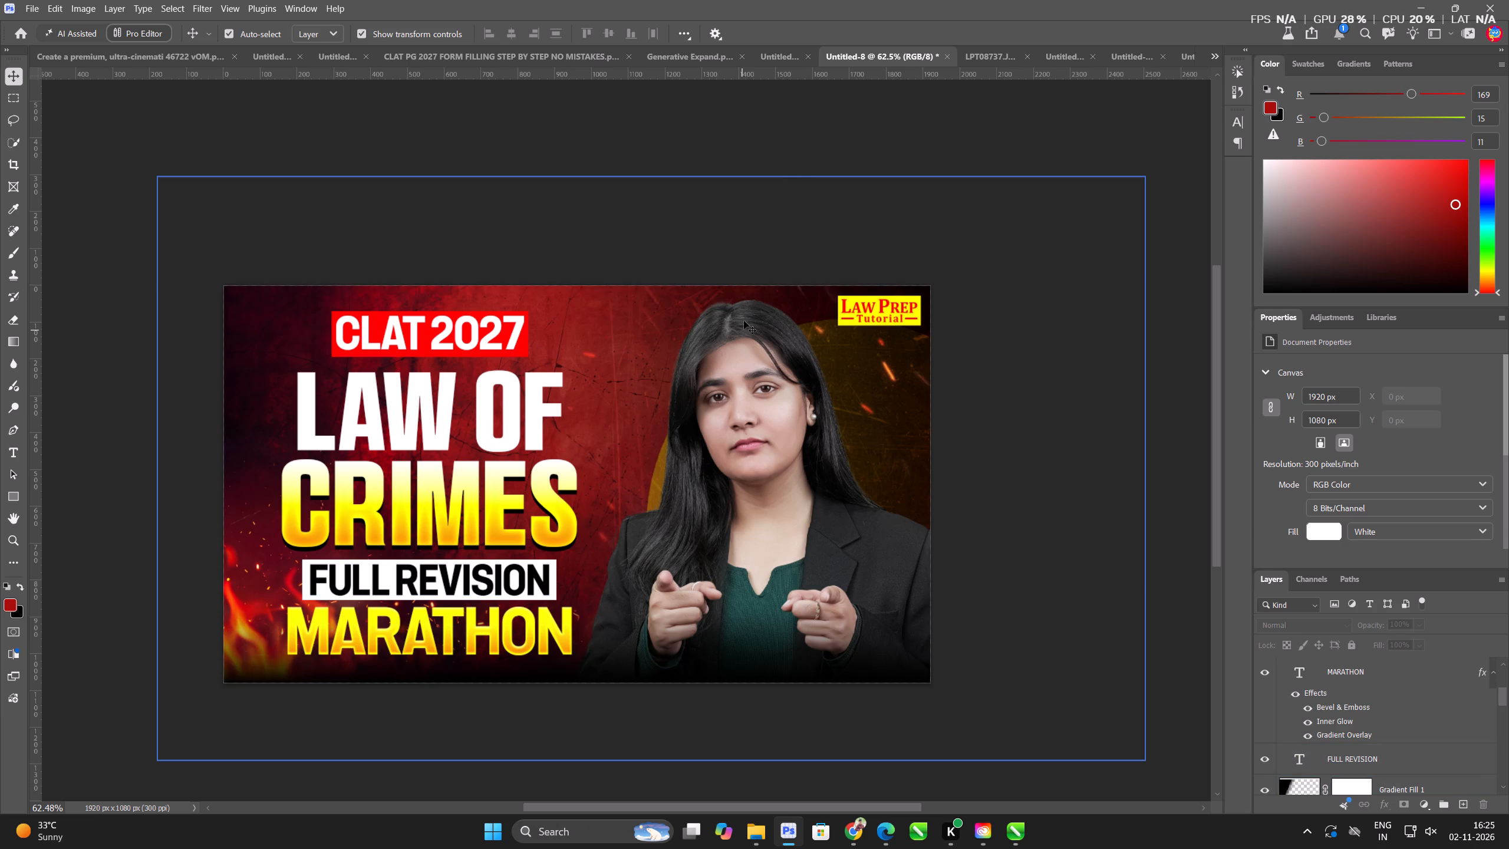
# Move the courthouse and scales image layer up to sit directly above the fire image and below Layer 4.
pyautogui.scroll(-3, 1437, 772)
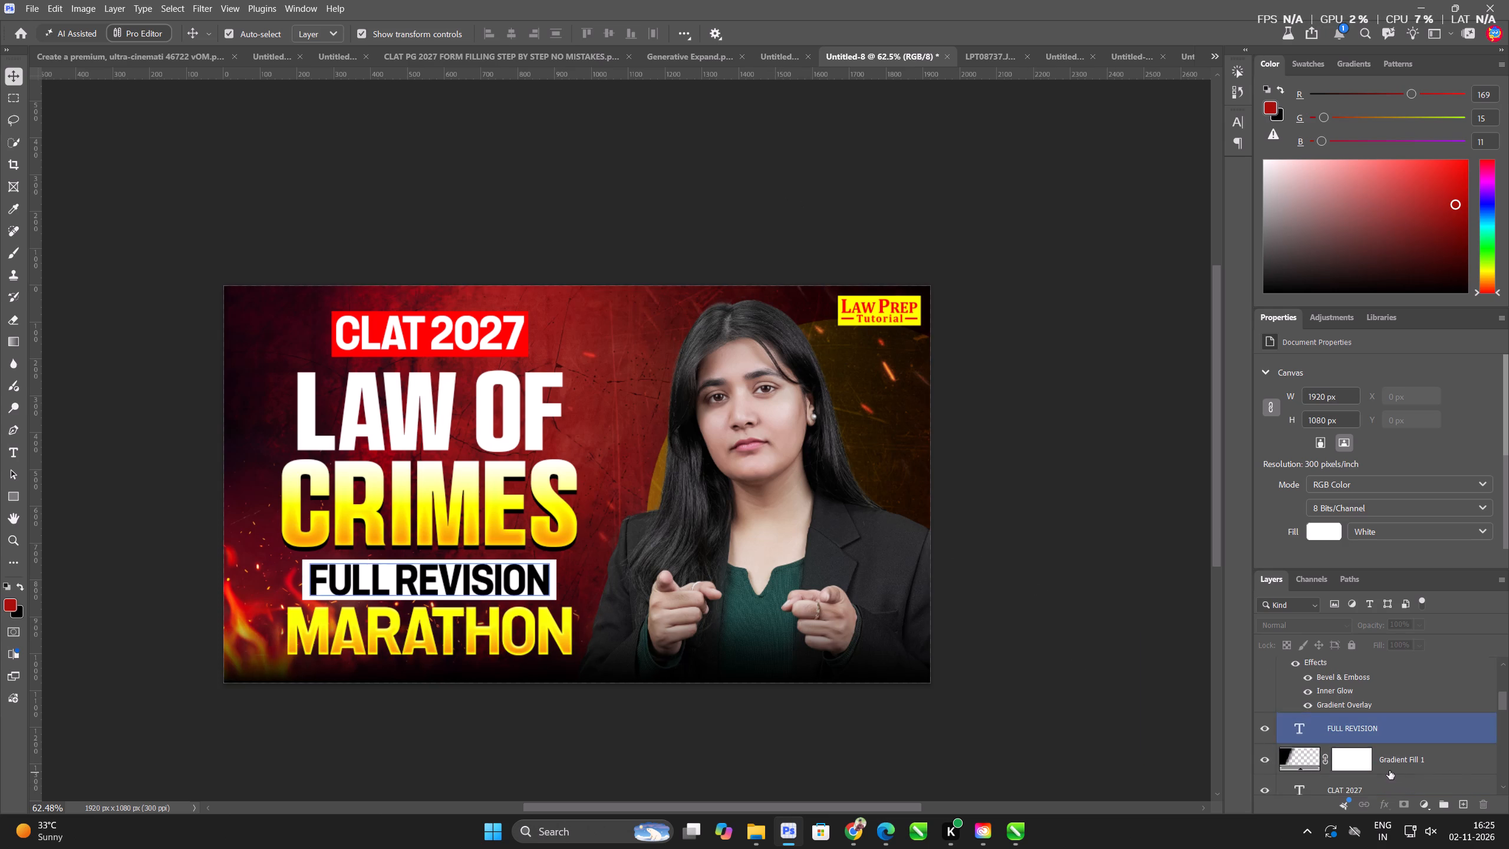
pyautogui.scroll(-13, 1389, 771)
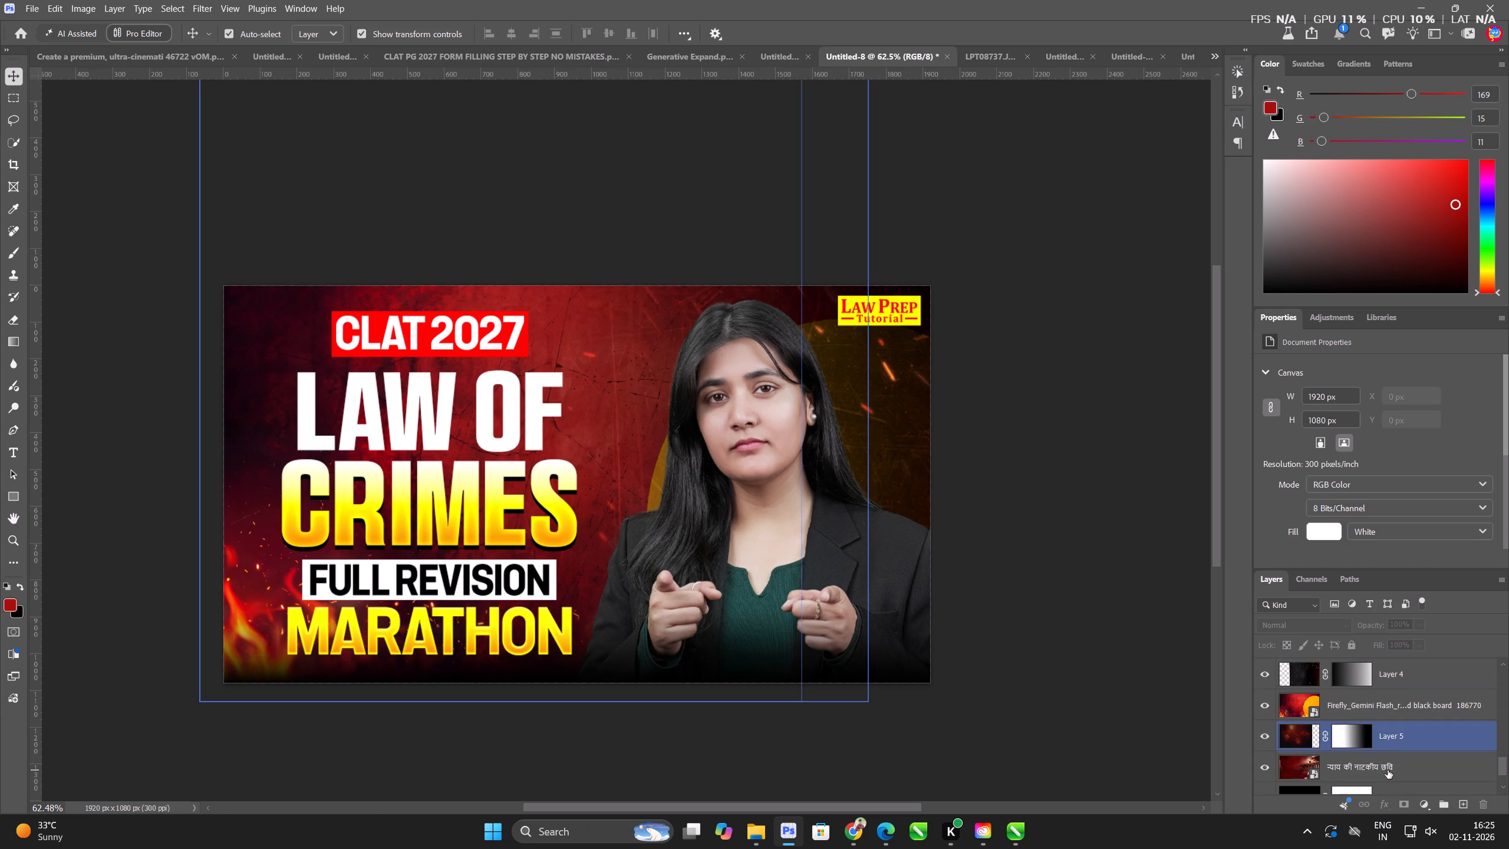
pyautogui.moveTo(1388, 770); pyautogui.dragTo(1398, 696)
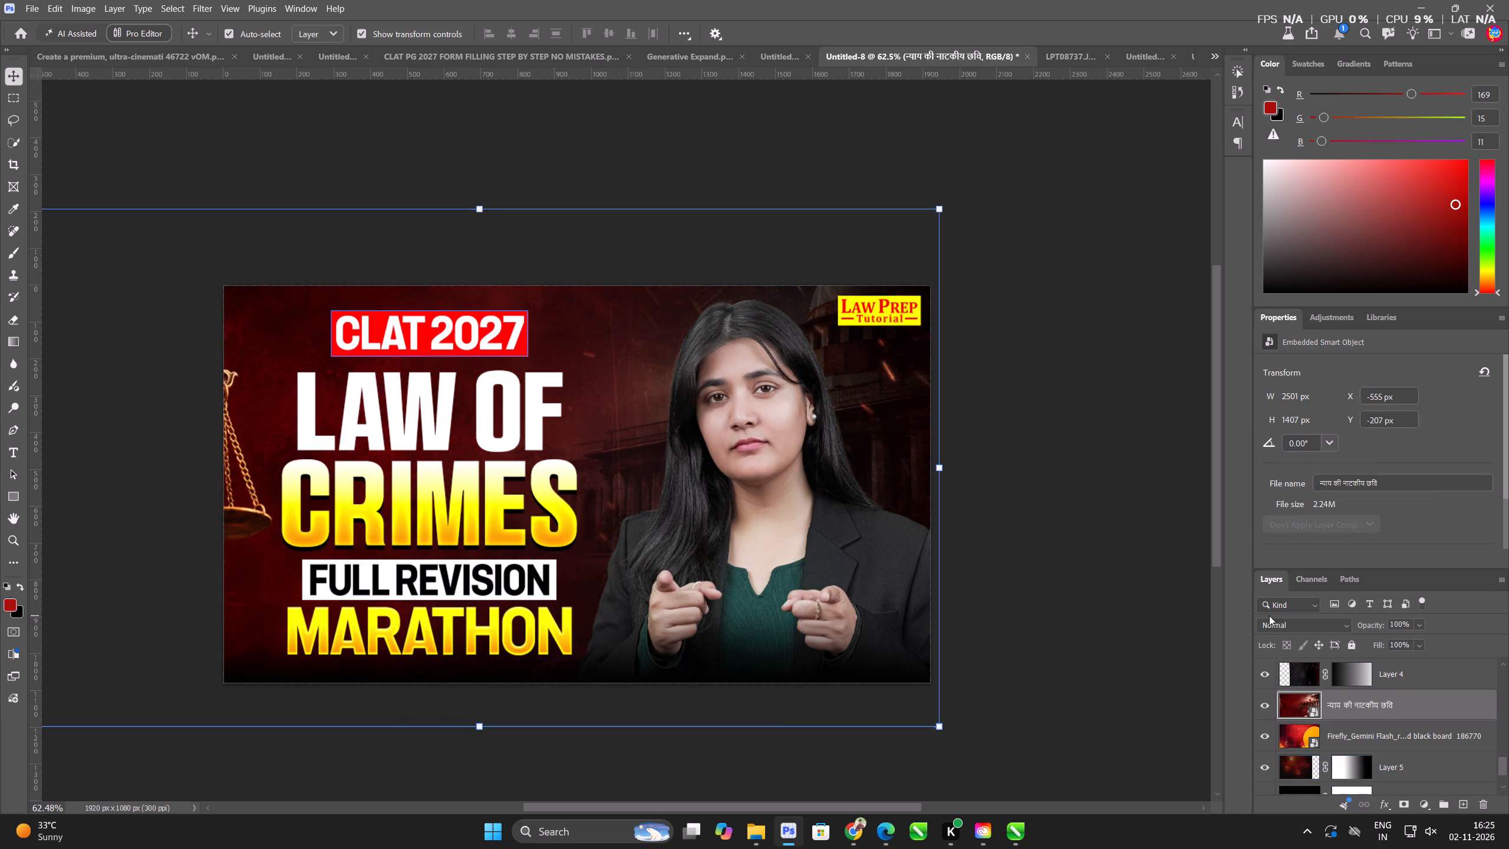
# Set the courthouse and scales image layer's blend mode to Hard Light.
pyautogui.click(1283, 628)
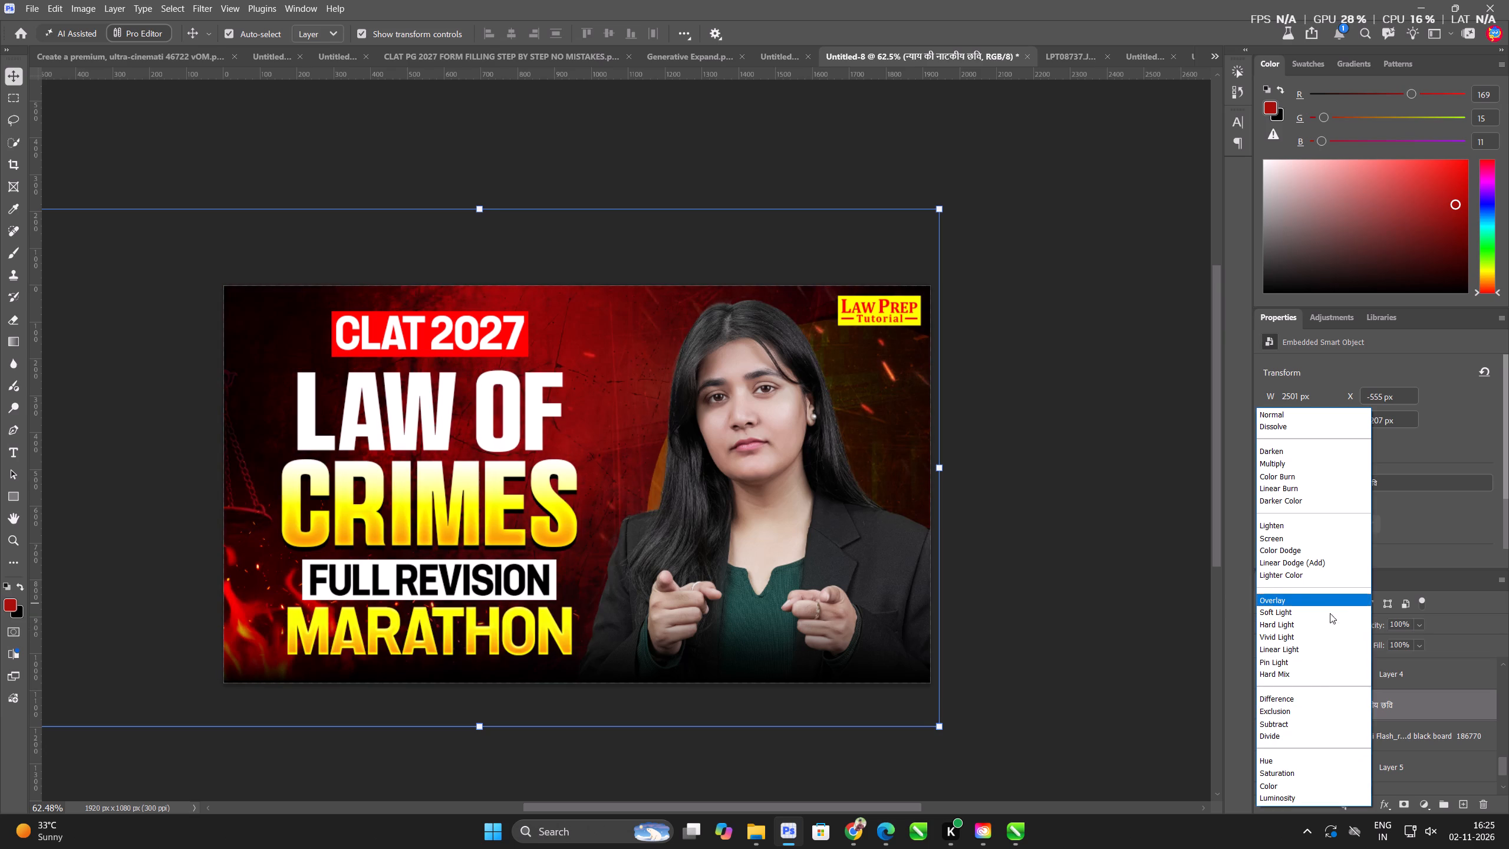
pyautogui.click(1336, 628)
pyautogui.click(1152, 515)
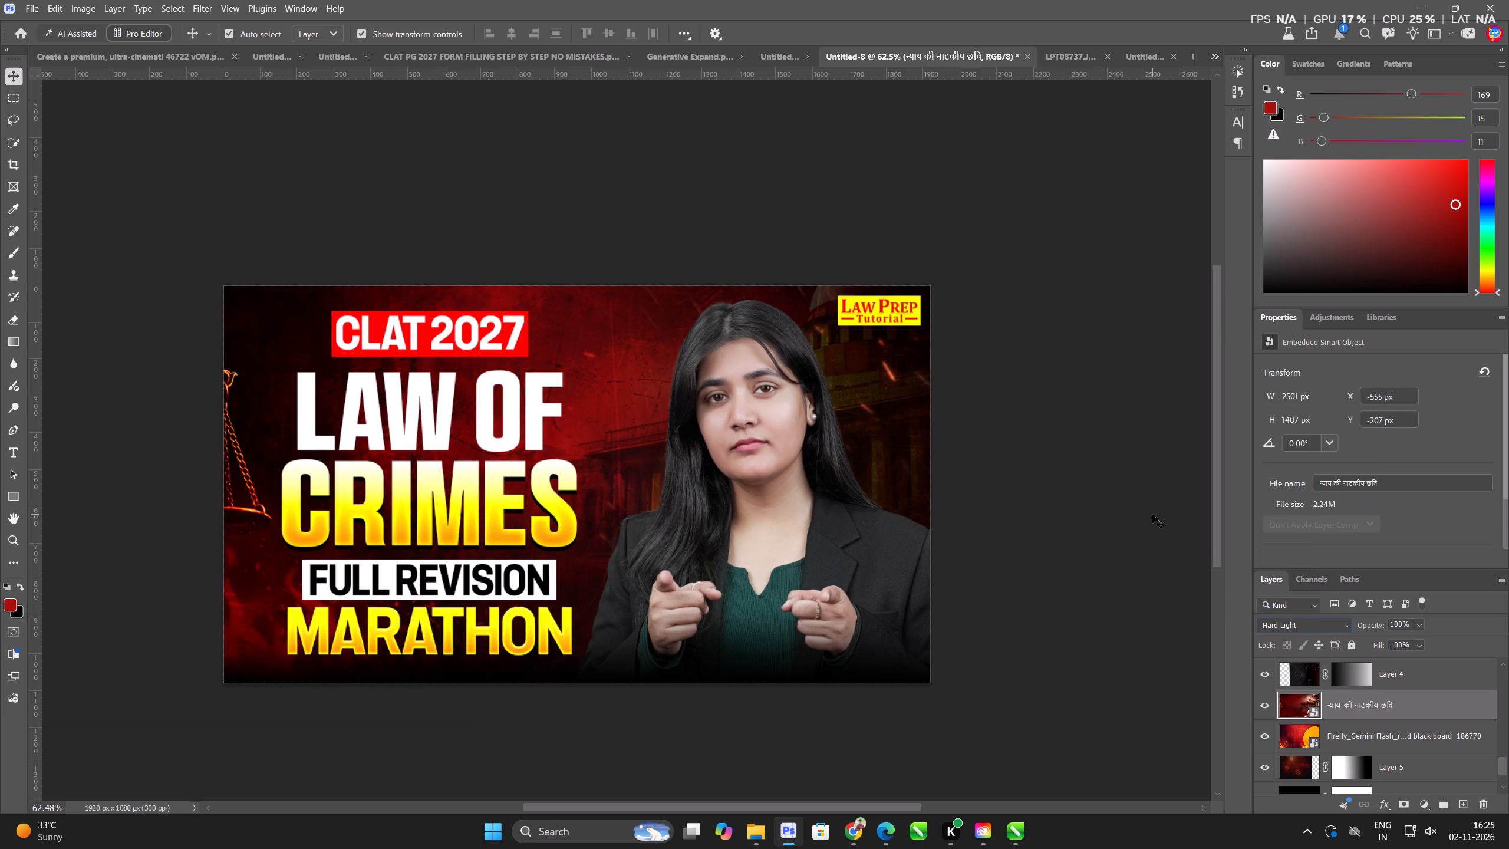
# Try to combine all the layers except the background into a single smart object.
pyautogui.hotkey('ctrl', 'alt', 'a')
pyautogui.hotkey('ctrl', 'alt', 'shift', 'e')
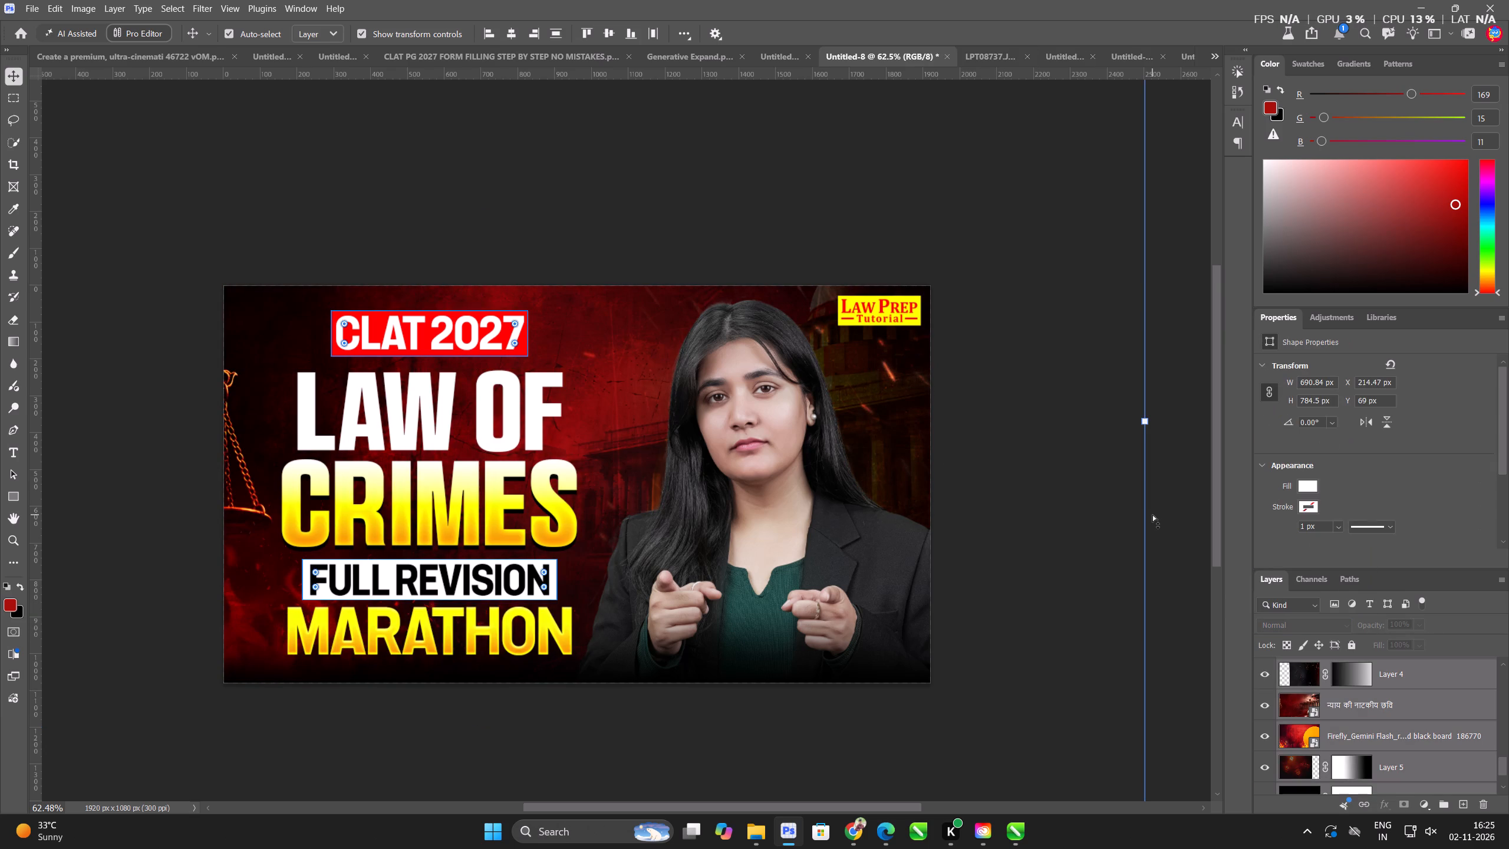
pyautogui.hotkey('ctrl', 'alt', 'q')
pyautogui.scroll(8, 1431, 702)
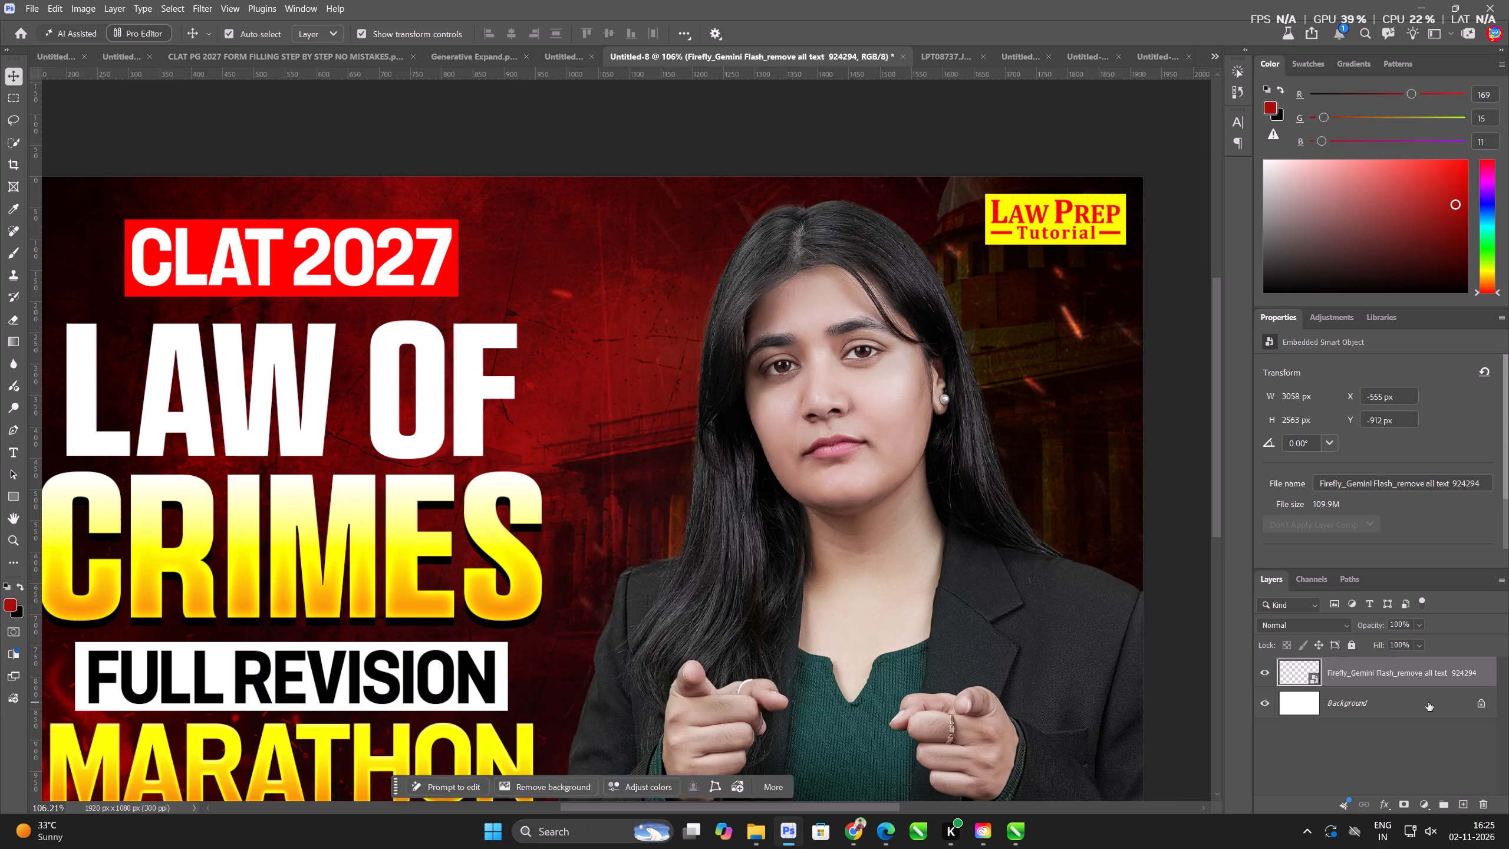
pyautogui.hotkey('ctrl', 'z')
# Stamp all visible layers into a new layer above the MARATHON text and convert it to a smart object.
pyautogui.scroll(1, 1428, 702)
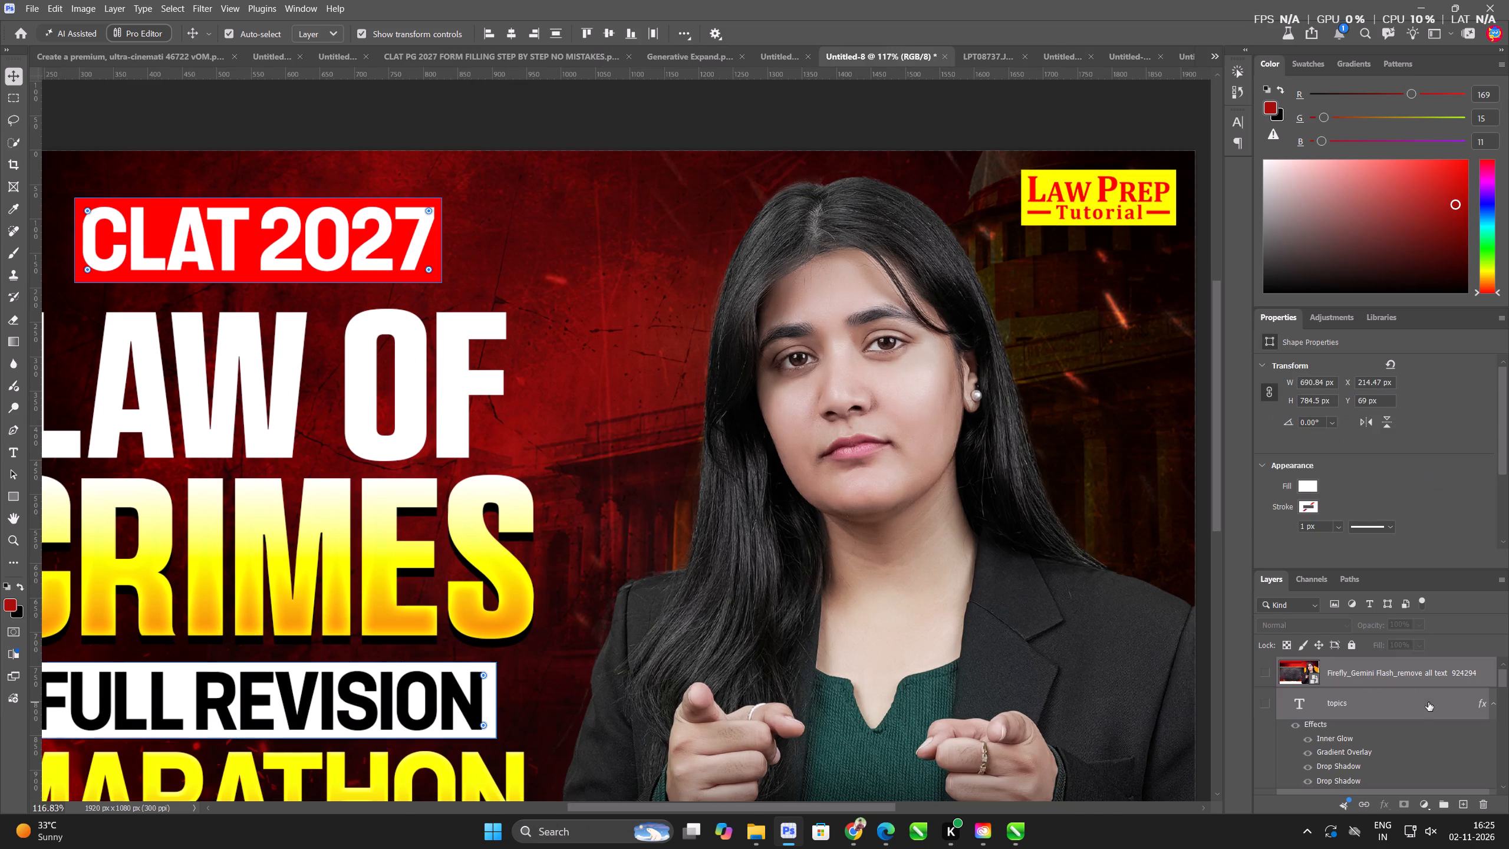
pyautogui.hotkey('ctrl', 'alt', 'shift', 'e')
pyautogui.keyDown('ctrl'); pyautogui.click(1416, 679); pyautogui.keyUp('ctrl')
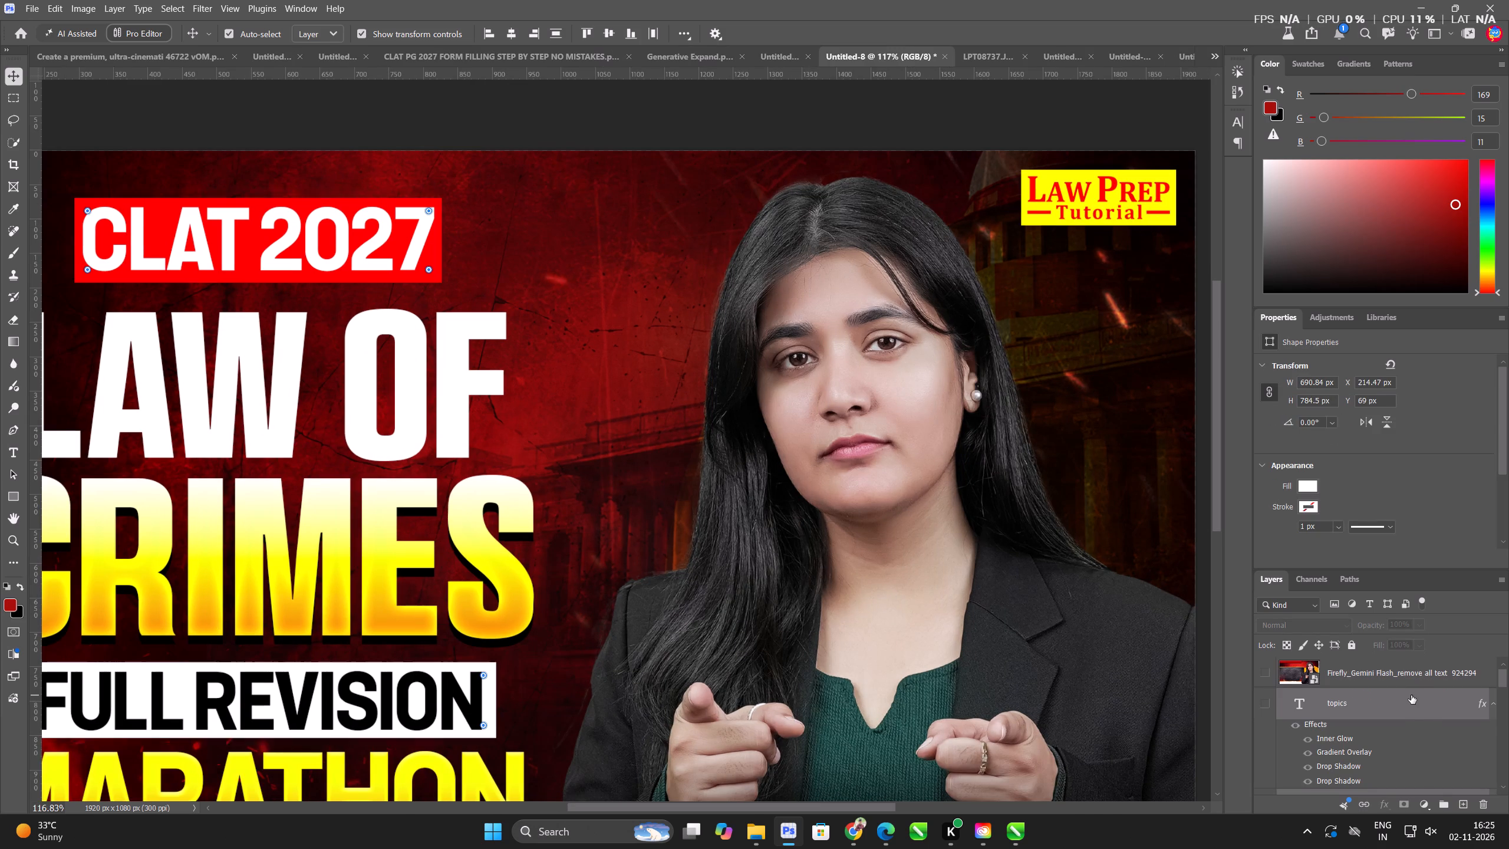
pyautogui.keyDown('ctrl'); pyautogui.click(1411, 695); pyautogui.keyUp('ctrl')
pyautogui.scroll(-3, 1411, 706)
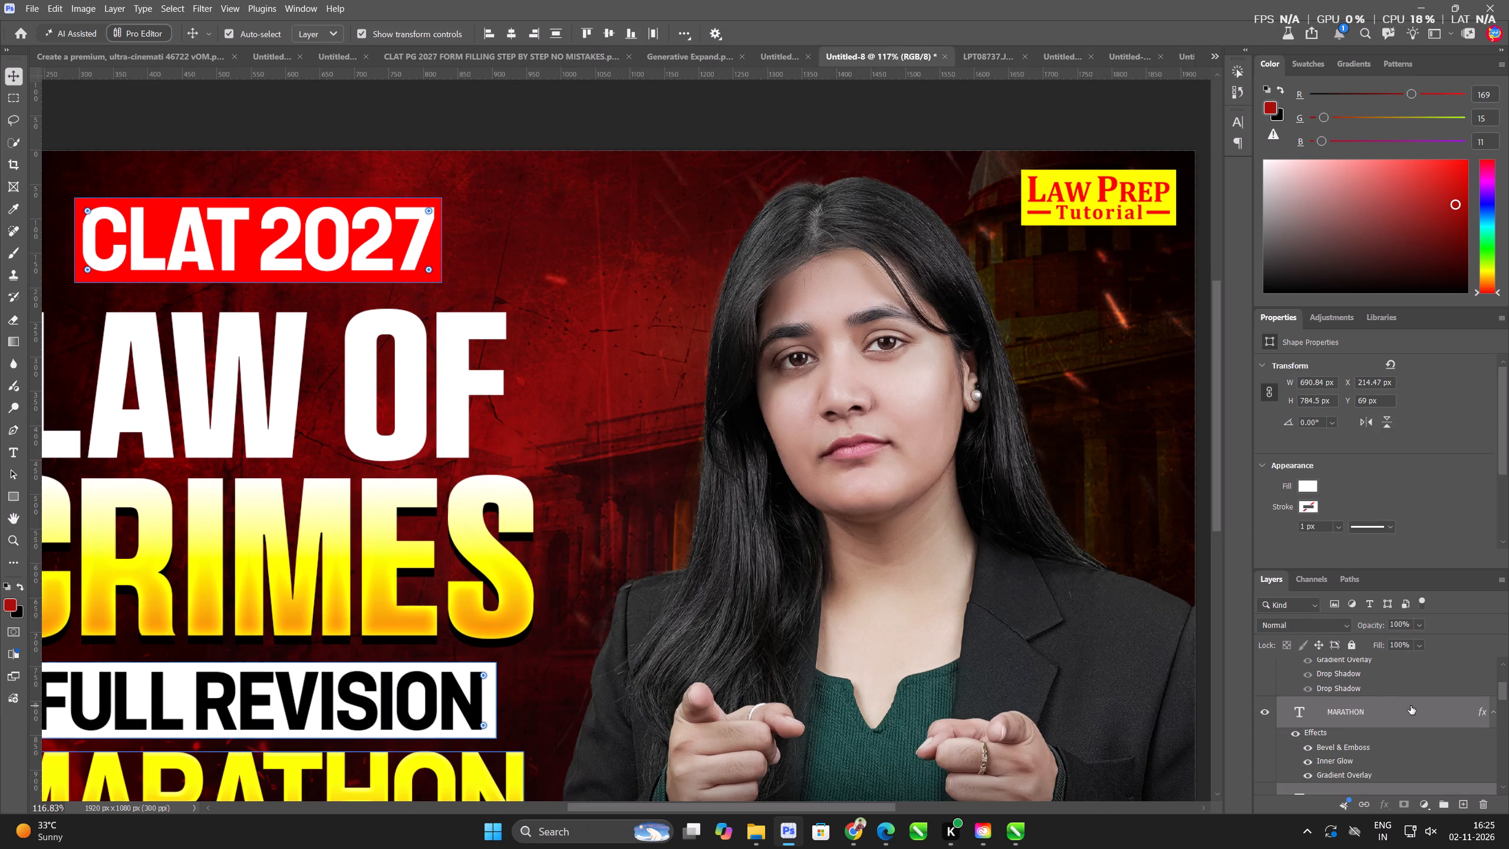
pyautogui.hotkey('ctrl', 'alt', 'shift', 'e')
pyautogui.hotkey('ctrl', 'alt', 'q')
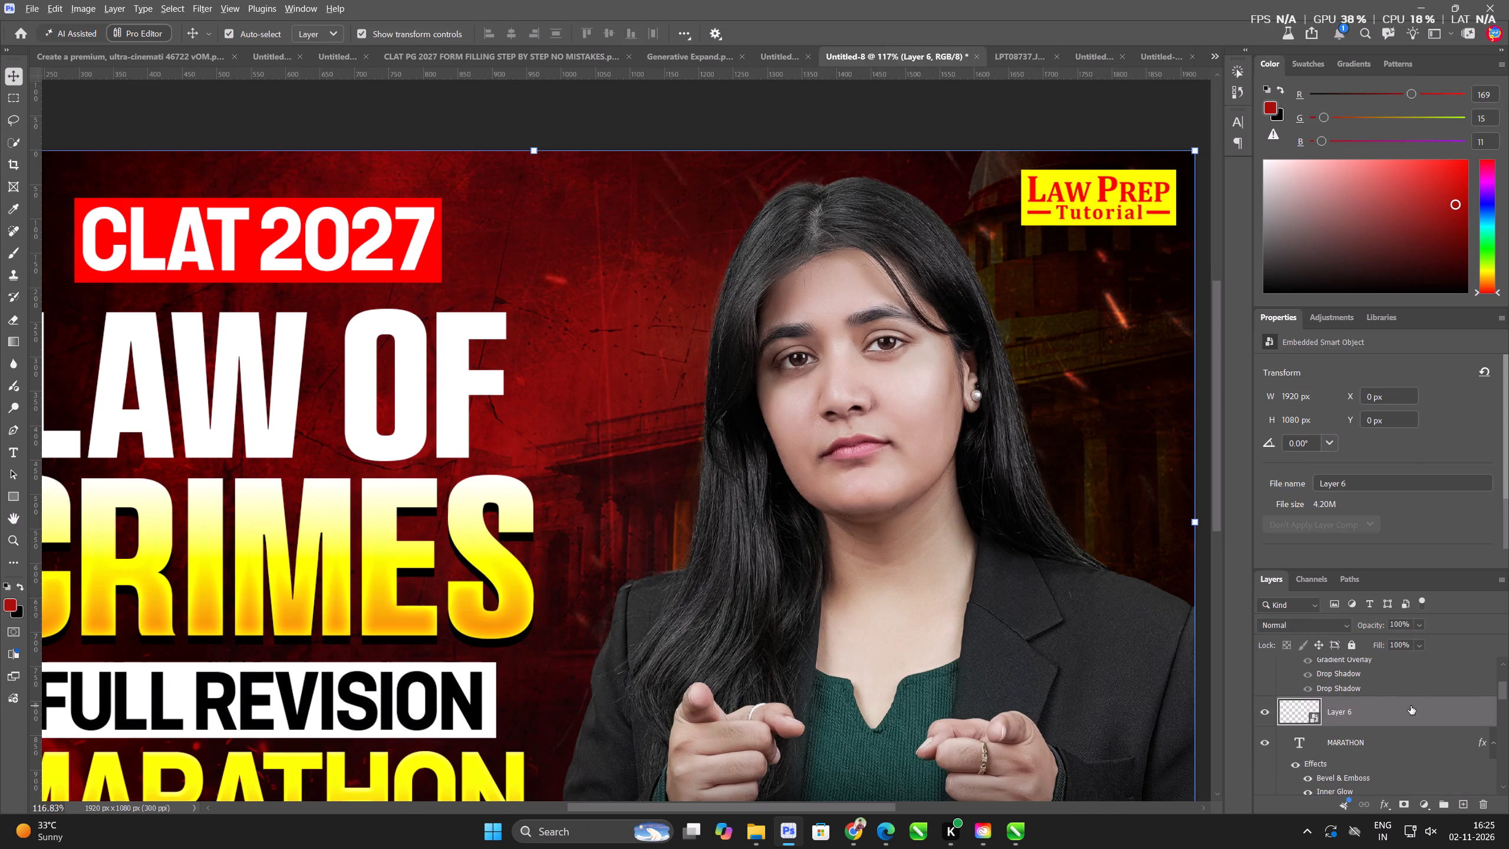
# Open the Camera Raw Filter on the stamped layer and set Texture to +34 and Clarity to +33.
pyautogui.hotkey('ctrl', 'shift', 'a')
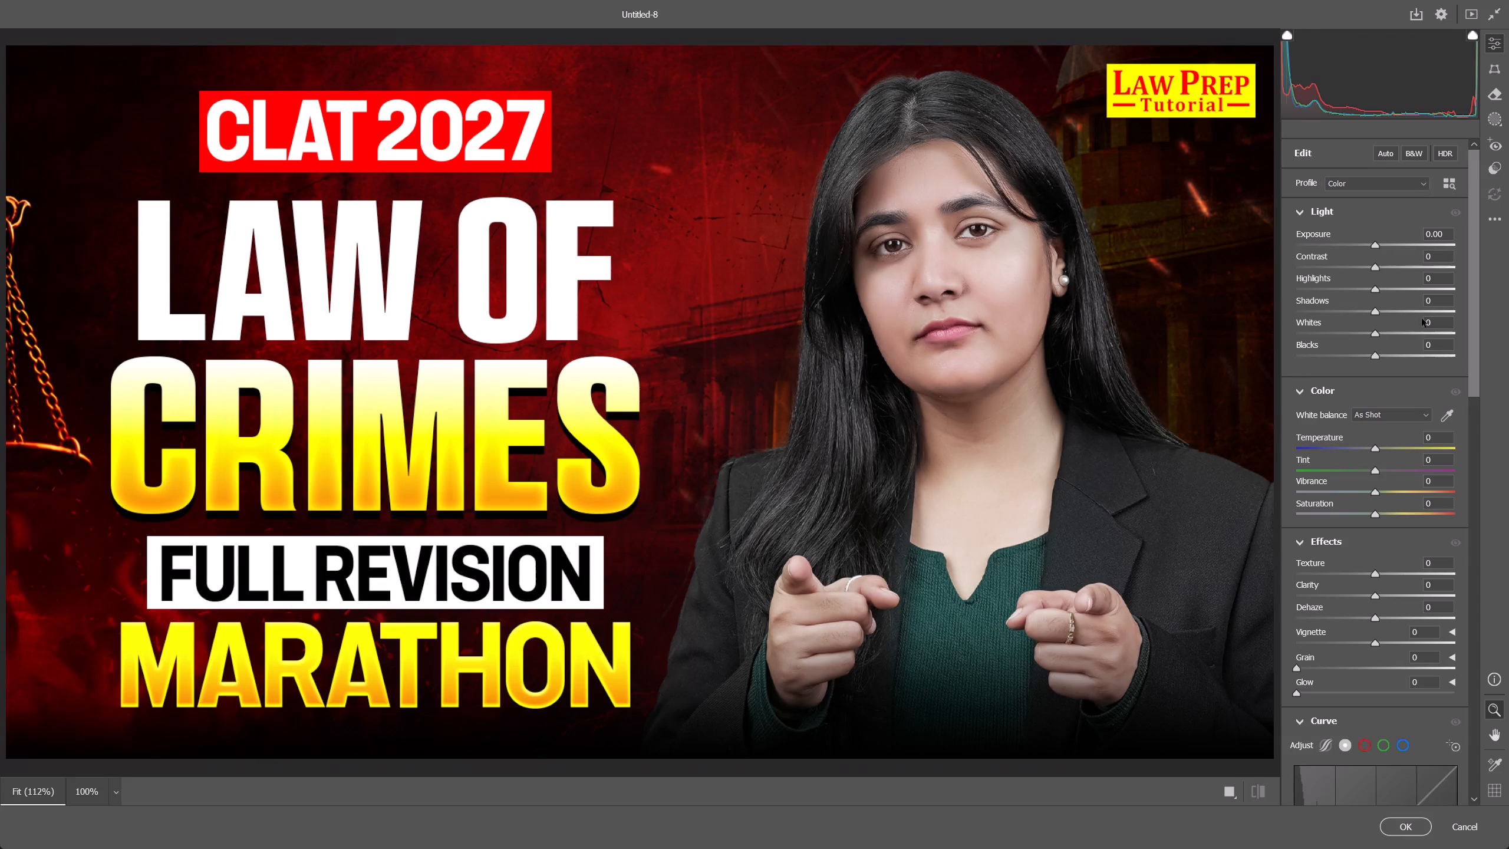
pyautogui.click(1496, 174)
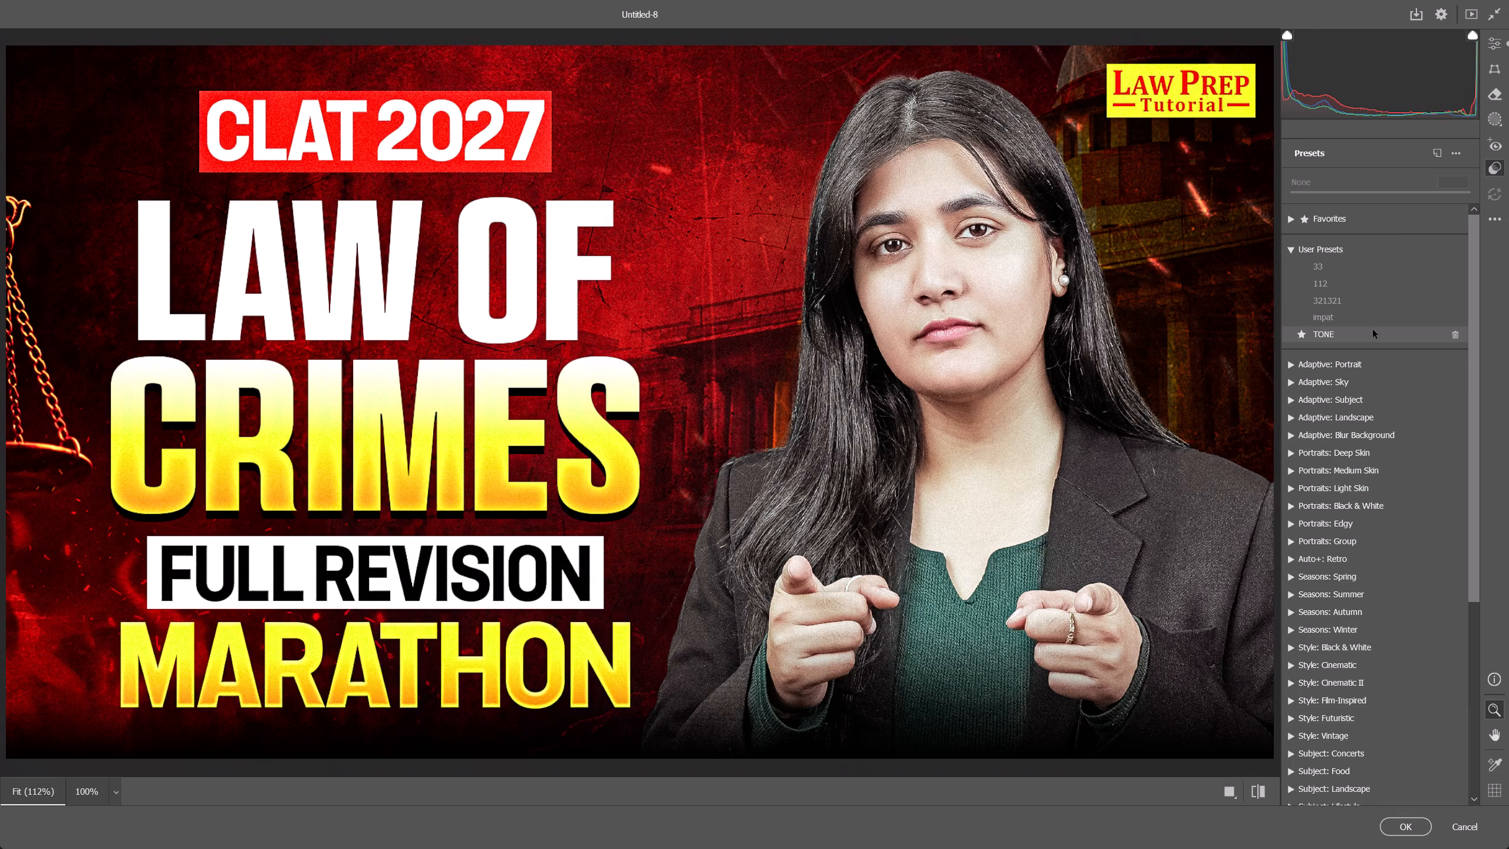
pyautogui.click(1492, 48)
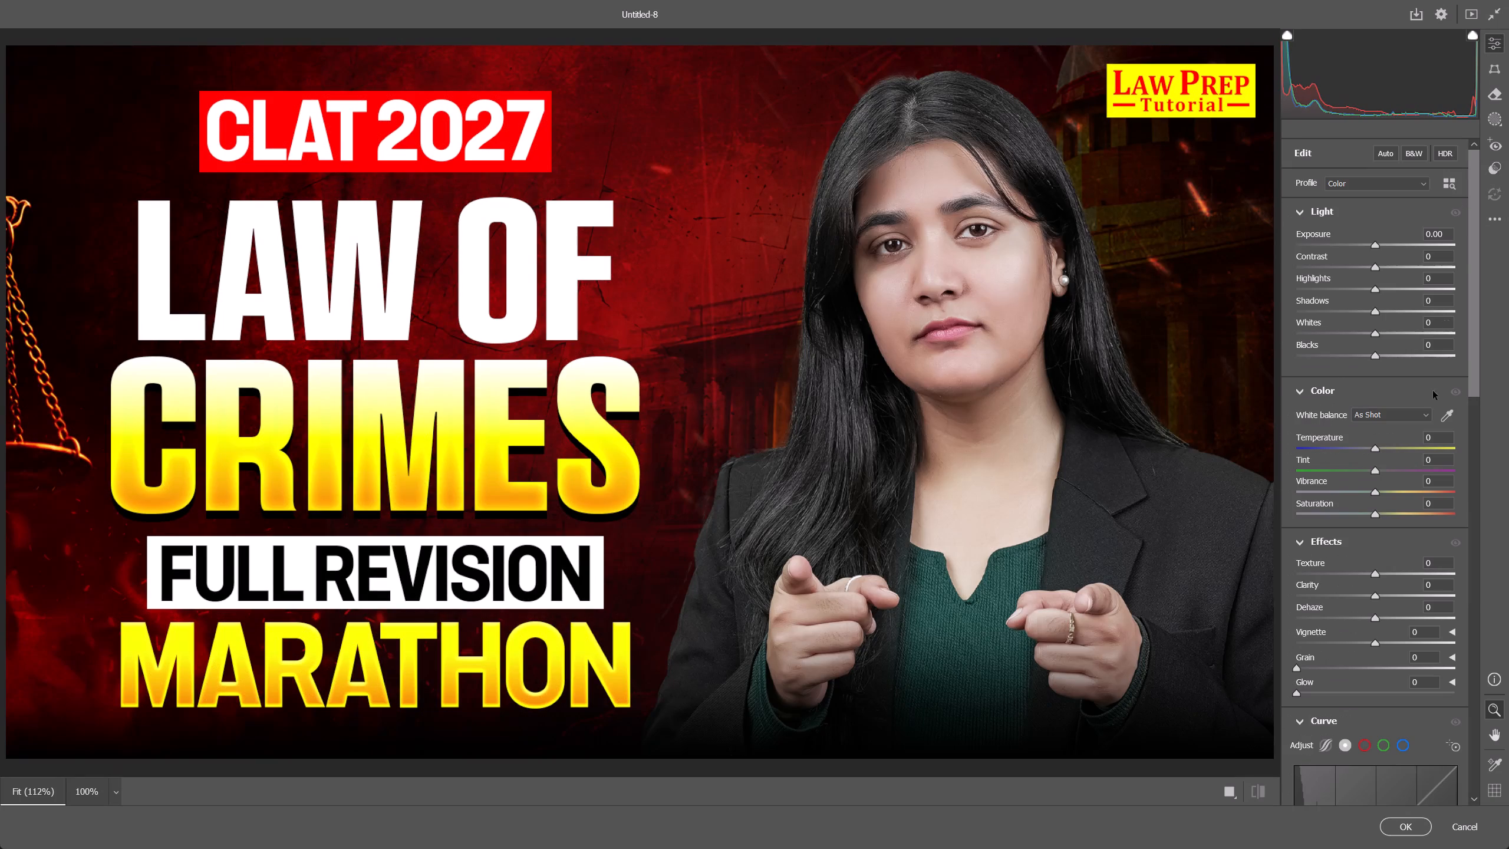
pyautogui.click(1402, 573)
pyautogui.click(1401, 595)
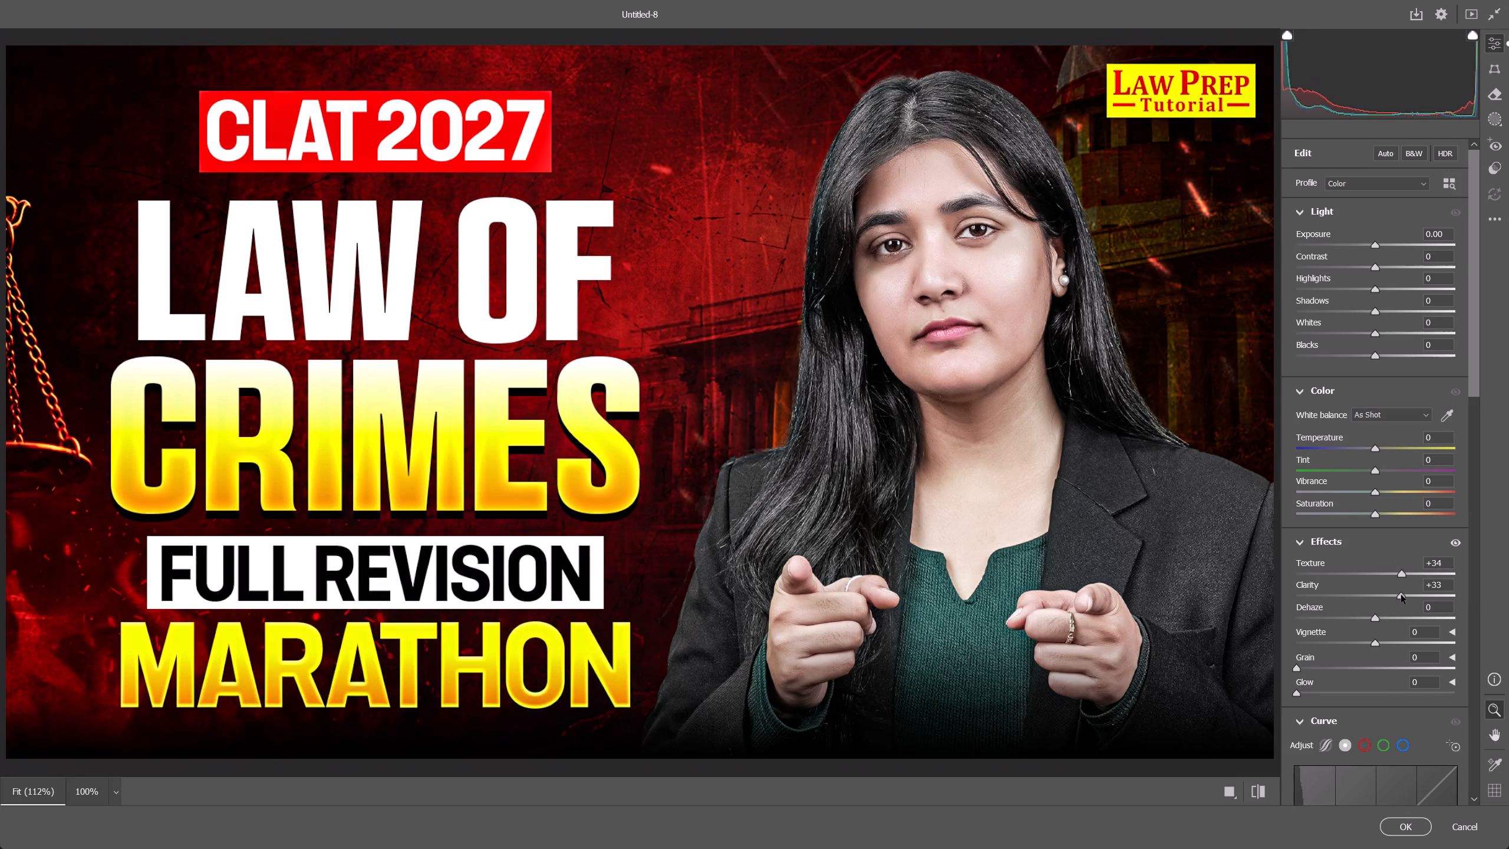
# Set Sharpening to 27, Noise Reduction to 8 and Color Noise Reduction to 9 in the Camera Raw details.
pyautogui.scroll(-8, 1400, 595)
pyautogui.scroll(-5, 1326, 600)
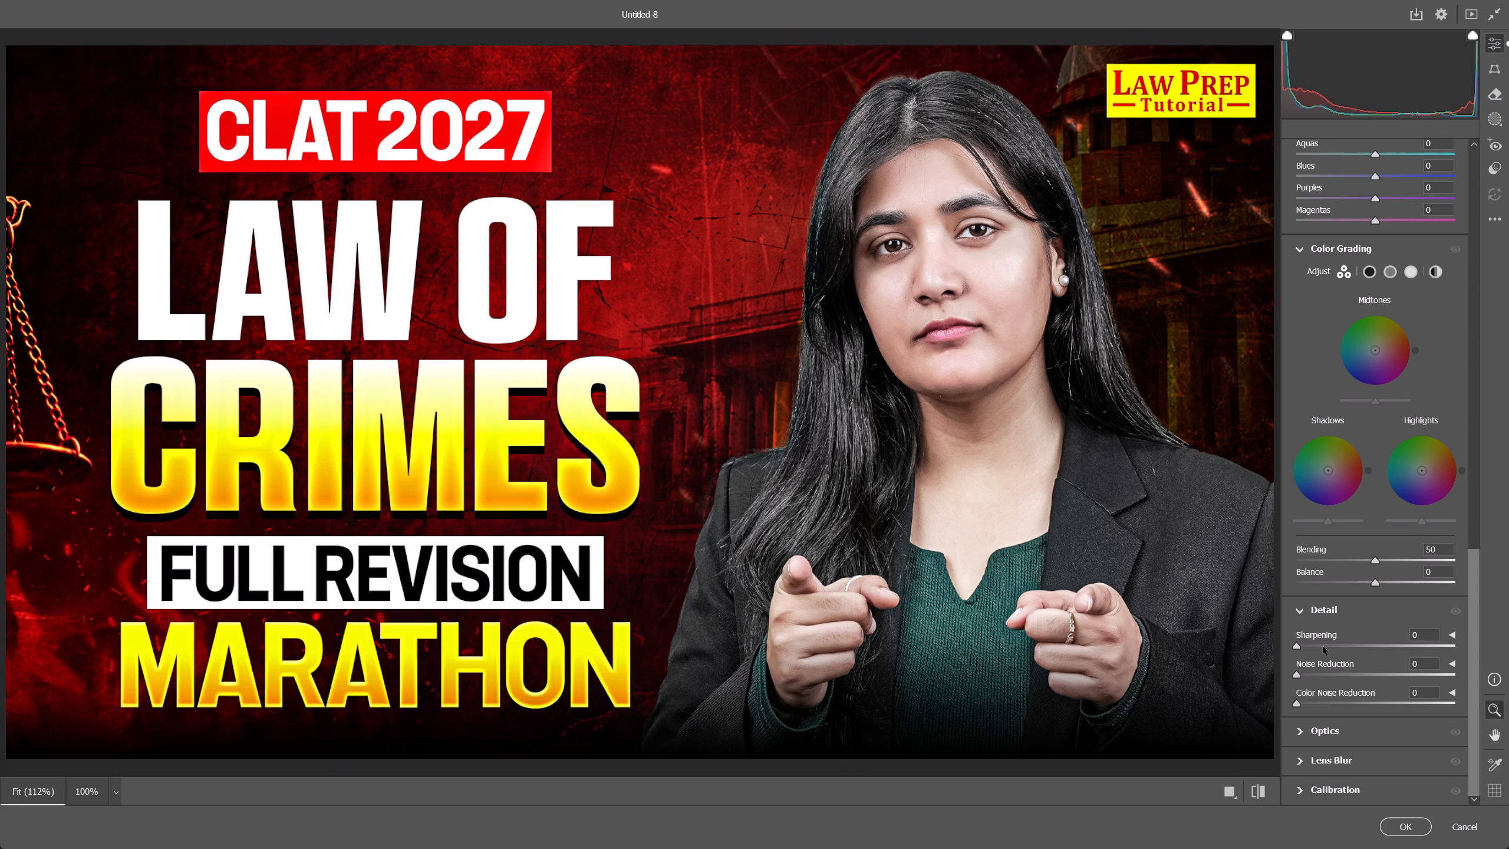
pyautogui.moveTo(1323, 646); pyautogui.dragTo(1325, 655)
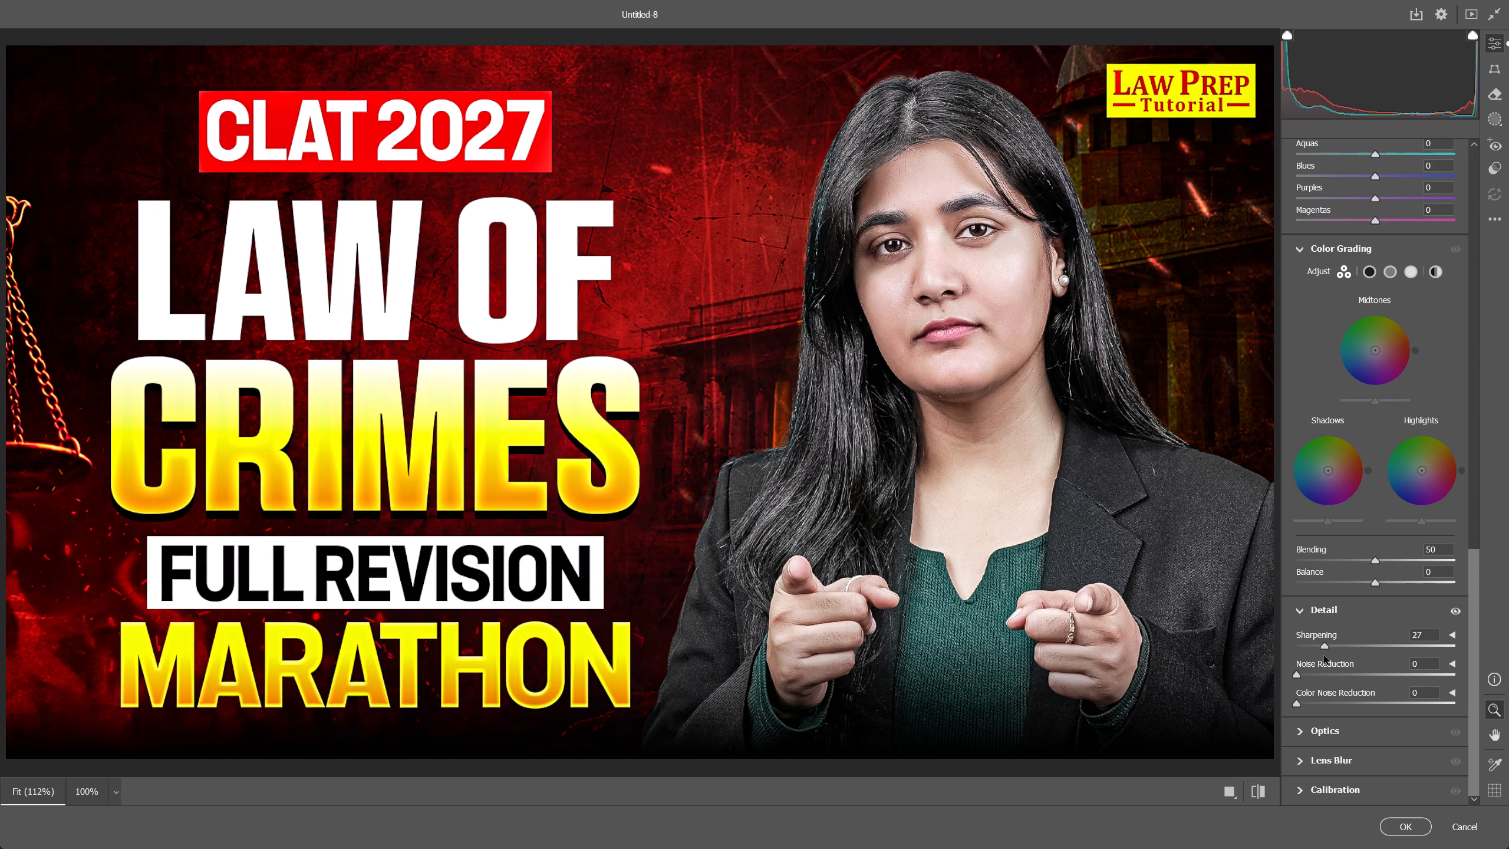
pyautogui.click(1322, 677)
pyautogui.moveTo(1320, 677); pyautogui.dragTo(1318, 677)
pyautogui.moveTo(1318, 677); pyautogui.dragTo(1309, 679)
pyautogui.click(1310, 702)
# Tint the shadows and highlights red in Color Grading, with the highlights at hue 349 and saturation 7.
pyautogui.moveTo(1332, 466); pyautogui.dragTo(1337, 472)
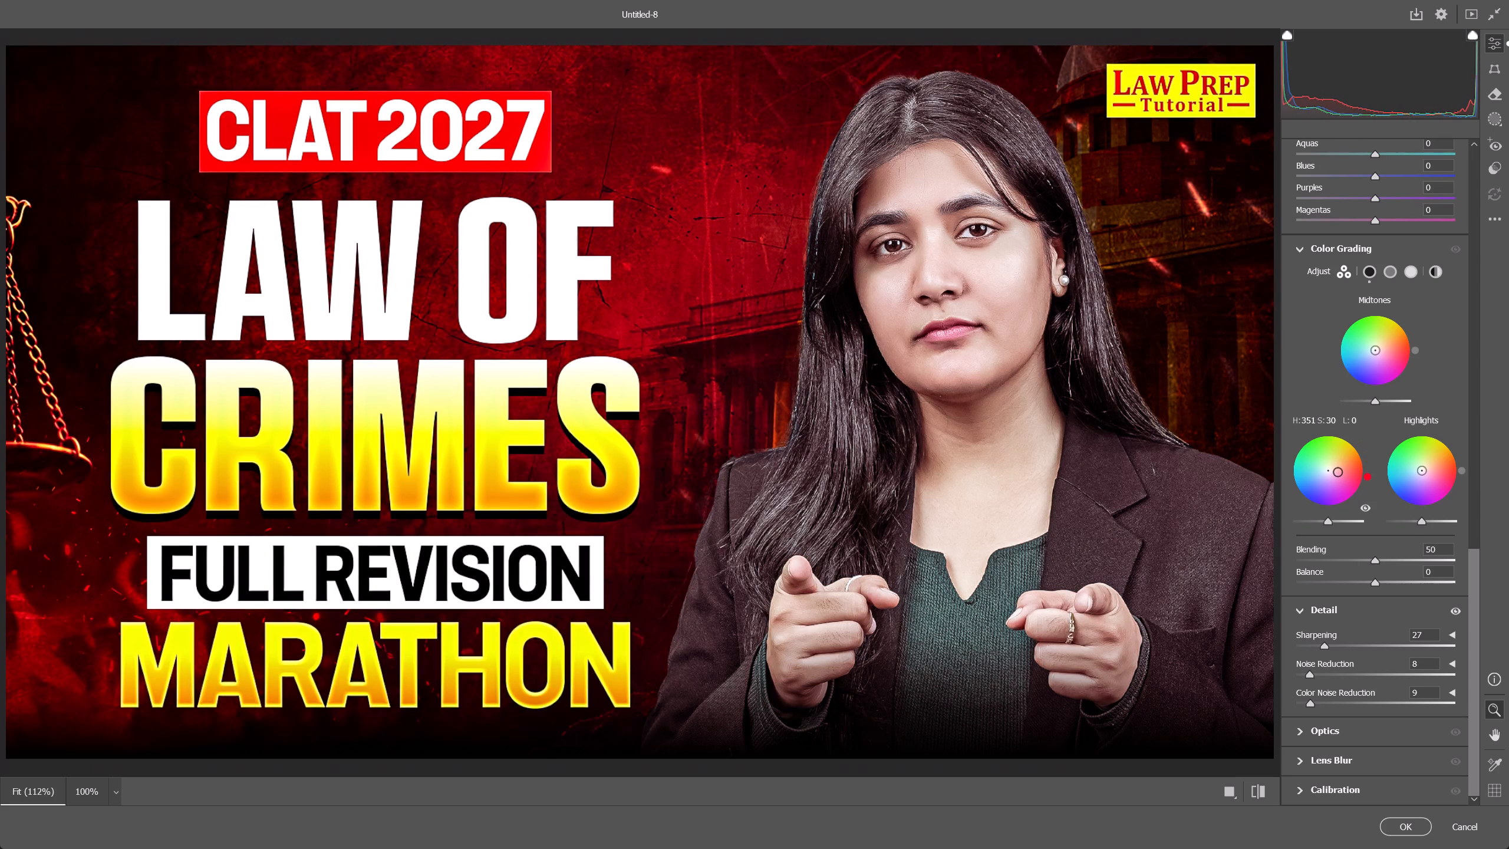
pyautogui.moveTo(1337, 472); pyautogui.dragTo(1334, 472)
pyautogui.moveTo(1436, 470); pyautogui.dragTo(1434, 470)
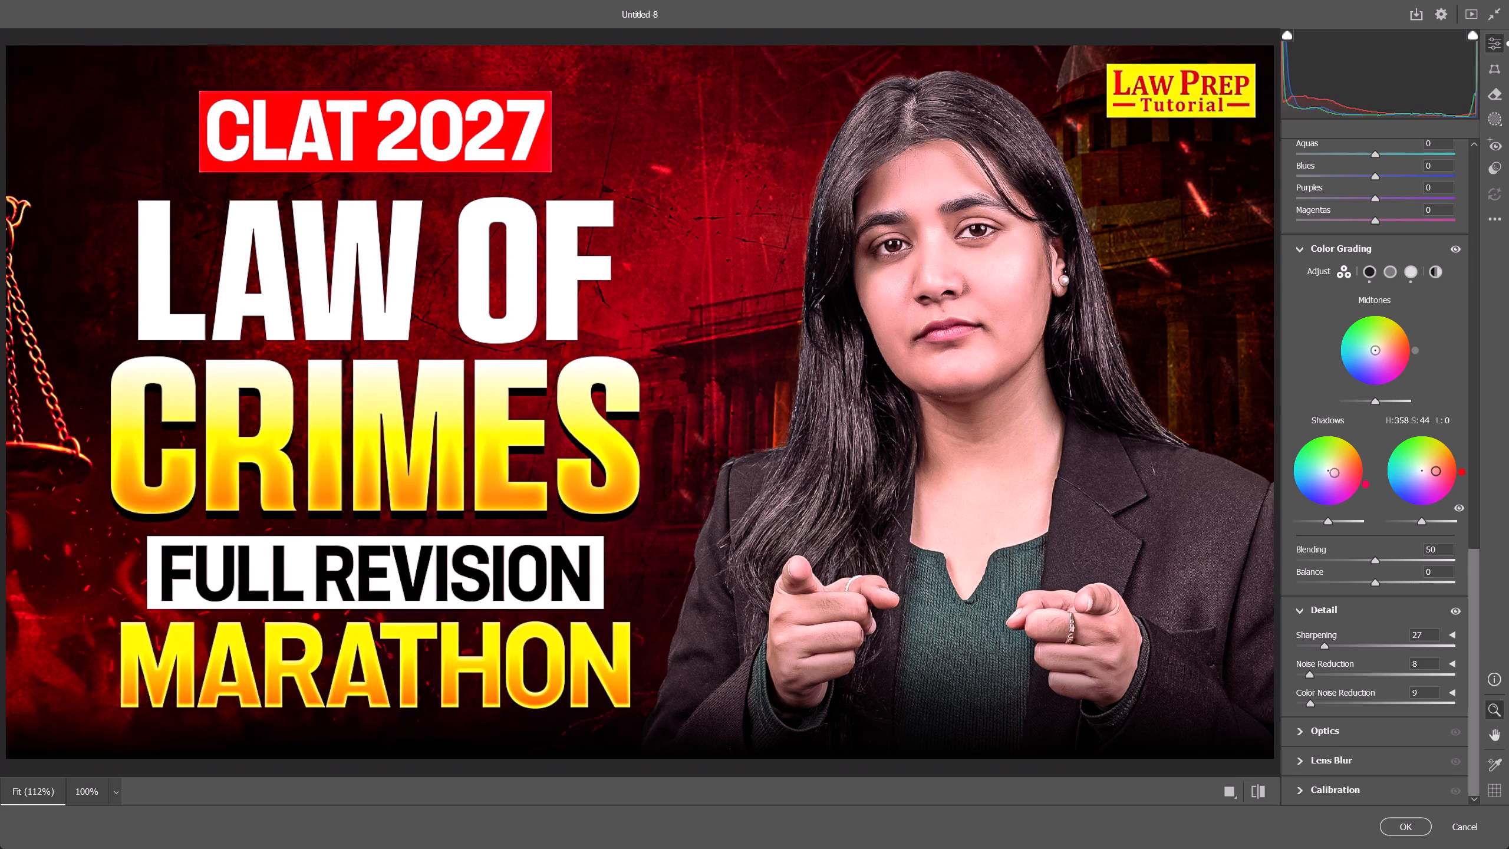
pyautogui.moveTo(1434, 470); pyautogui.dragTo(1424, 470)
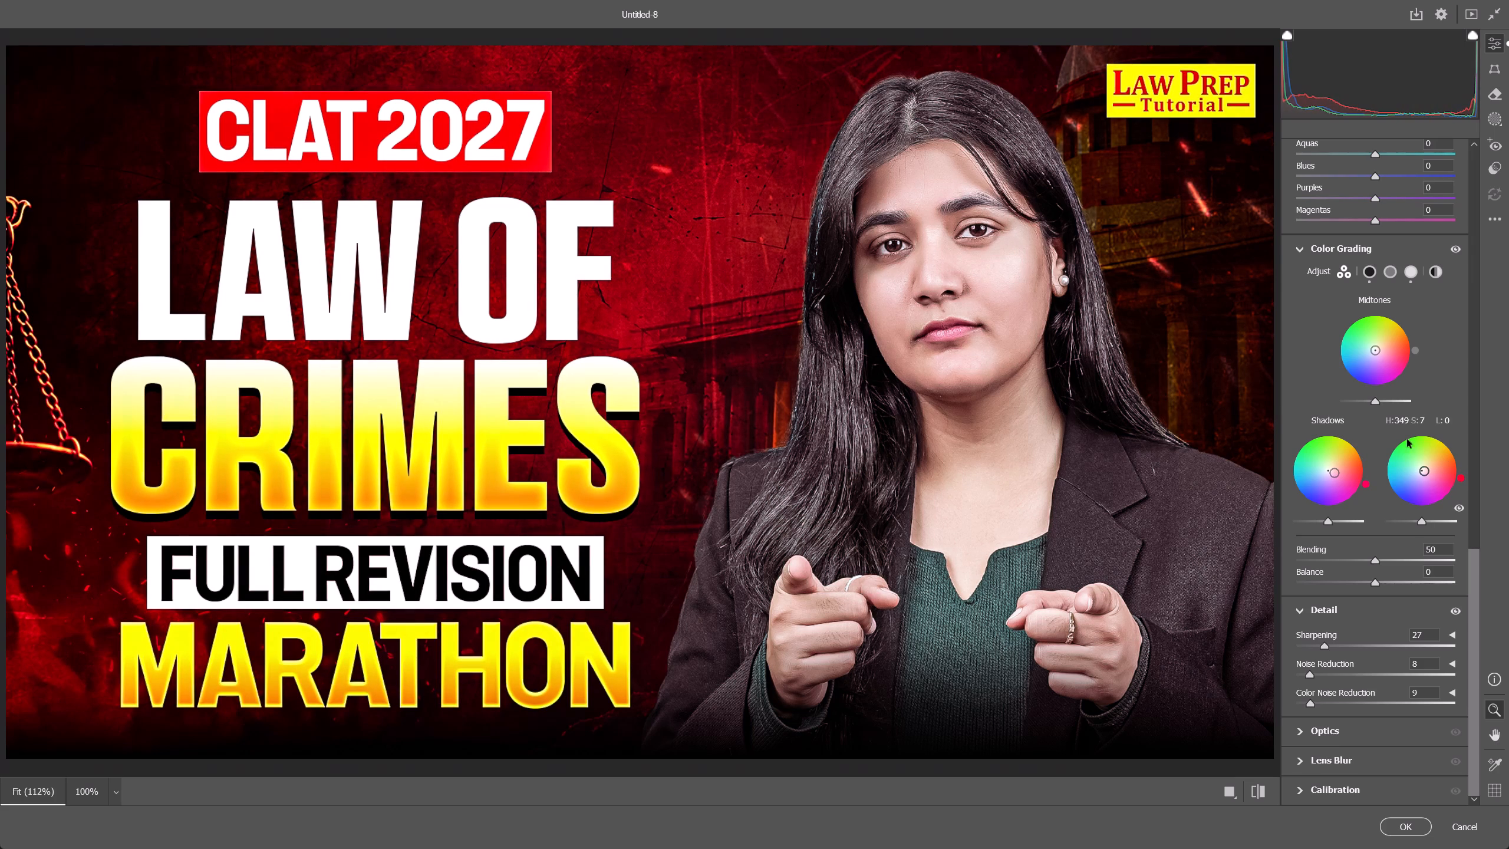
# Tint the midtones very slightly red in Color Grading.
pyautogui.moveTo(1384, 348); pyautogui.dragTo(1383, 350)
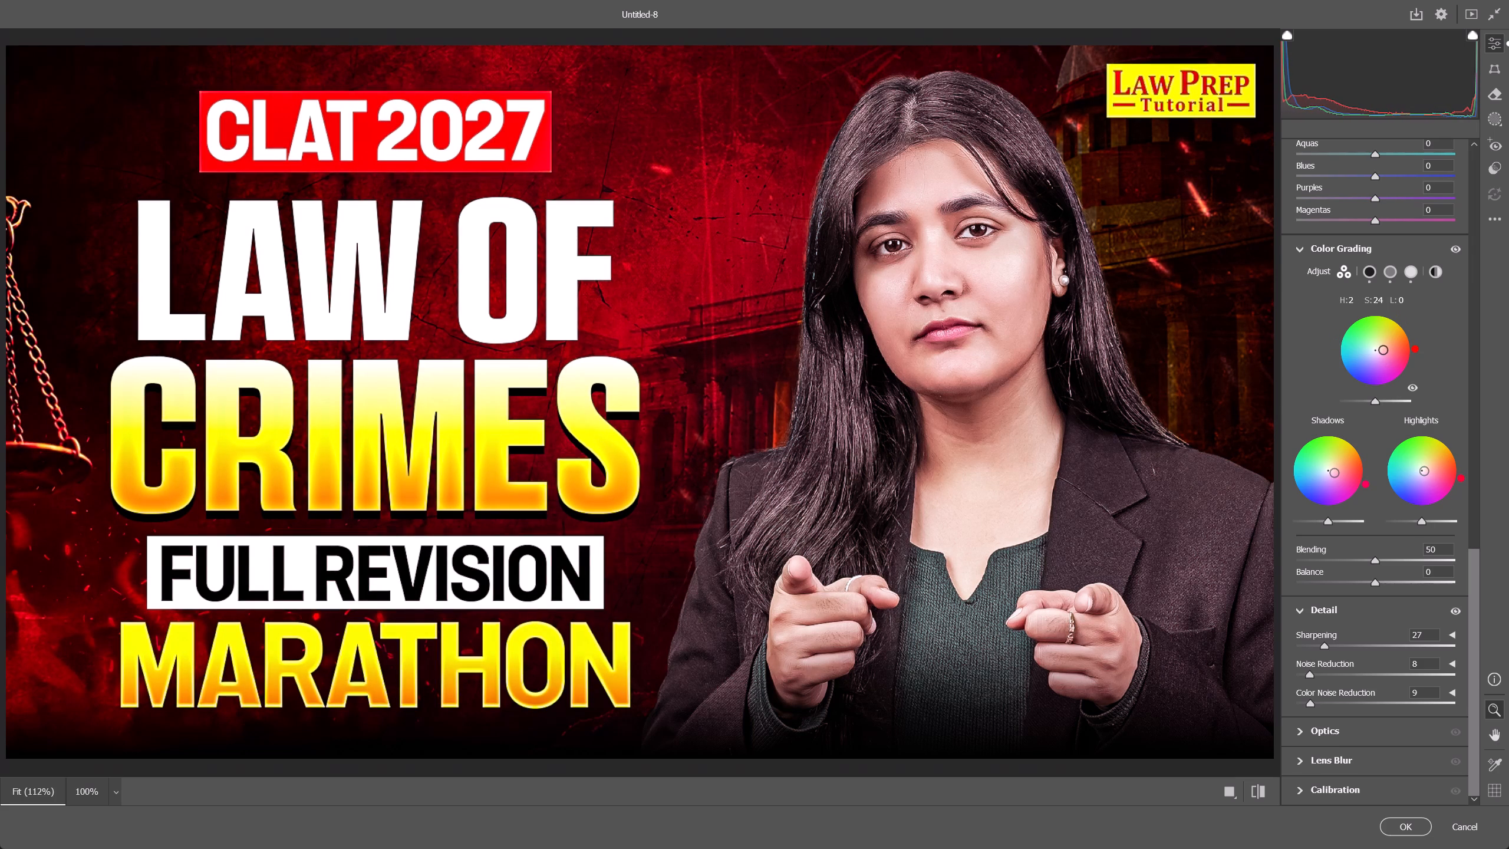
pyautogui.moveTo(1383, 350); pyautogui.dragTo(1377, 350)
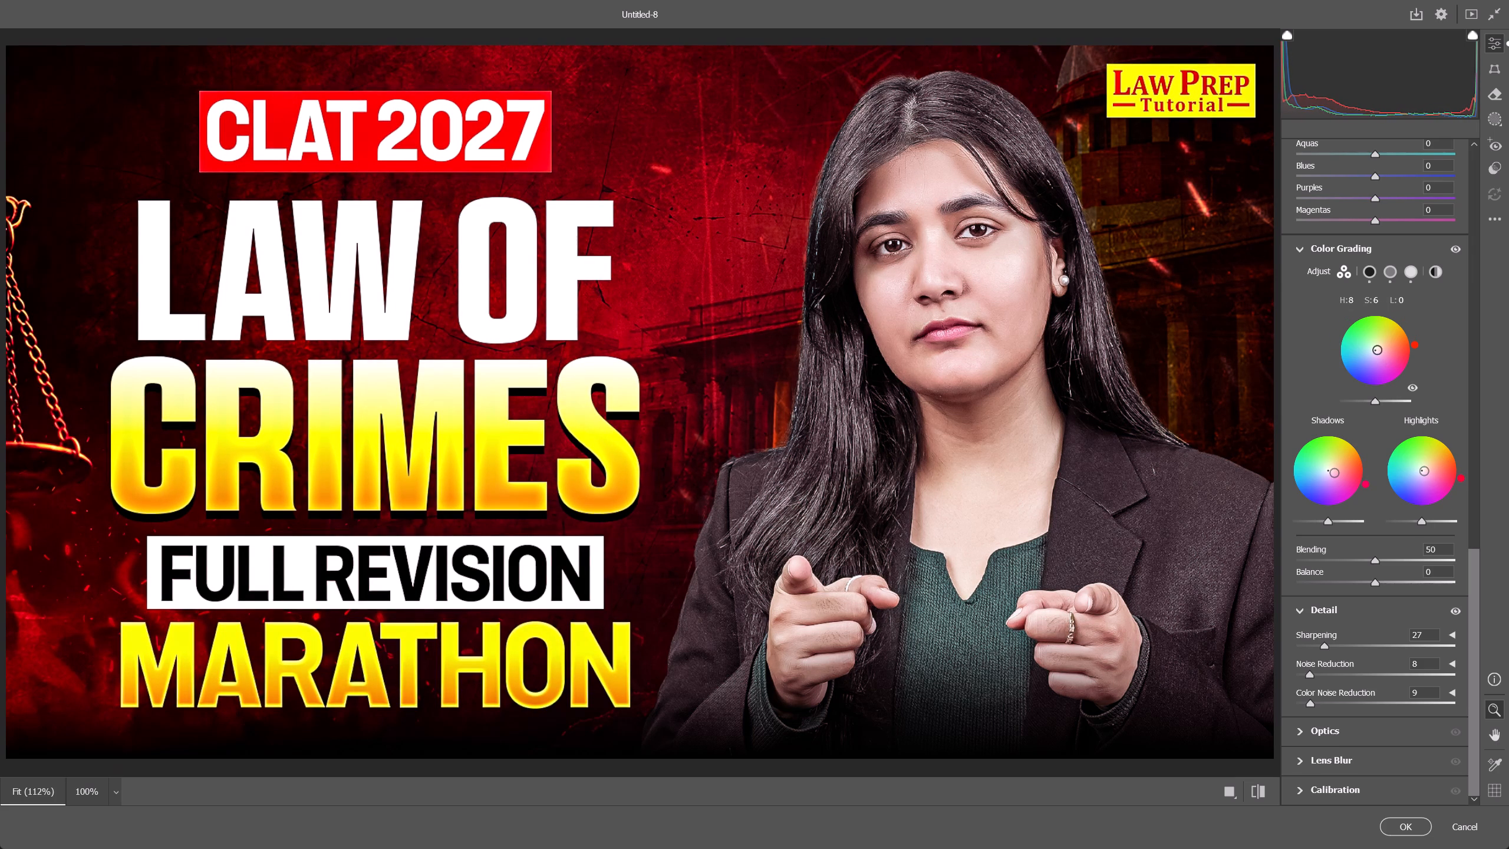
pyautogui.moveTo(1377, 350); pyautogui.dragTo(1377, 350)
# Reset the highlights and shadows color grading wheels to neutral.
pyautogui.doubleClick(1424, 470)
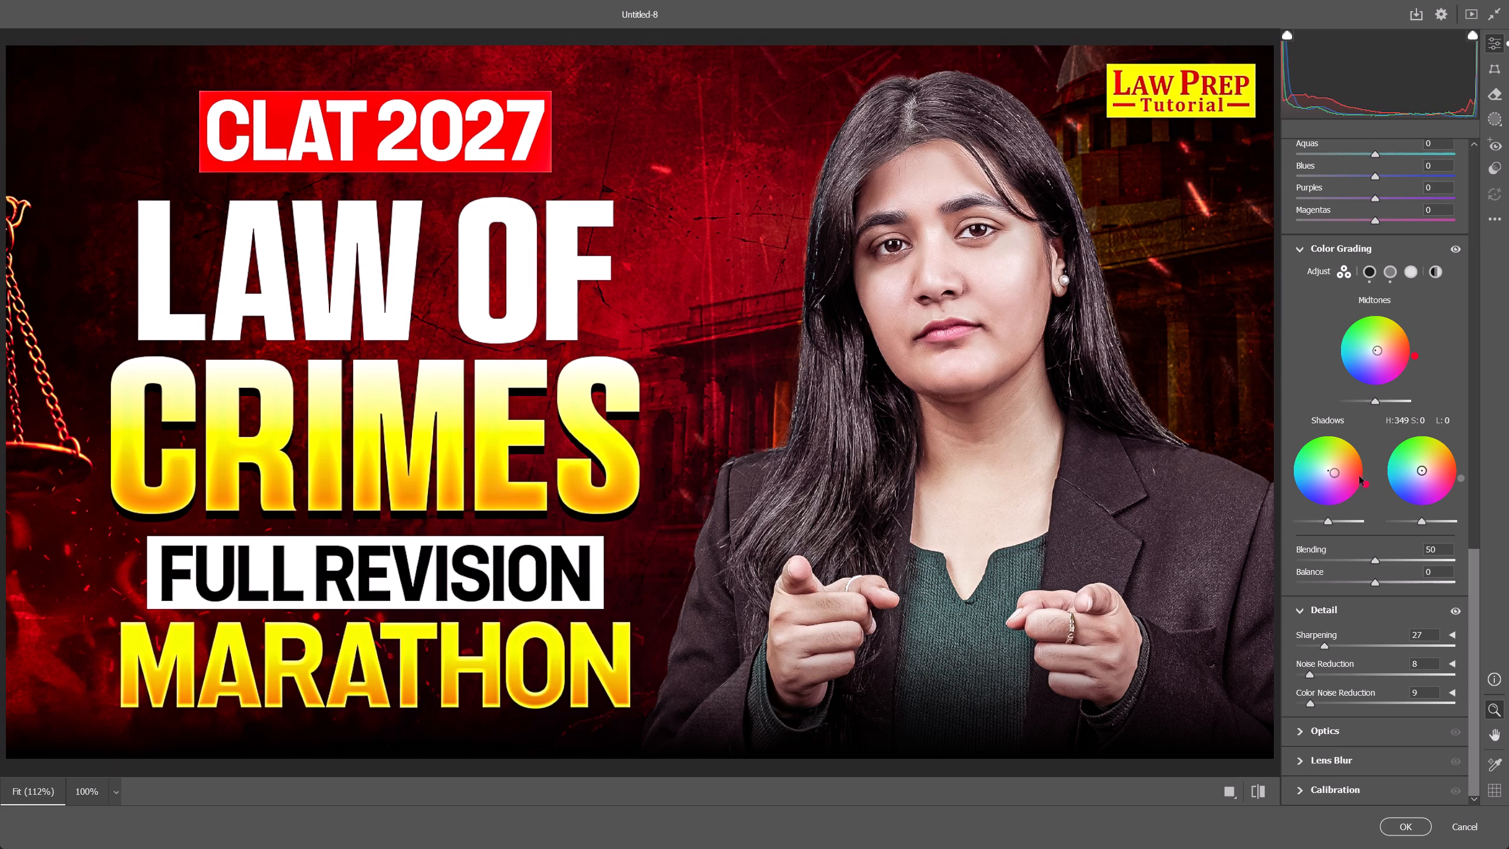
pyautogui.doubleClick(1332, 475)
# Set Temperature to +6 and Saturation to -1, raise the Vibrance, and apply the Camera Raw Filter.
pyautogui.click(966, 401)
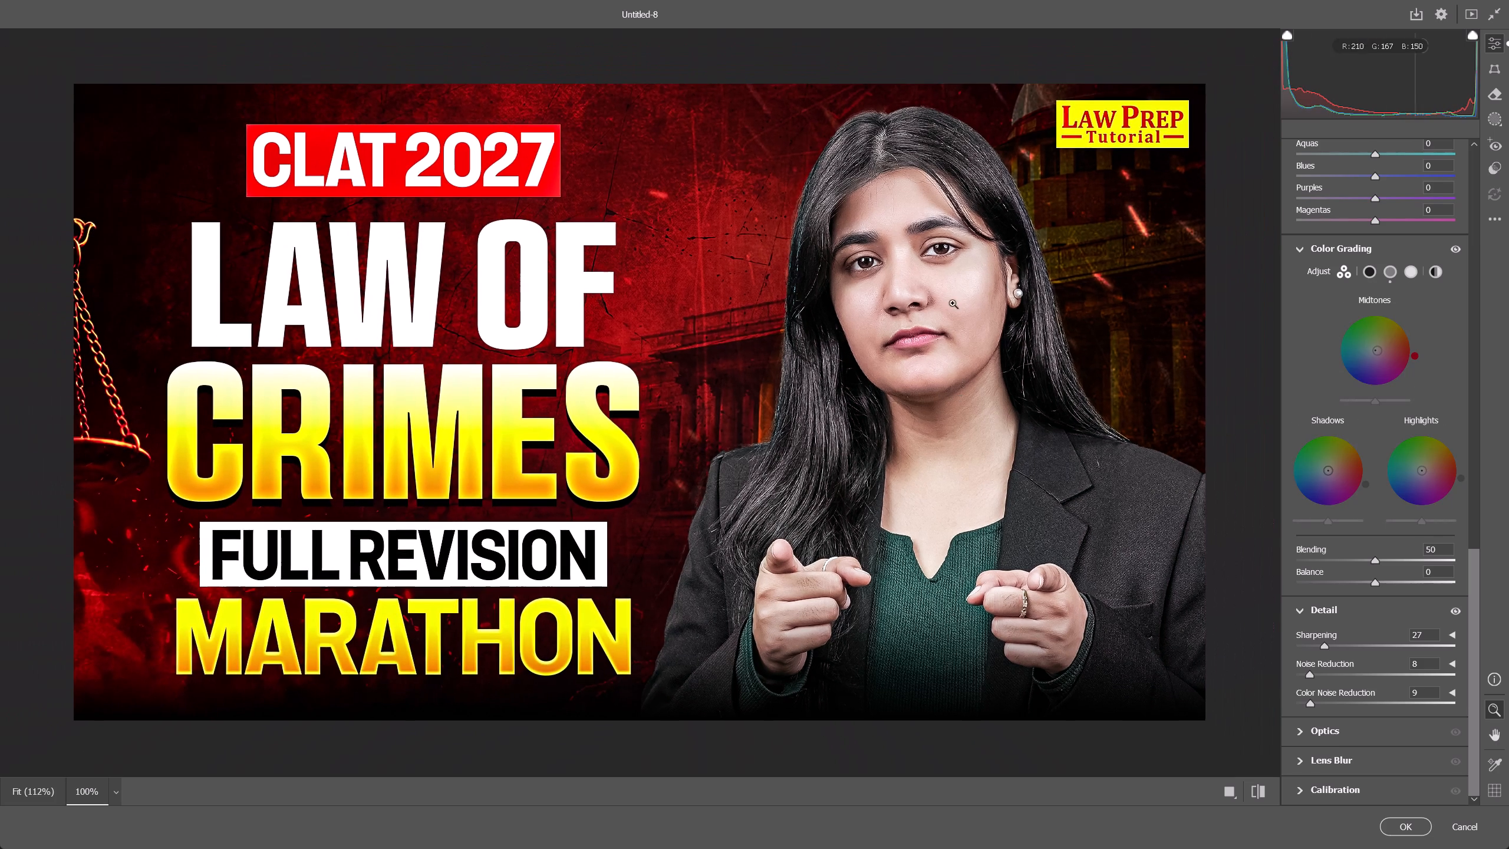
pyautogui.moveTo(958, 200); pyautogui.dragTo(1155, 353)
pyautogui.scroll(11, 1424, 409)
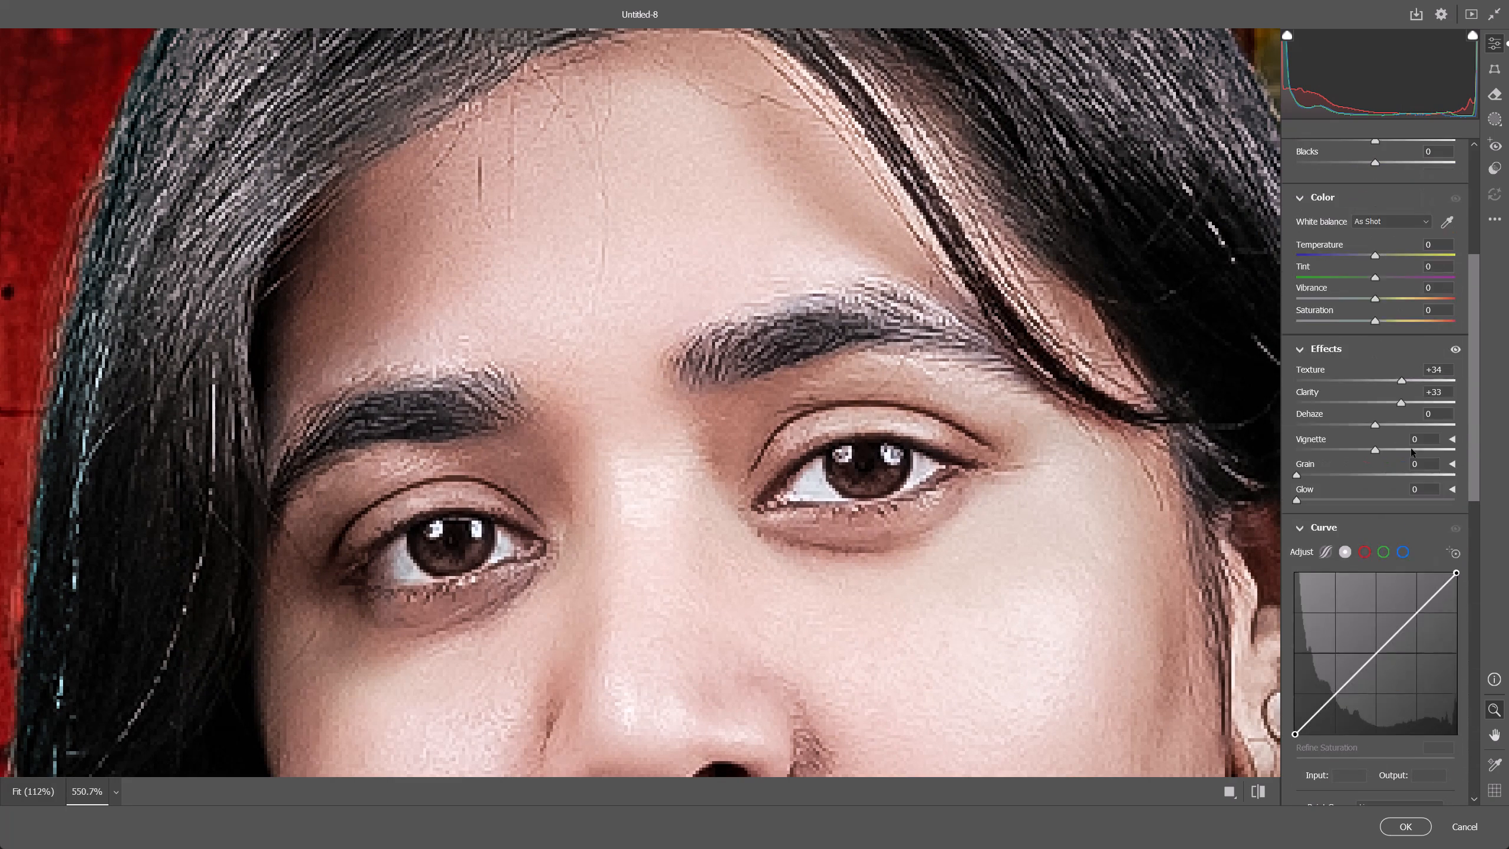
pyautogui.scroll(2, 1411, 449)
pyautogui.click(1379, 449)
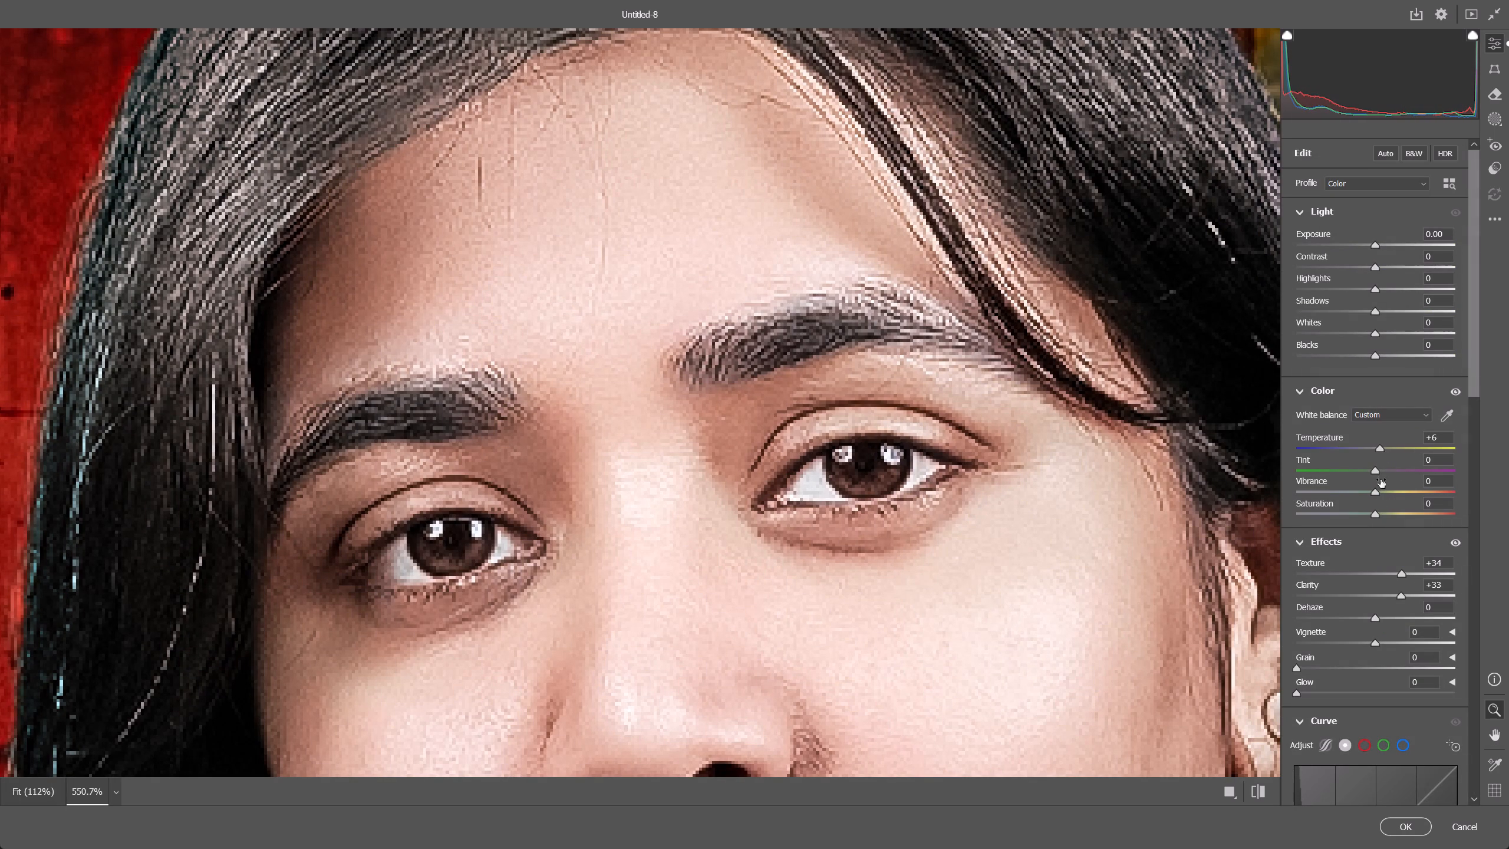
pyautogui.click(1373, 516)
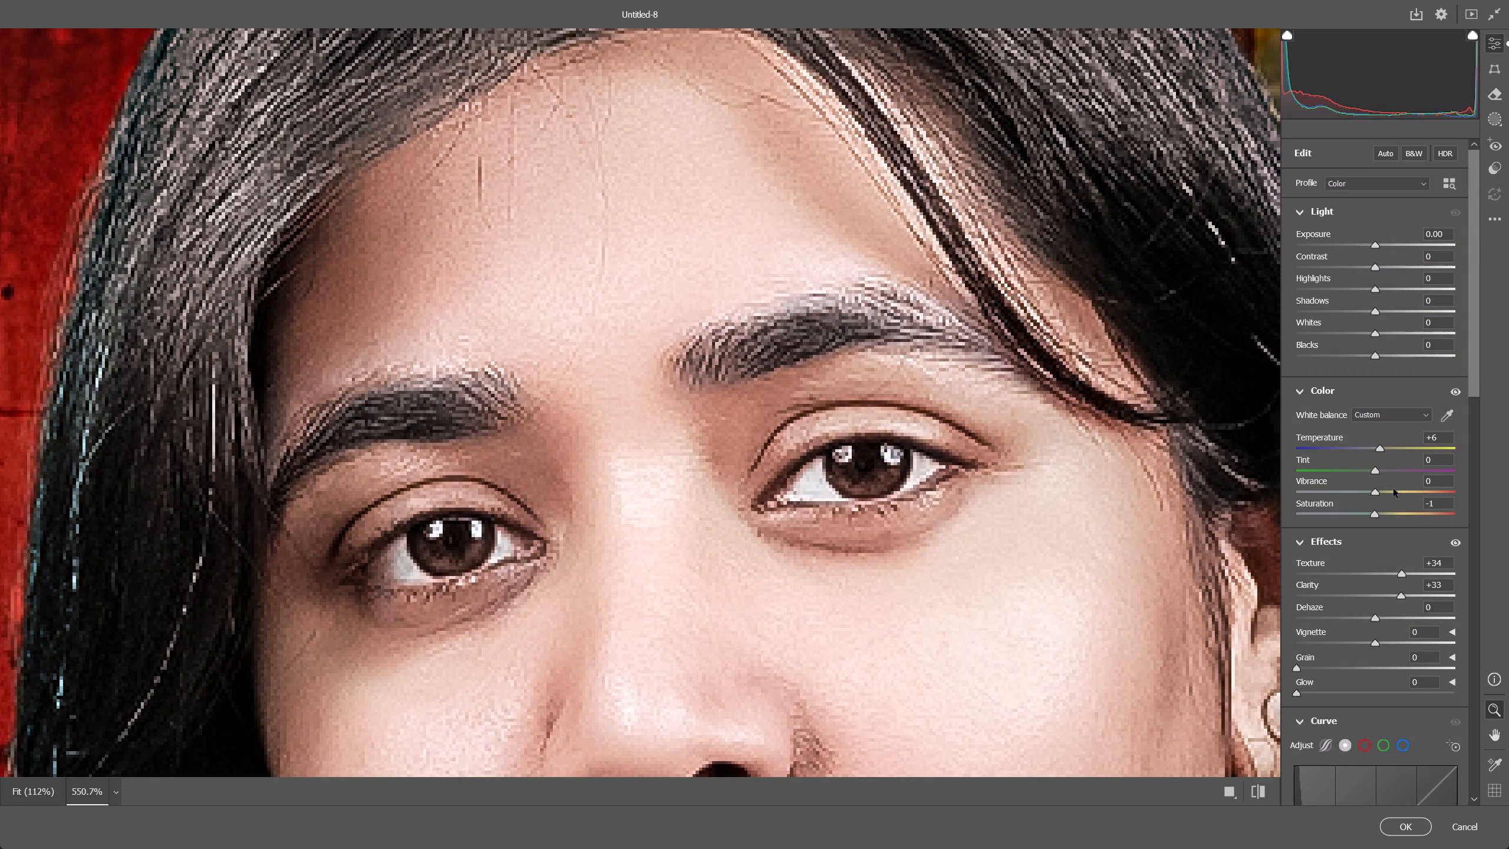
pyautogui.click(1393, 489)
pyautogui.click(1055, 538)
pyautogui.press('Return')
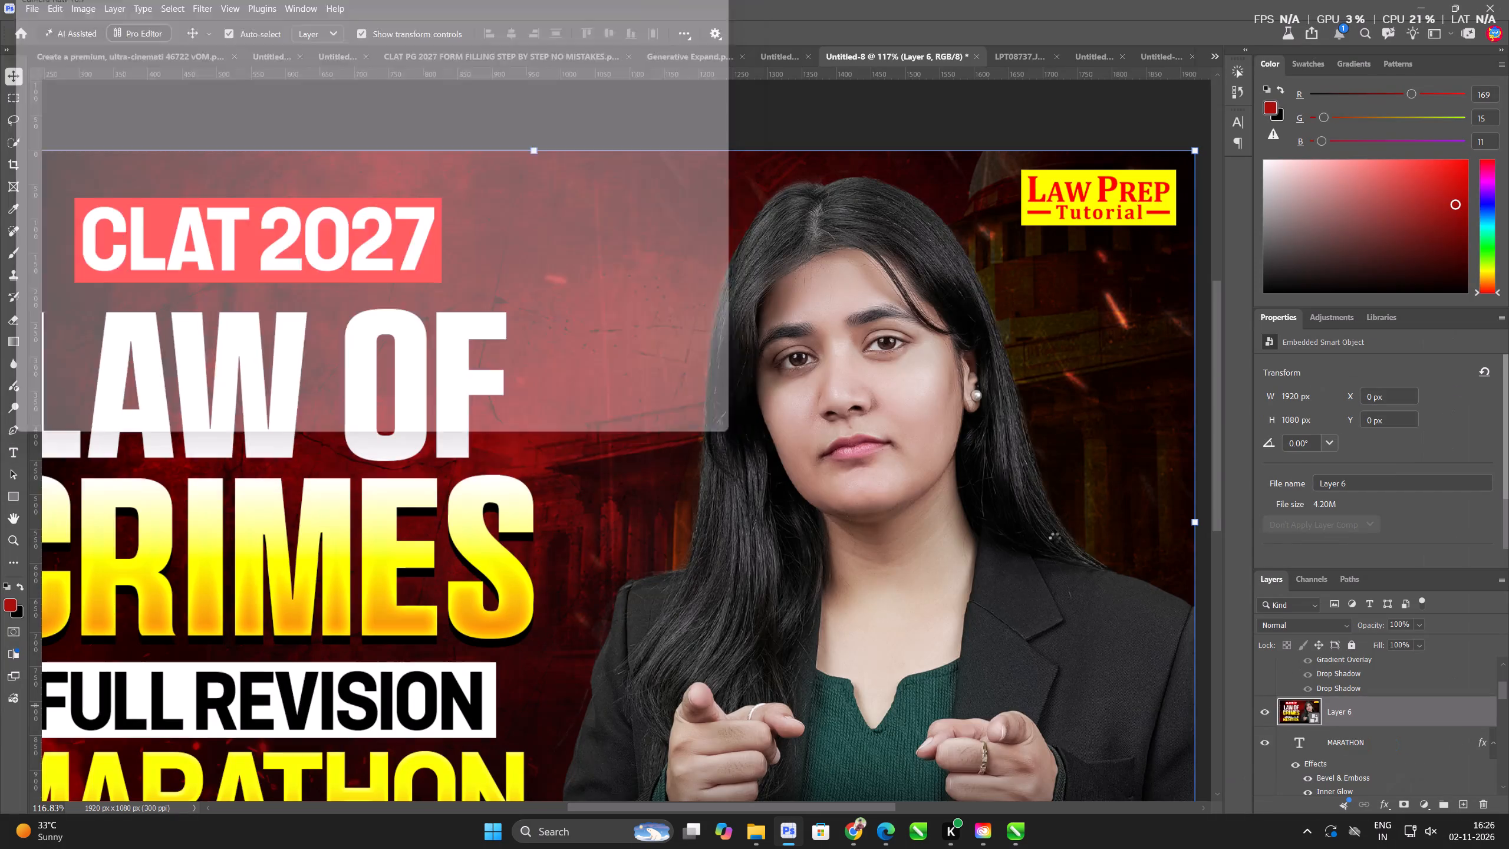
# Save a JPEG copy of the thumbnail as Untitled-8.jpg in the 02-11 folder at maximum quality 12.
pyautogui.scroll(-14, 873, 407)
pyautogui.hotkey('ctrl', 'alt', 's')
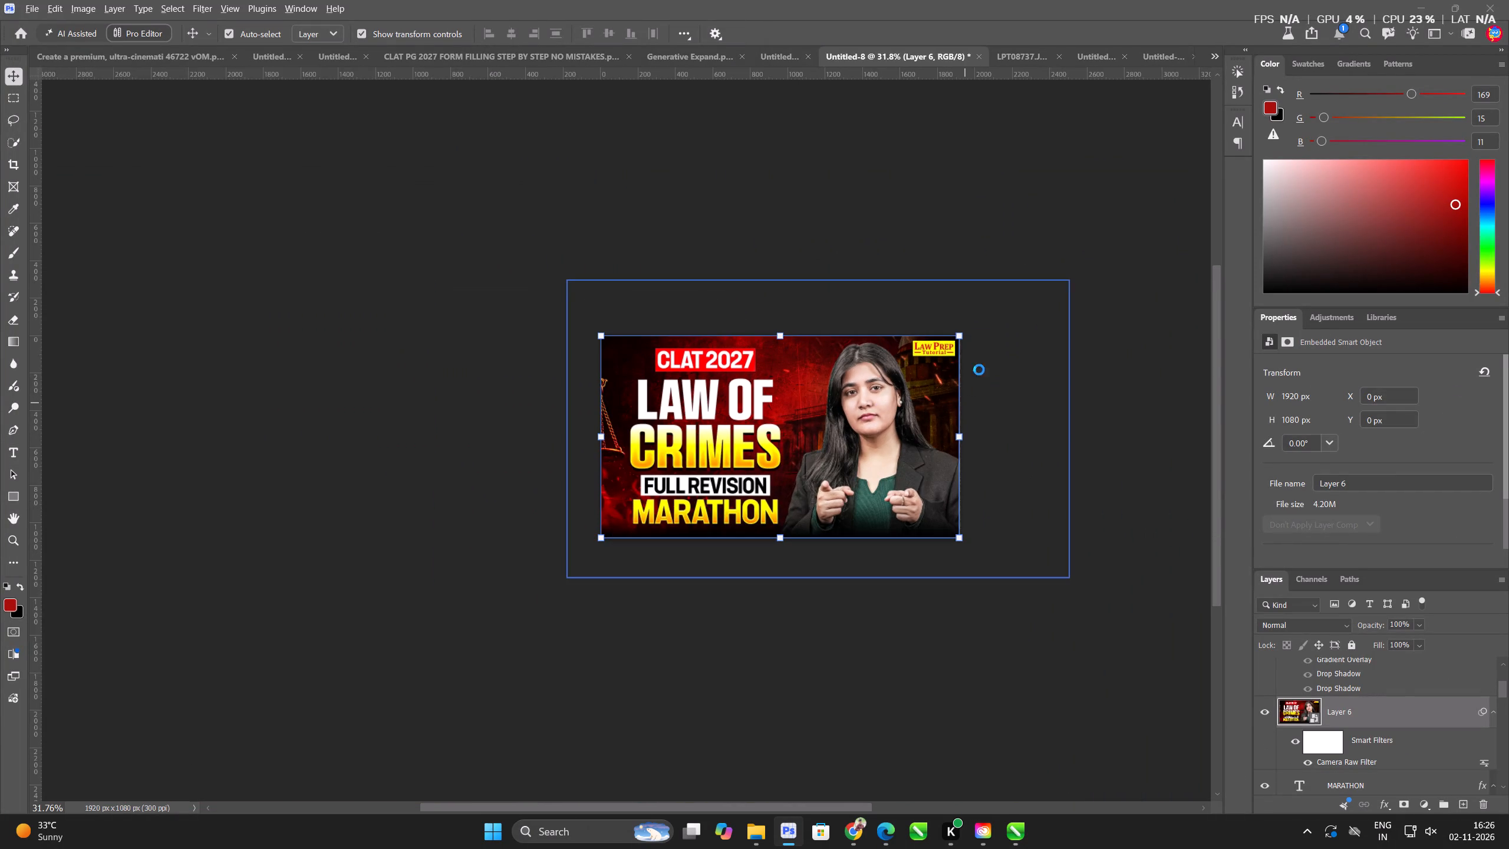
pyautogui.click(263, 608)
pyautogui.click(265, 604)
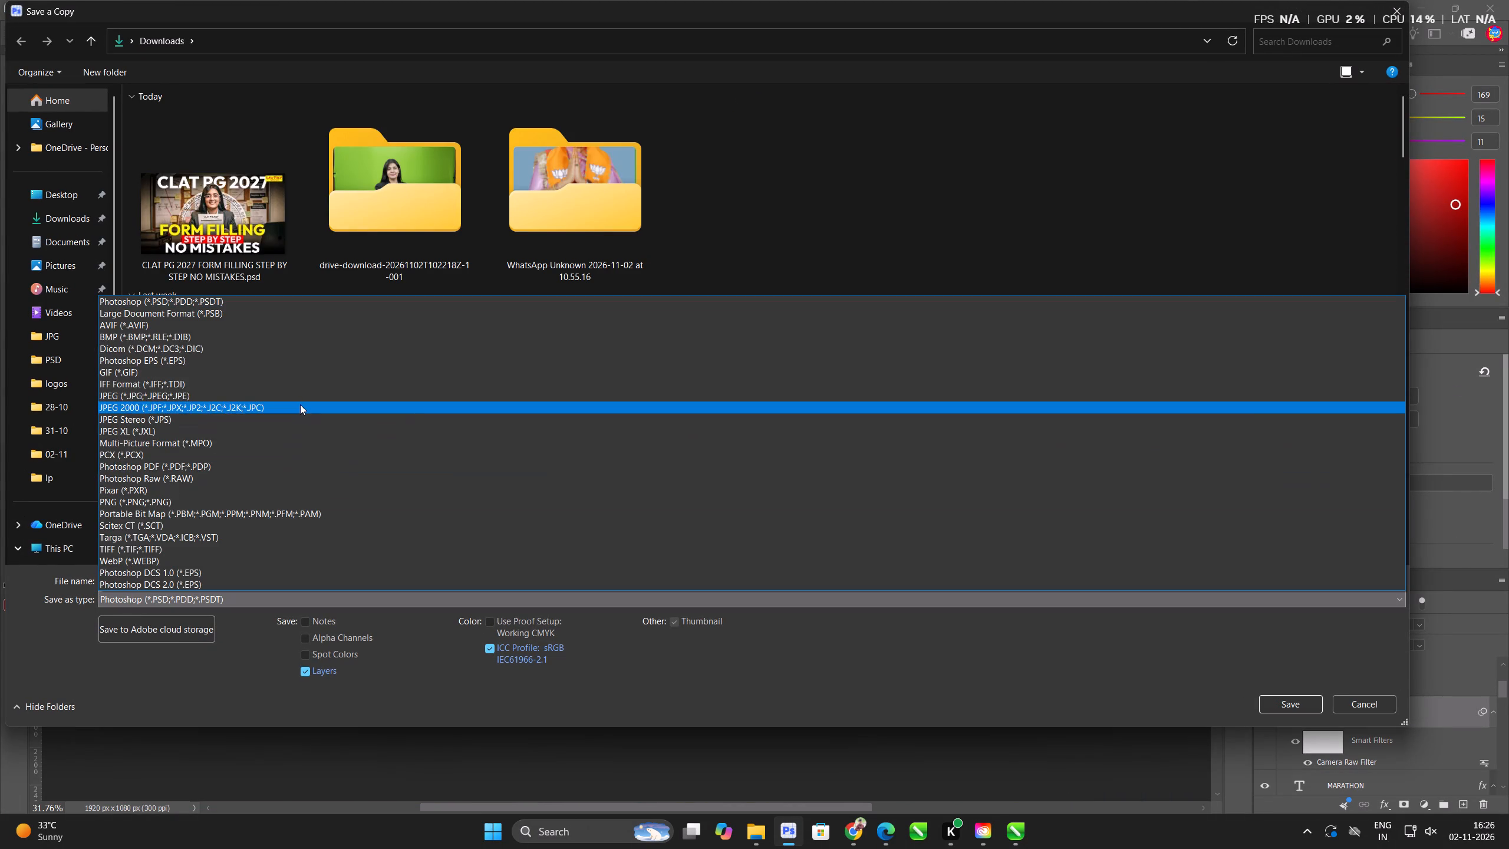
pyautogui.click(303, 396)
pyautogui.click(72, 458)
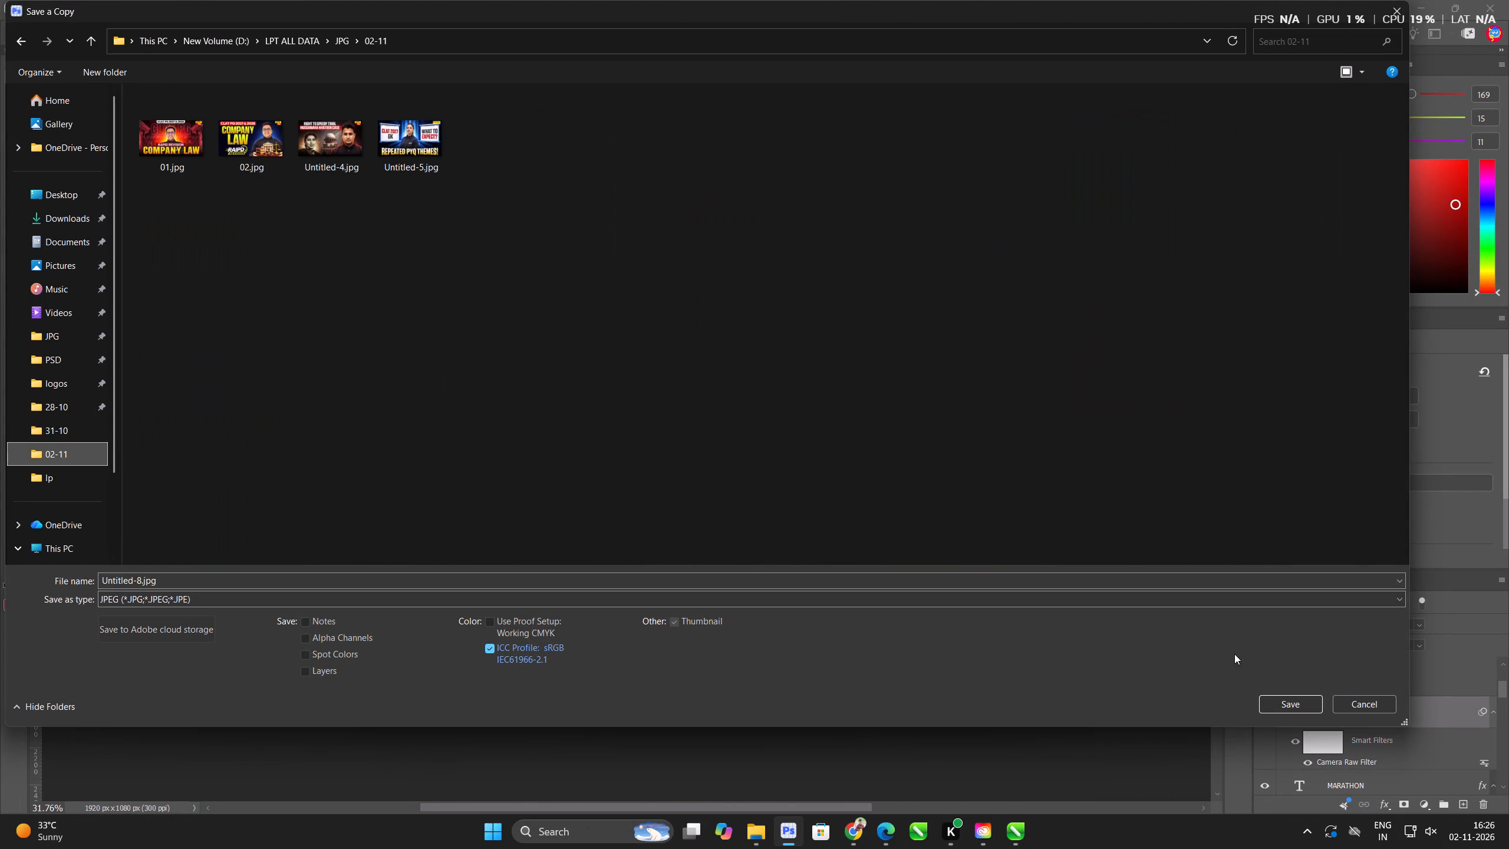
pyautogui.click(1270, 710)
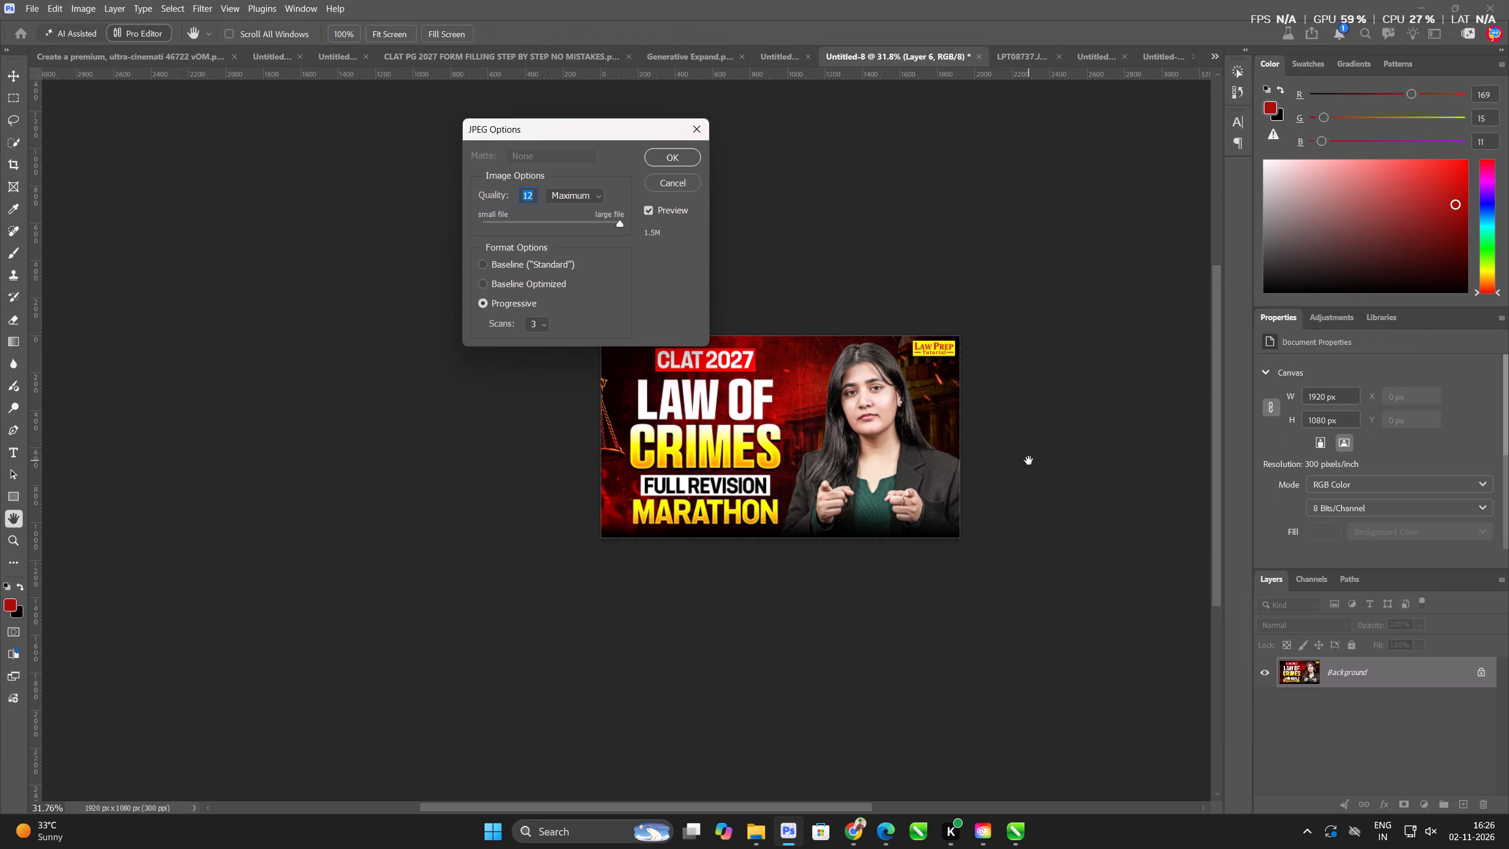
pyautogui.press('Return')
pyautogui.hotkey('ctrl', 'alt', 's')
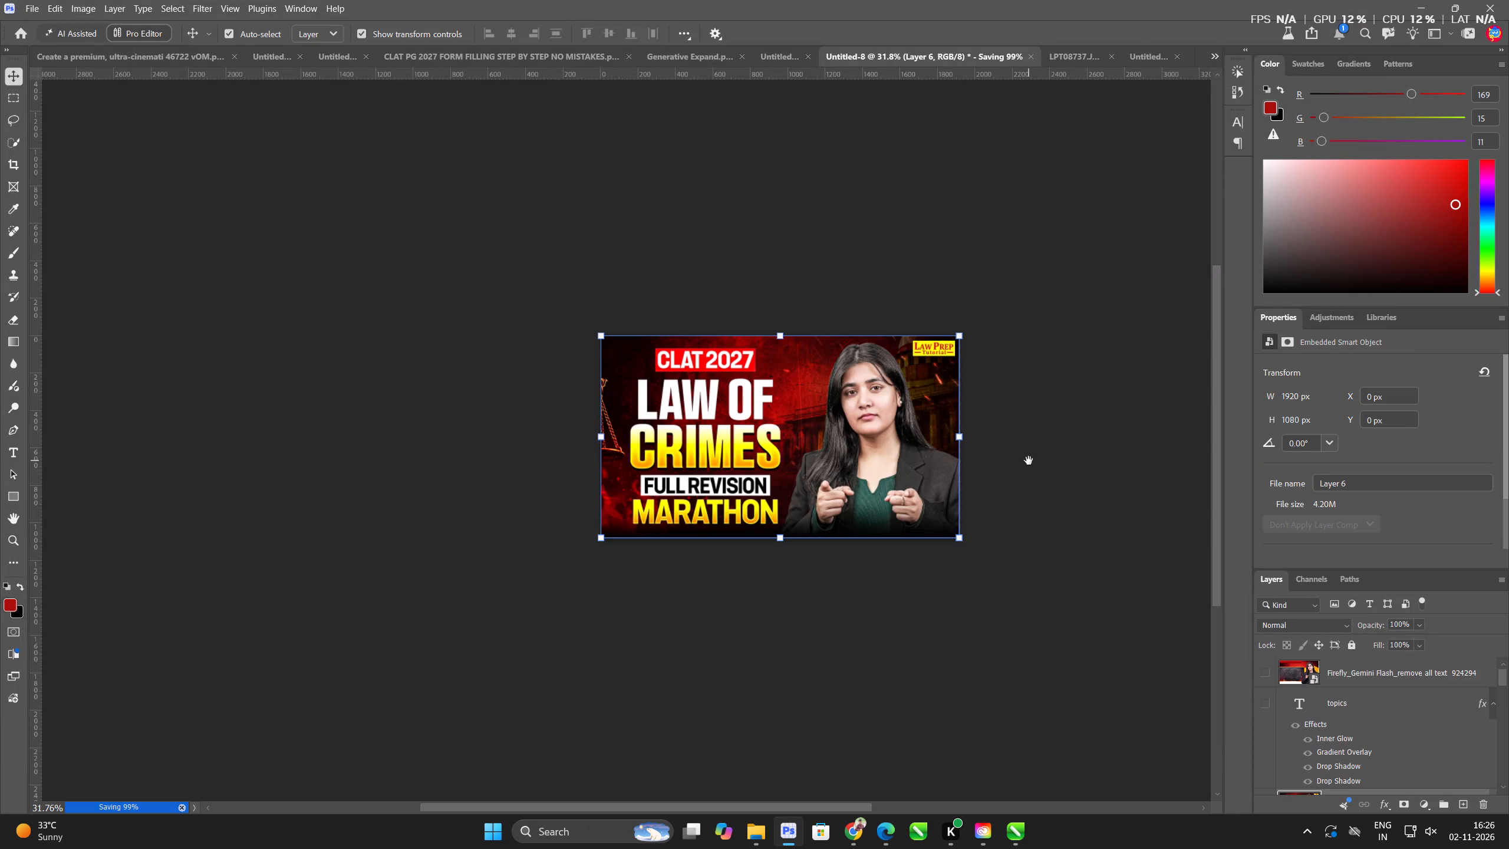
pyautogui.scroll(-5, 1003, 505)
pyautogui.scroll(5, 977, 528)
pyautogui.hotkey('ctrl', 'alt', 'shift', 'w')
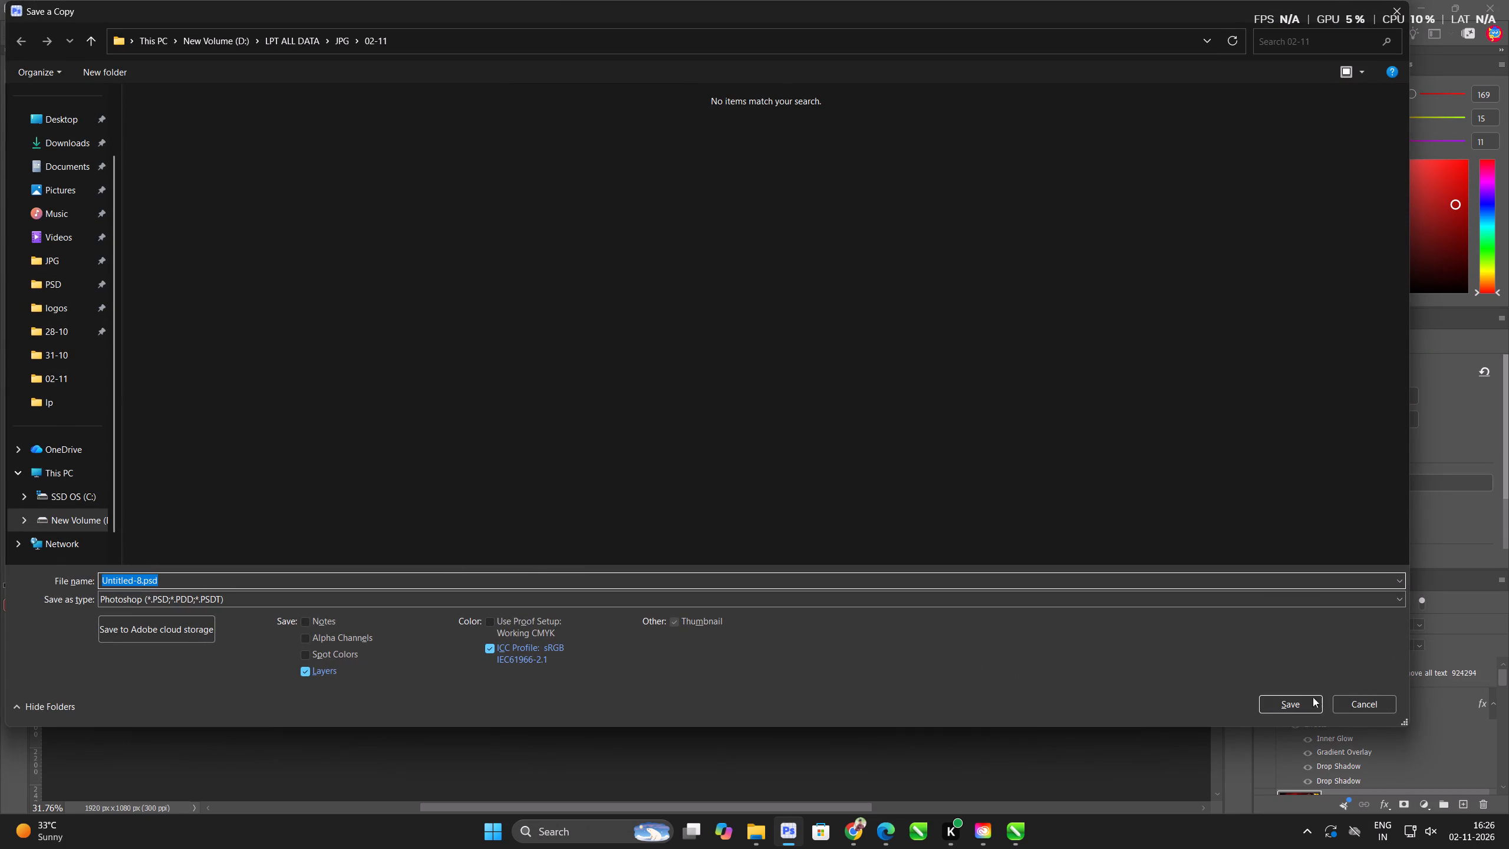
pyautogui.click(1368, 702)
# Export the thumbnail as a PNG at 200% scale, 3840 x 2160 px, into the 02-11 folder.
pyautogui.hotkey('ctrl', 'alt', 'shift', 'w')
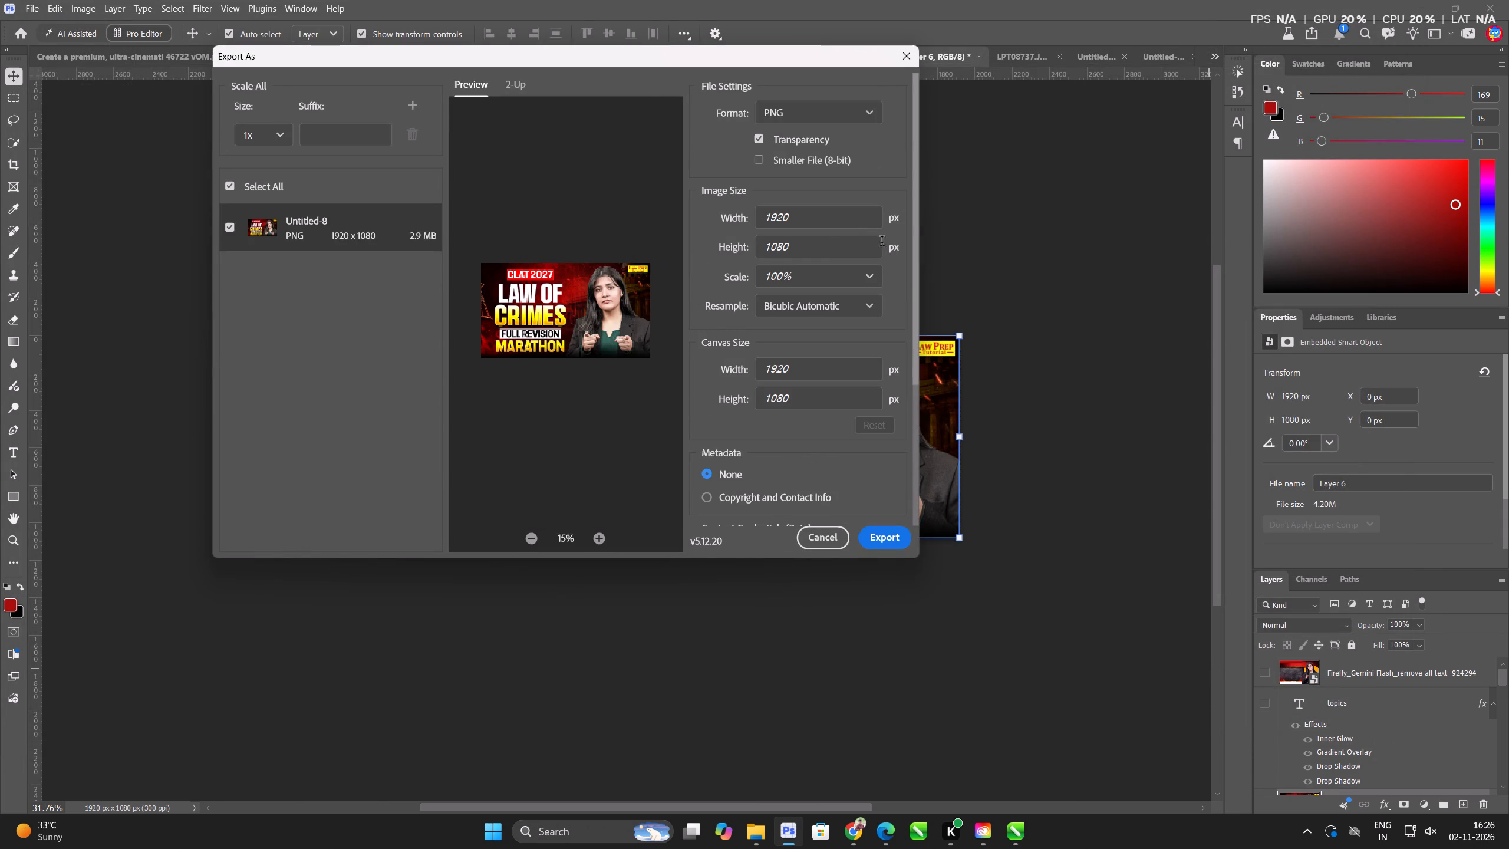
pyautogui.click(871, 275)
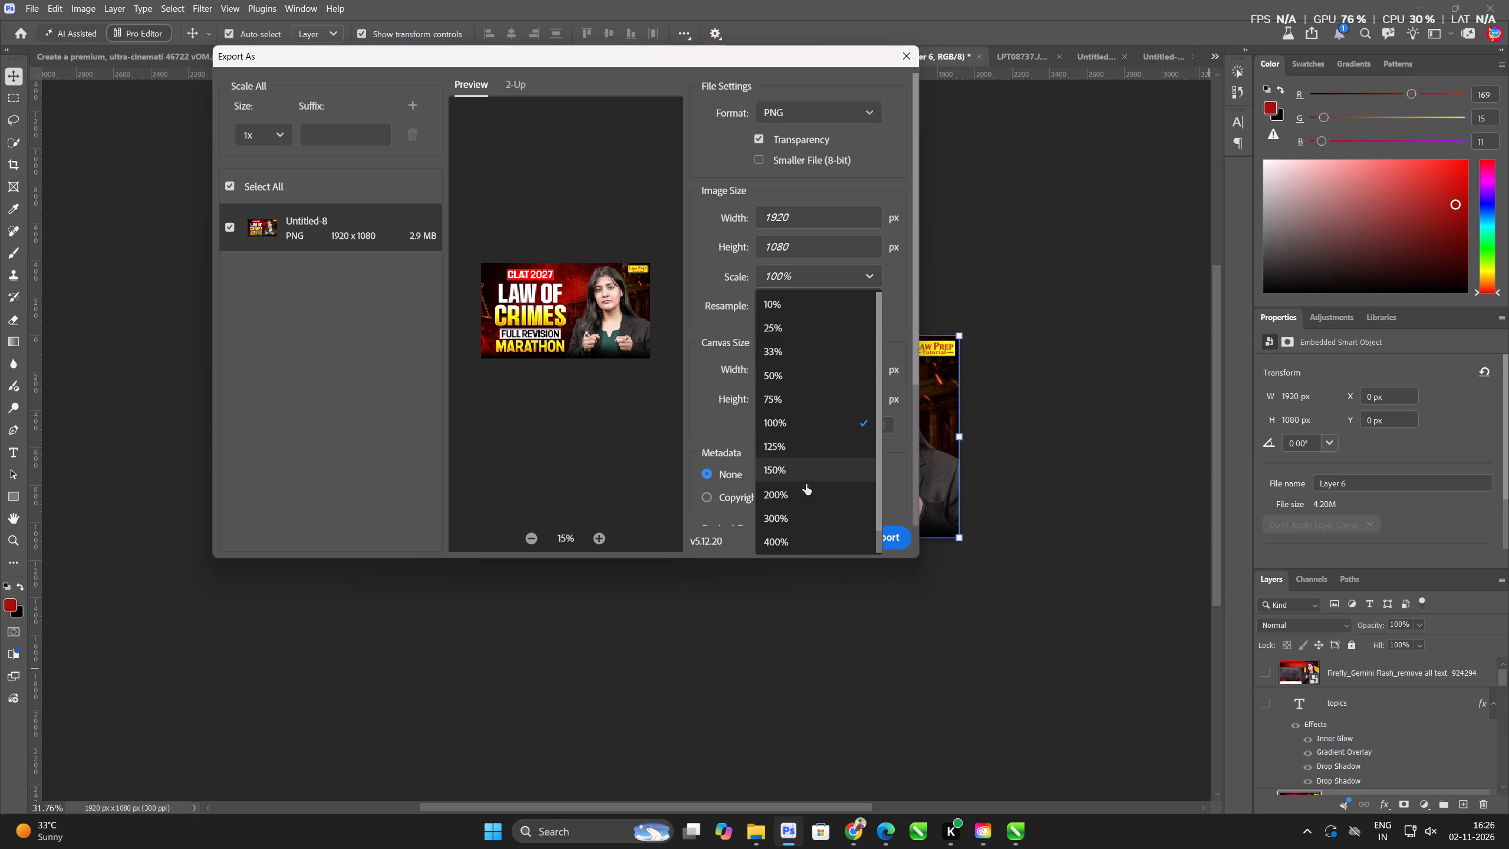
pyautogui.click(802, 496)
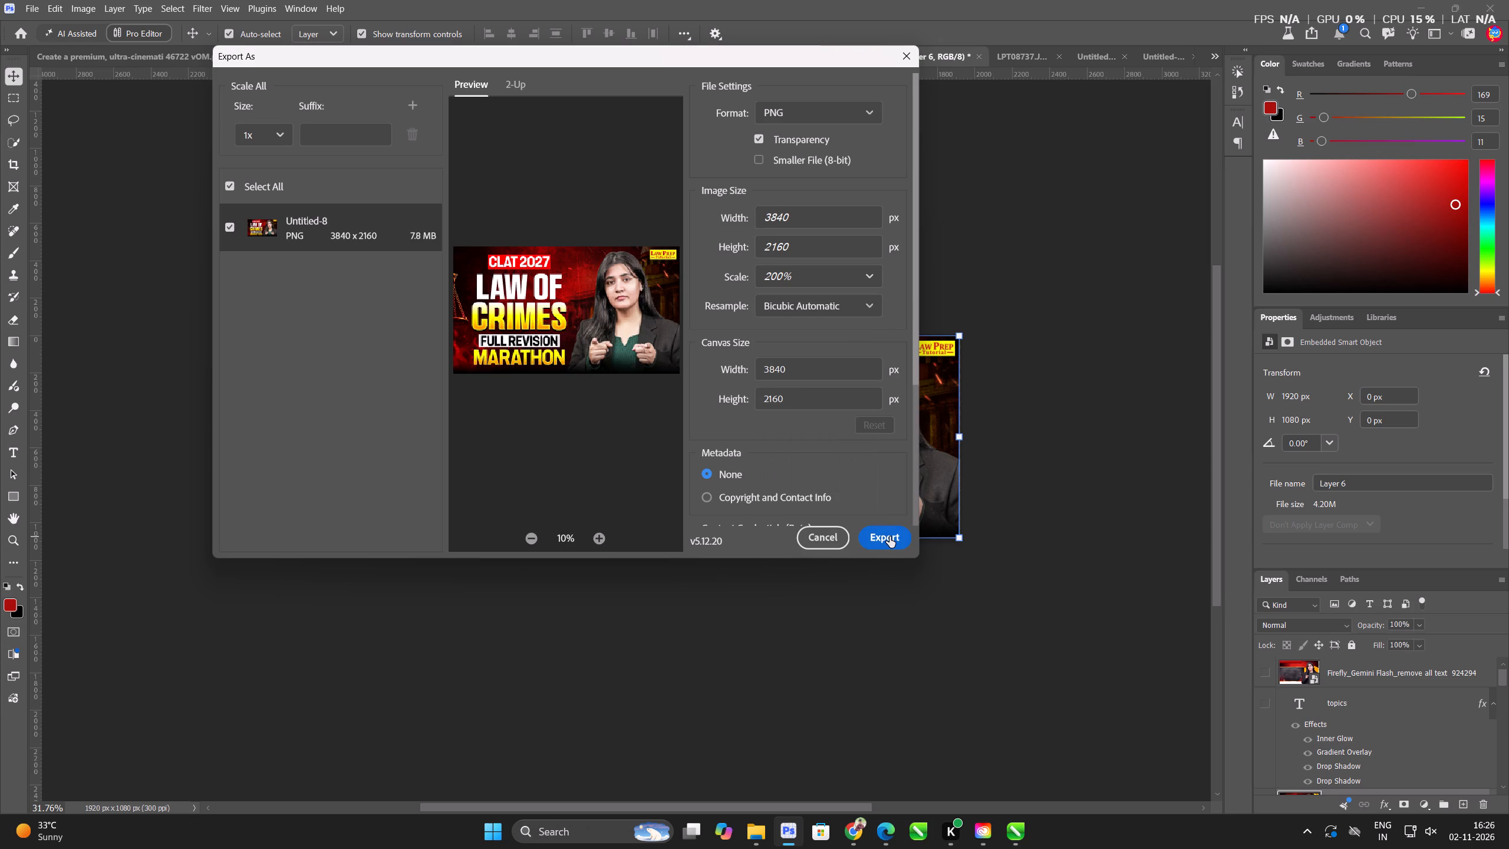
pyautogui.click(889, 537)
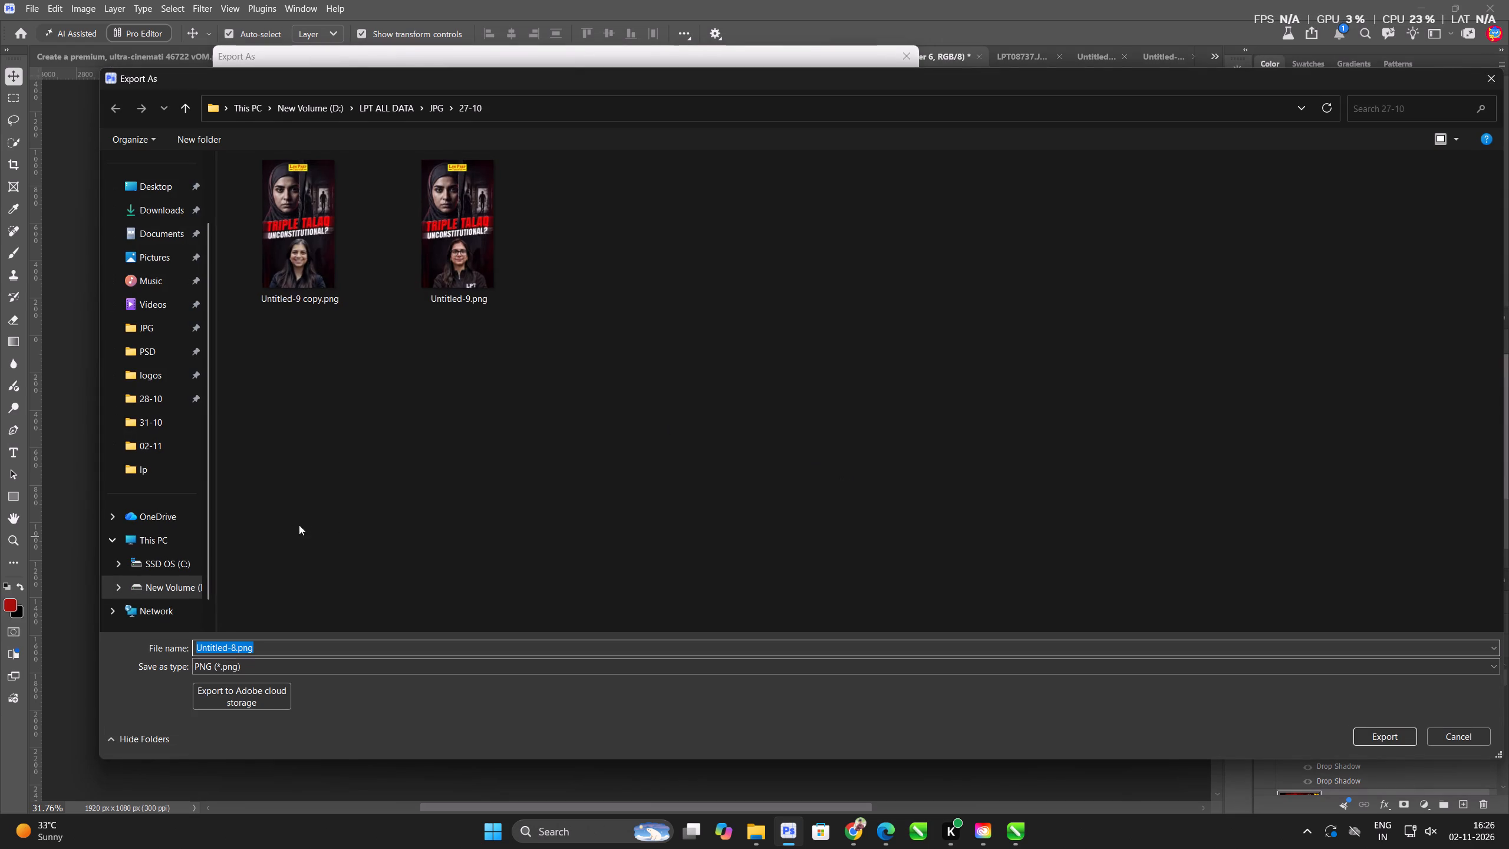
pyautogui.click(184, 447)
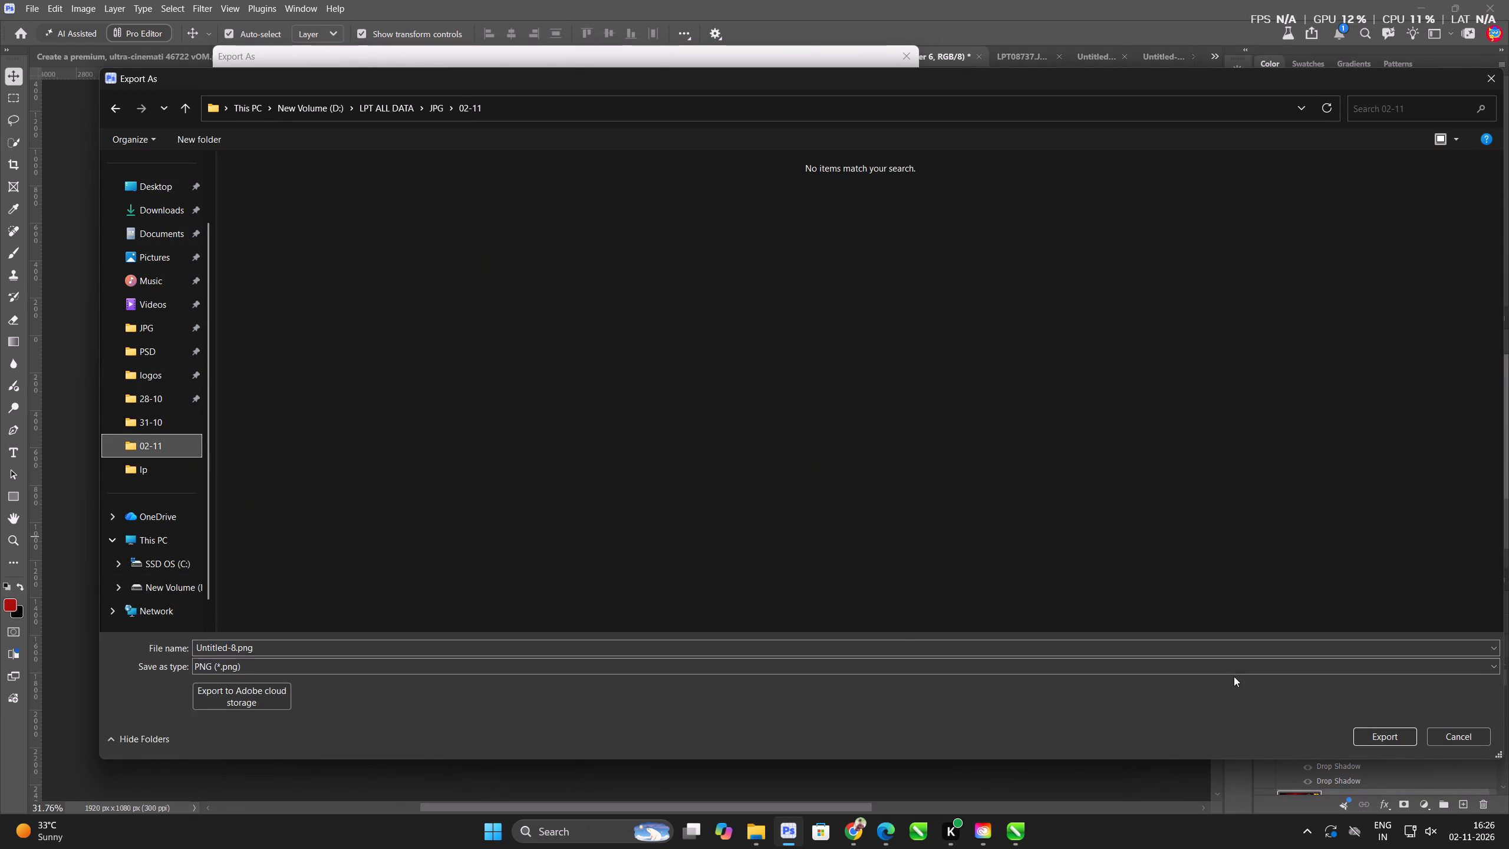
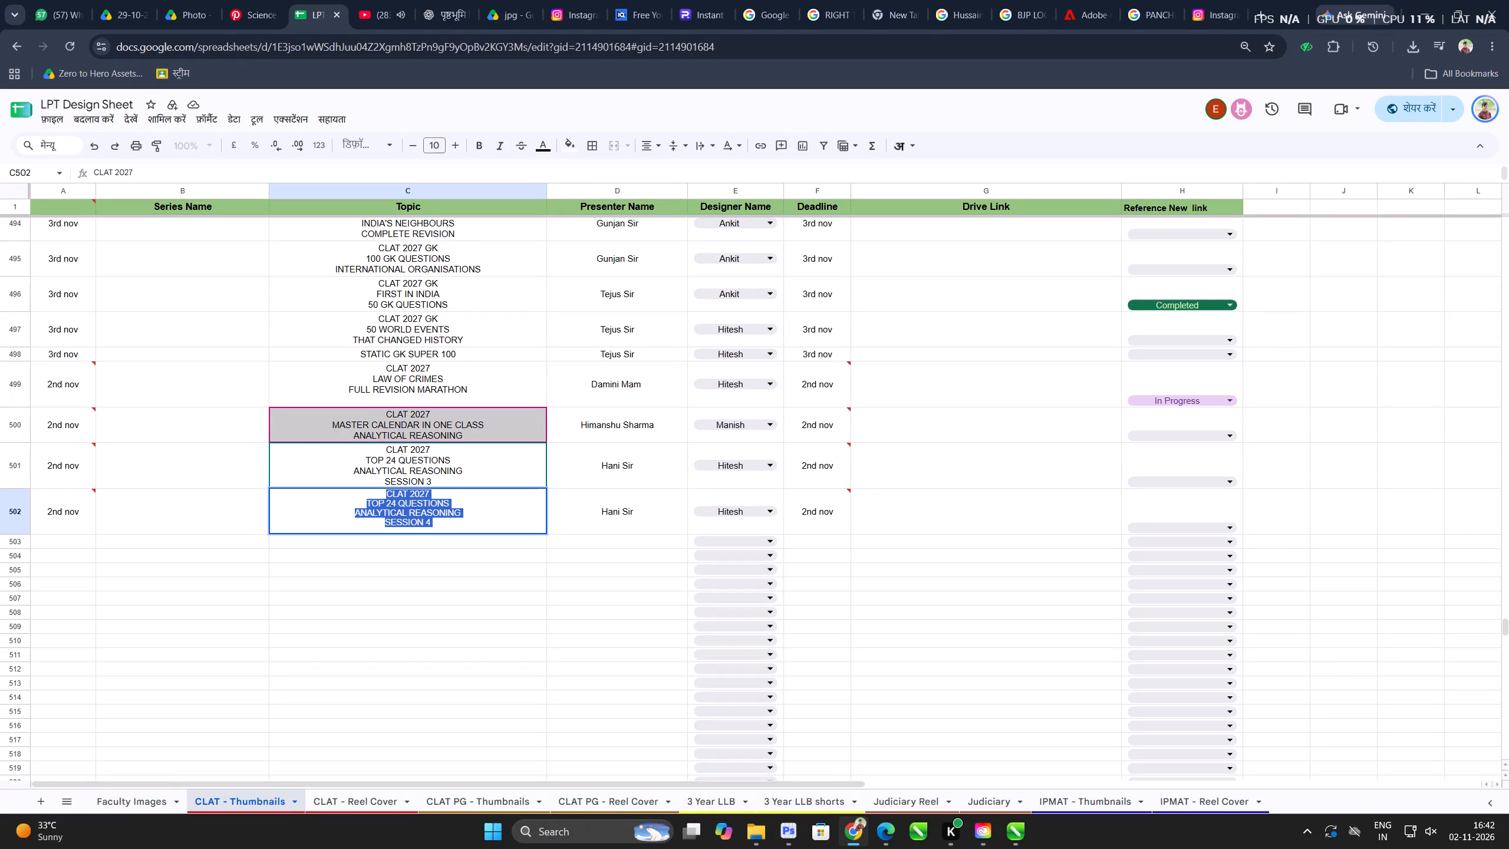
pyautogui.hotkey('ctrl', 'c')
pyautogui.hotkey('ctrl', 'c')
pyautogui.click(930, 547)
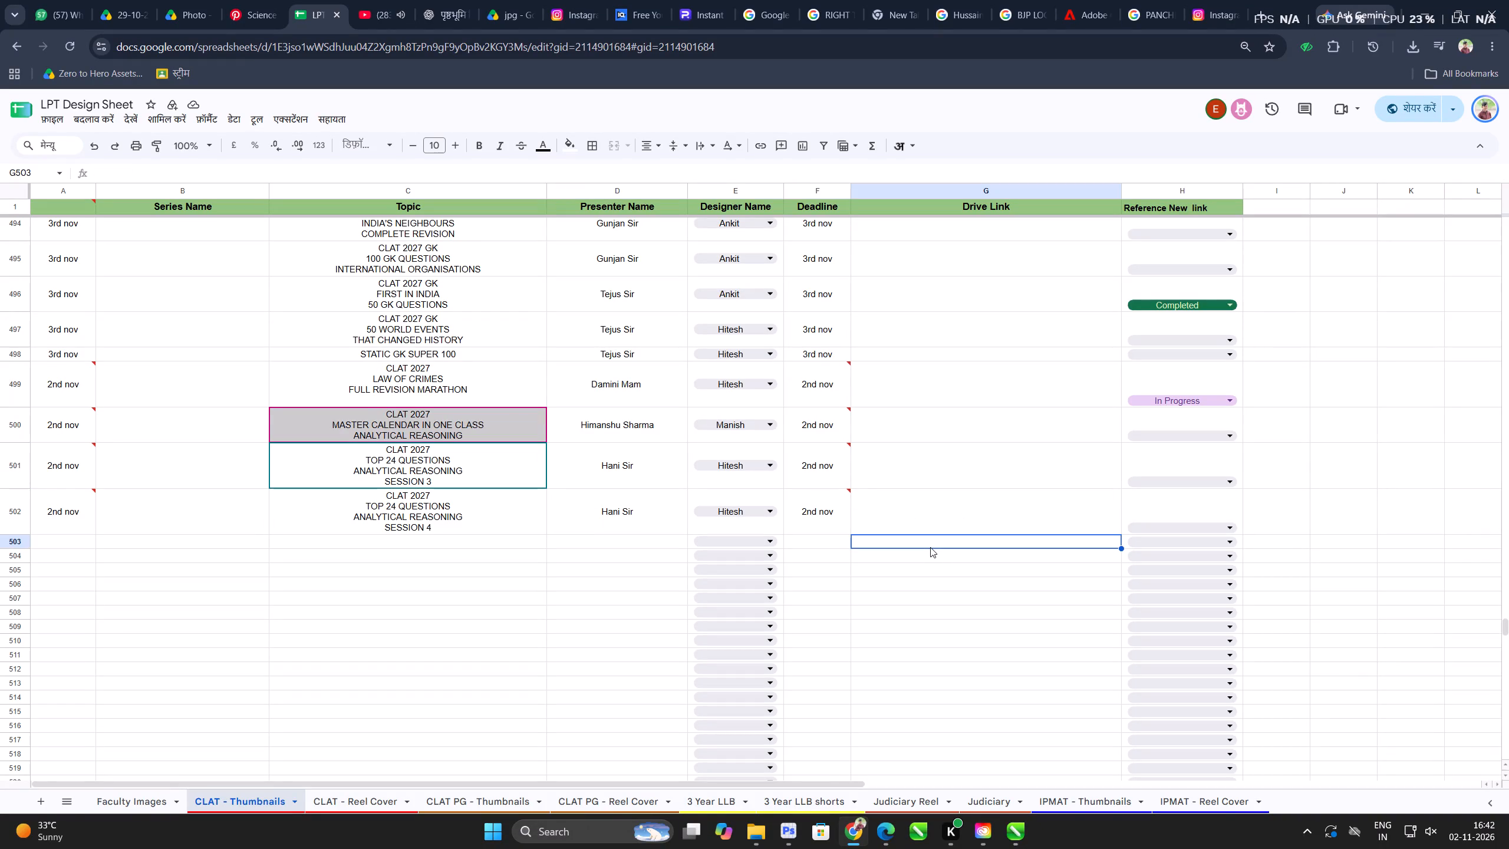
# Search the design sheet for the topic text TOP 24 QUESTIONS to find the Analytical Reasoning Session 2 row.
pyautogui.doubleClick(373, 478)
pyautogui.moveTo(336, 458); pyautogui.dragTo(483, 458)
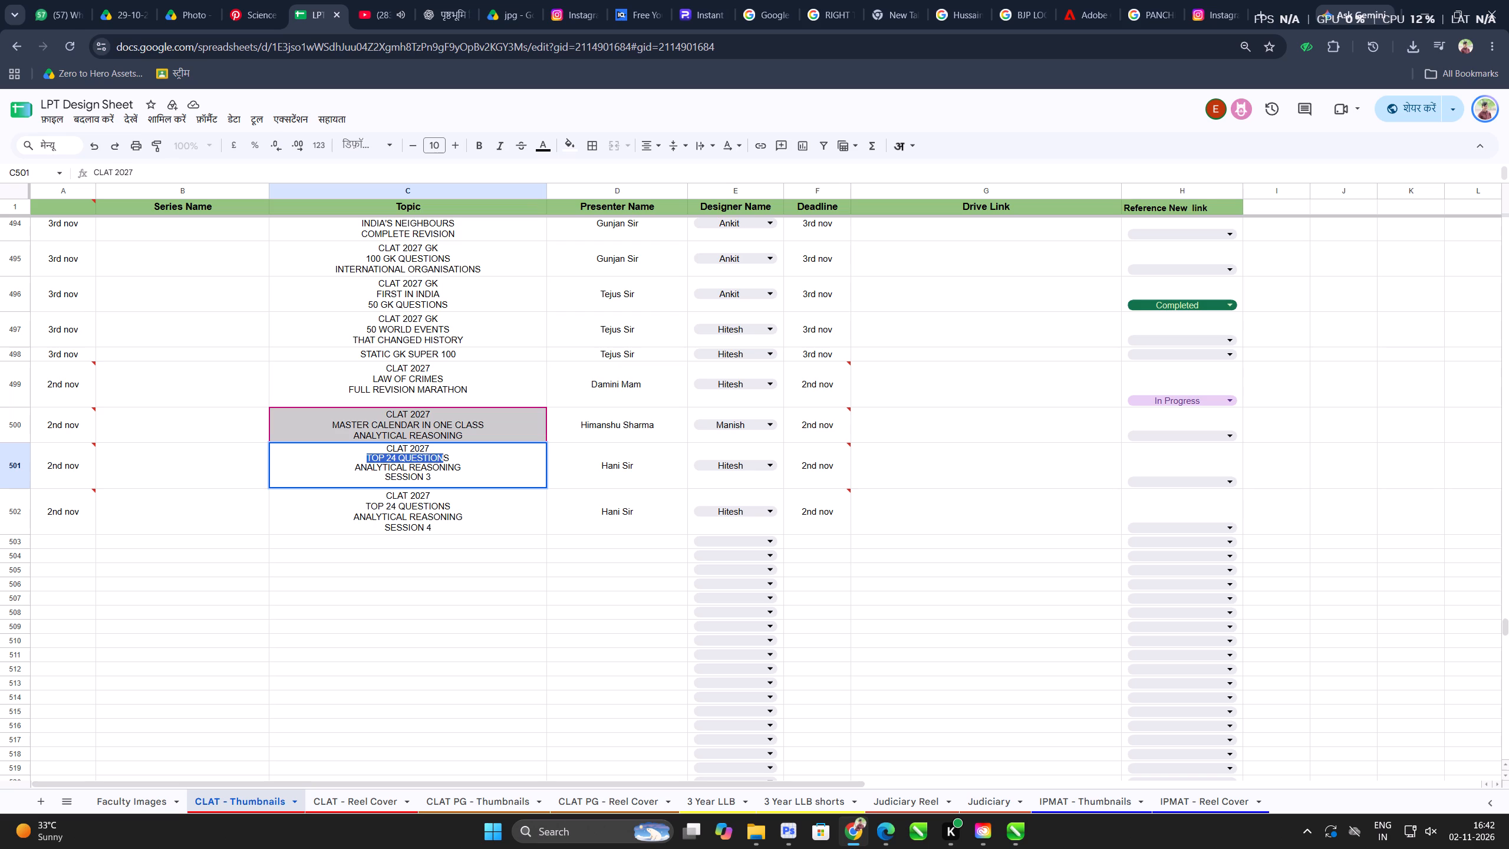
pyautogui.moveTo(483, 458); pyautogui.dragTo(486, 458)
pyautogui.hotkey('ctrl', 'c')
pyautogui.hotkey('ctrl', 'f')
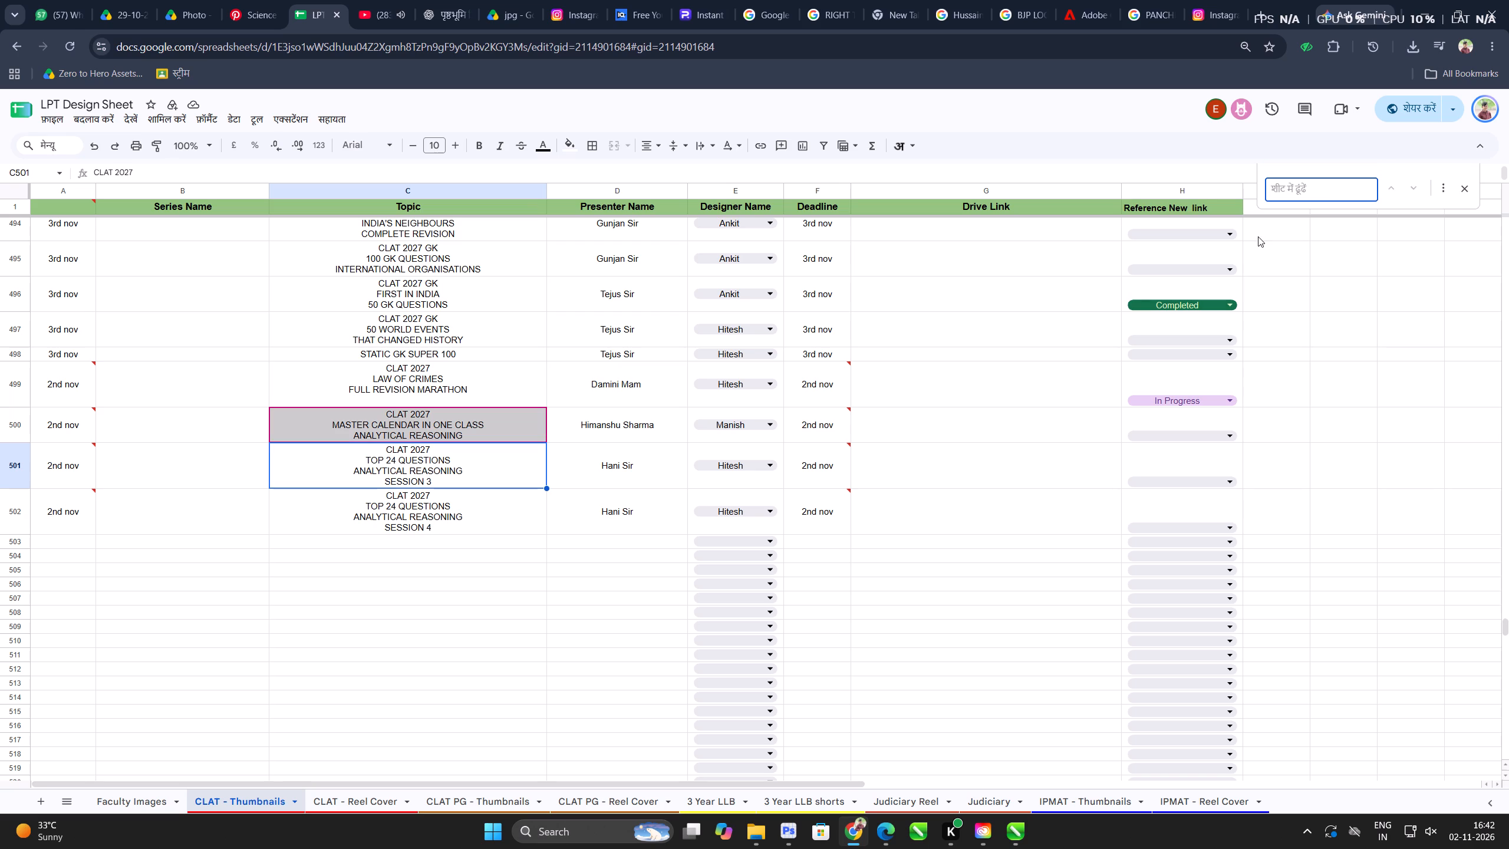
pyautogui.hotkey('ctrl', 'v')
pyautogui.click(1395, 185)
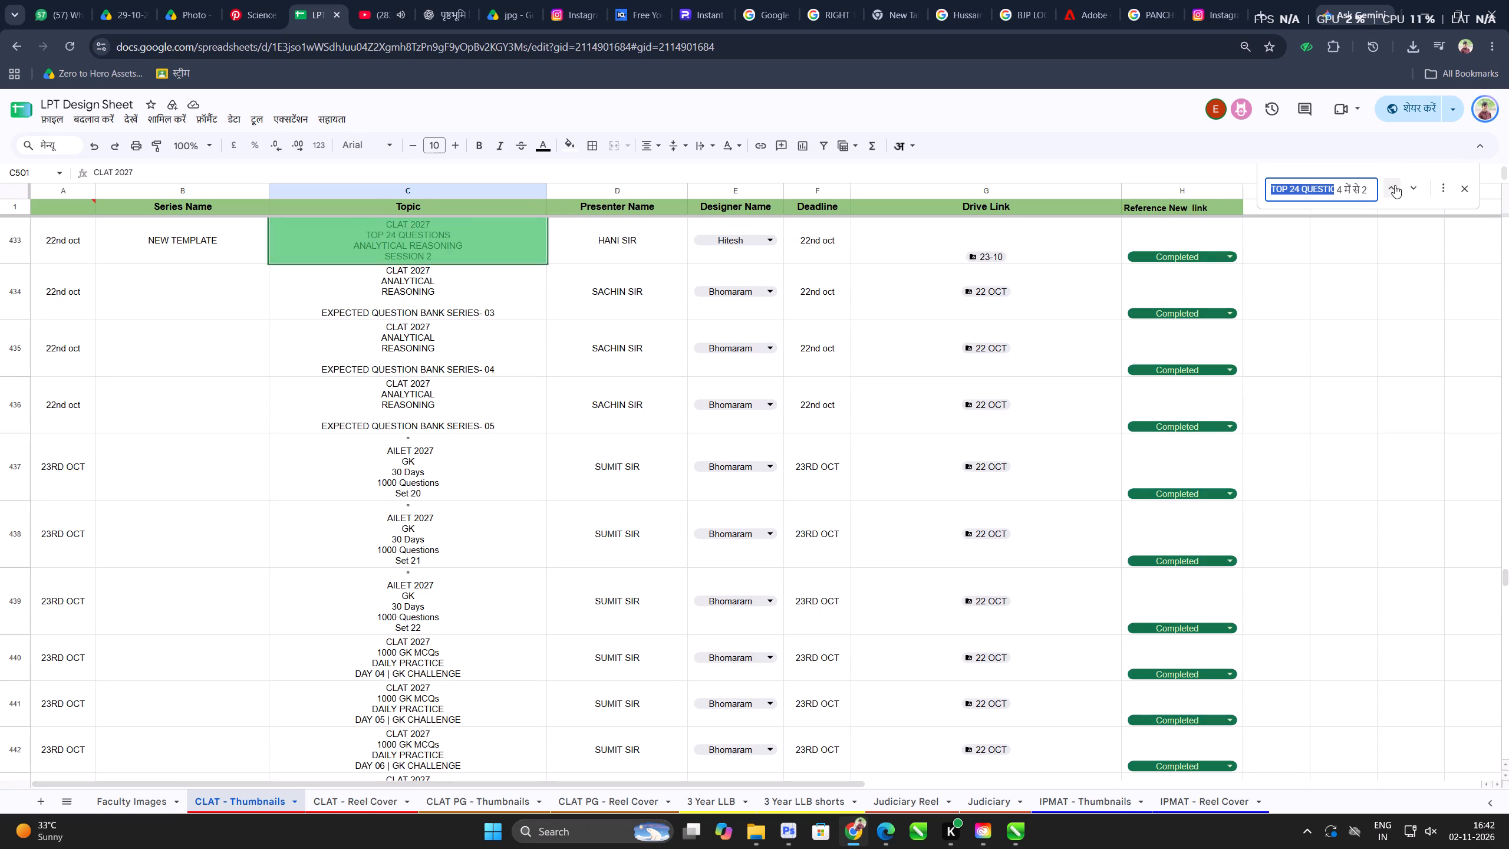
# Open the 23-10 Drive folder linked in the Session 2 row and preview as copy.jpg.
pyautogui.click(978, 259)
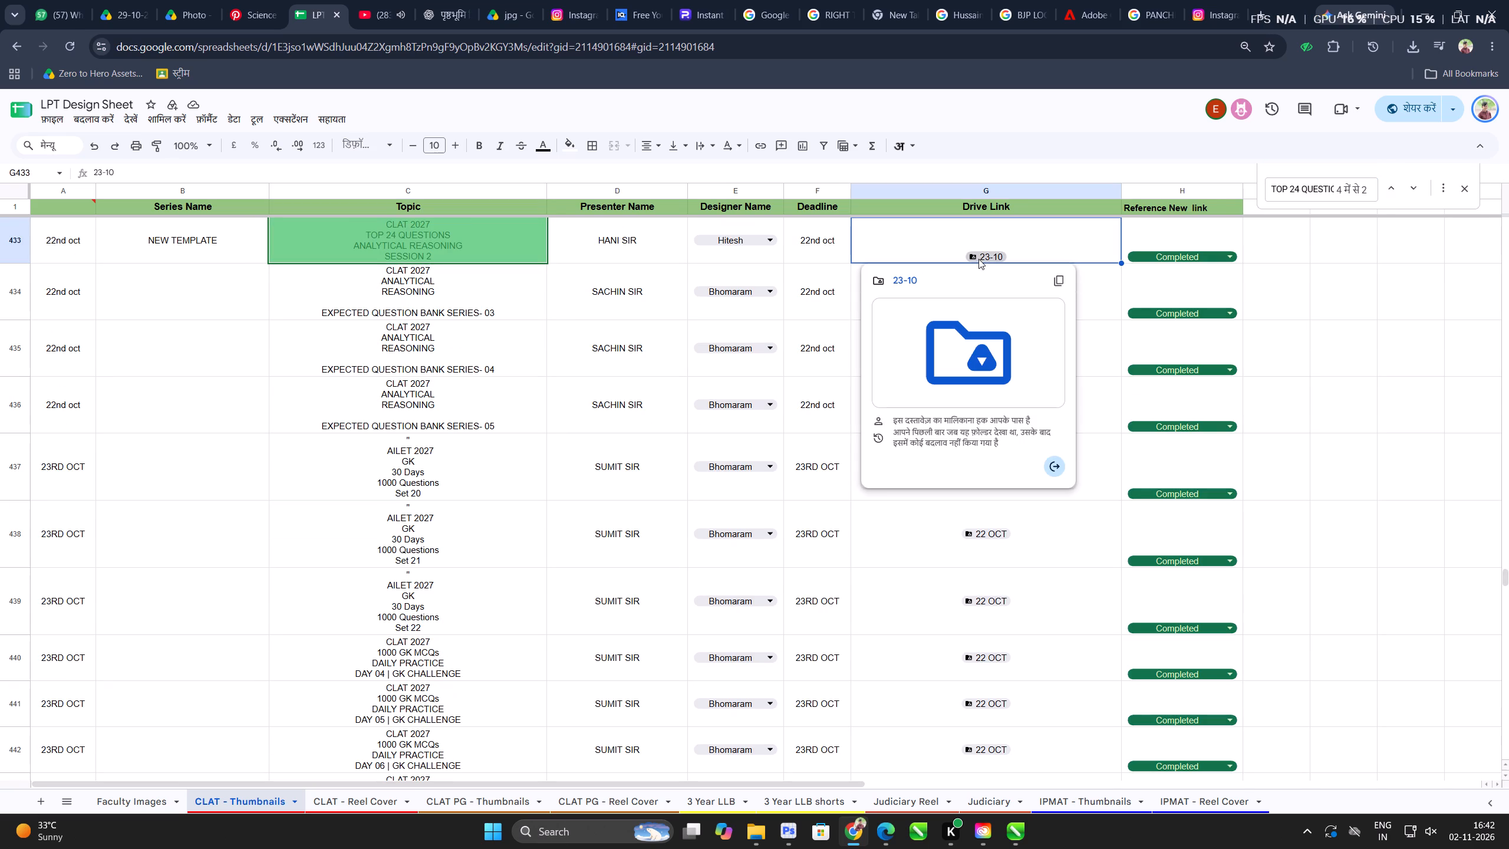
pyautogui.click(900, 284)
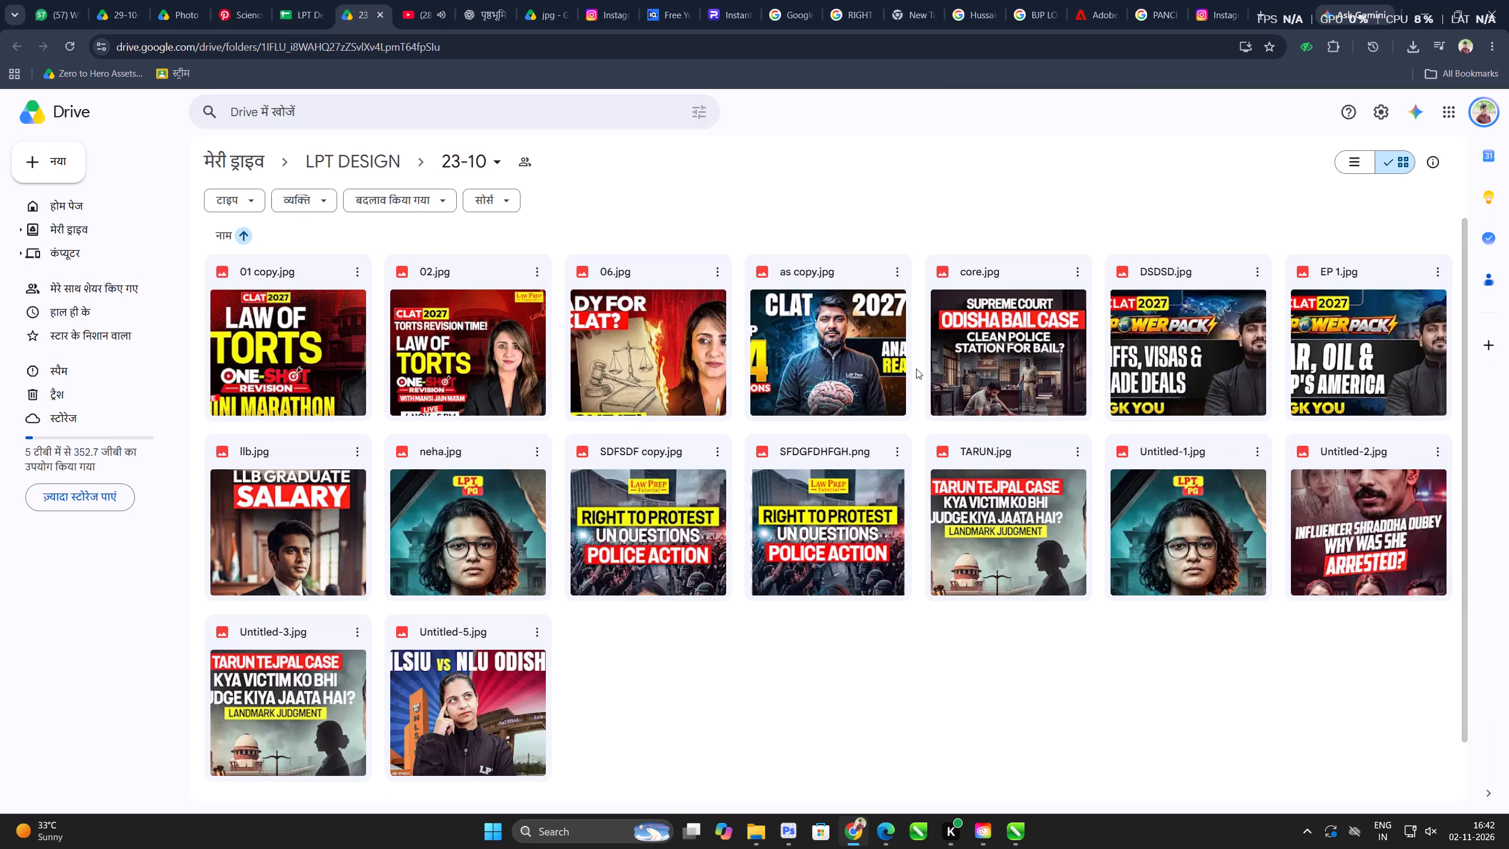
pyautogui.doubleClick(782, 353)
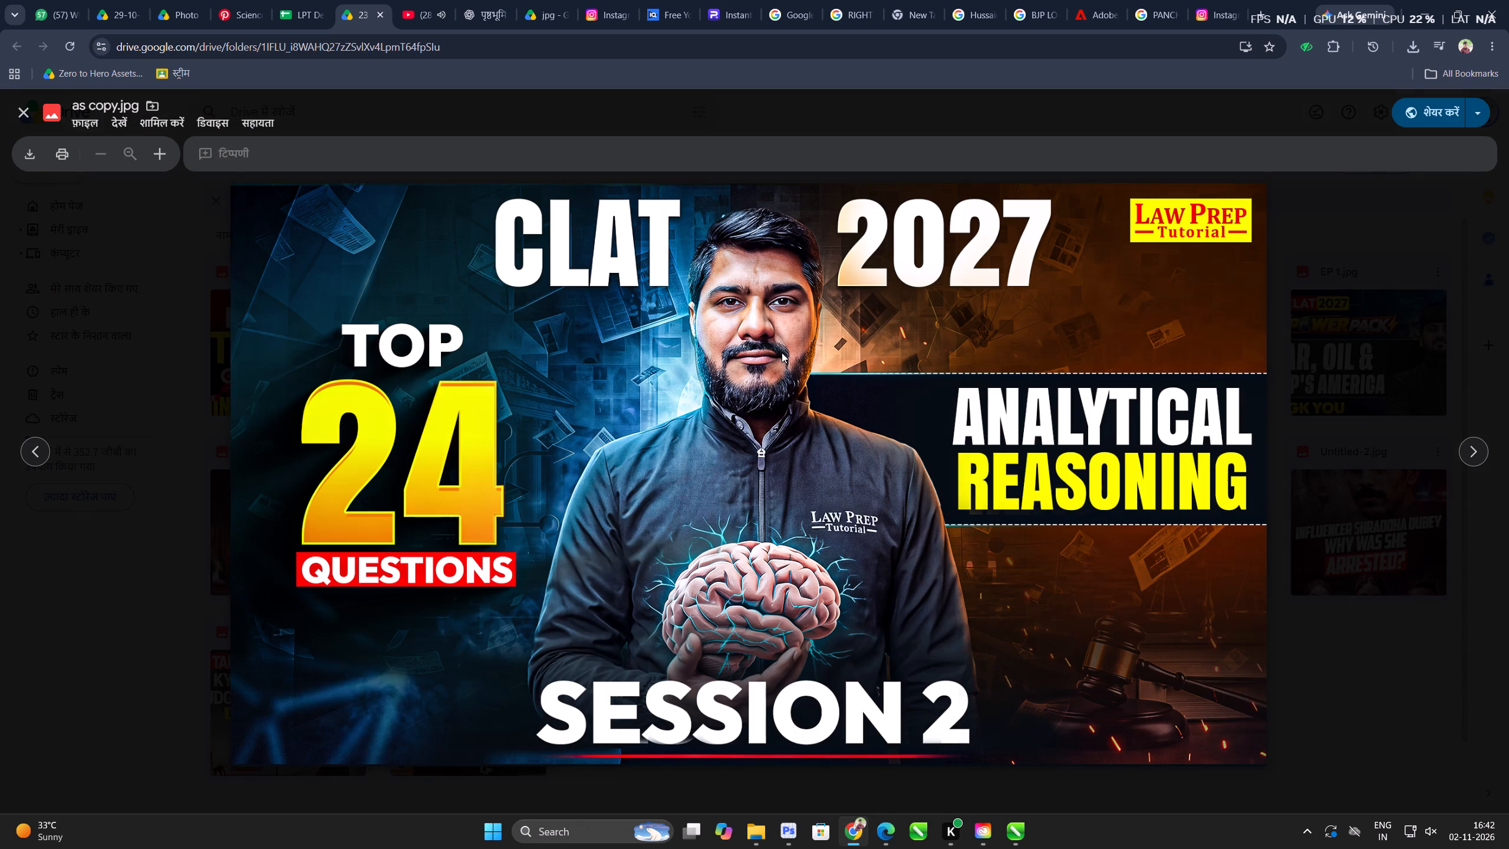
pyautogui.click(29, 239)
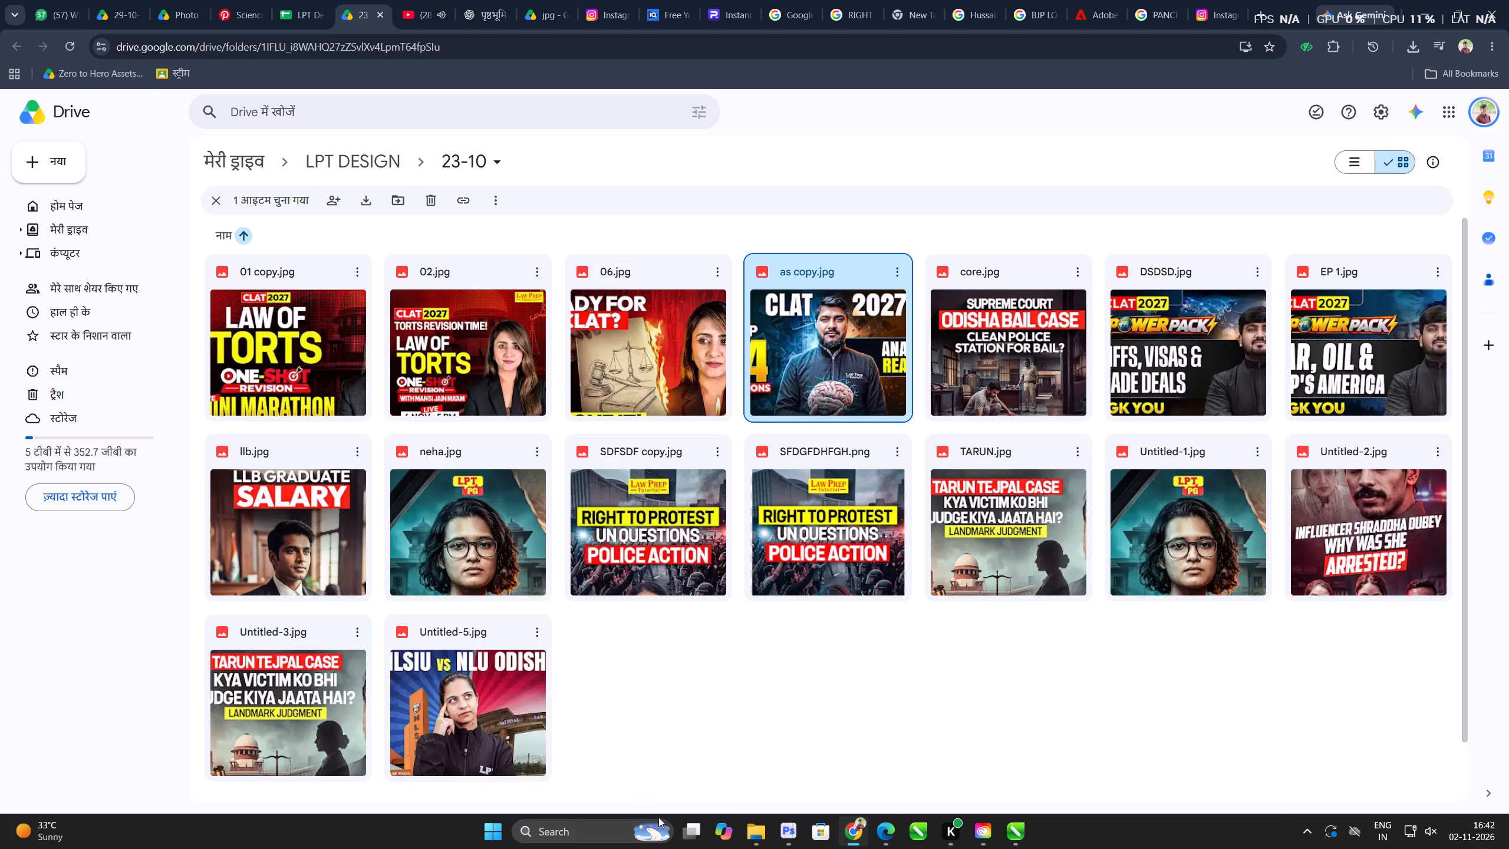
# Switch to File Explorer, search the PSD folder for psd, and look for the Session 2 thumbnail's source file.
pyautogui.click(757, 842)
pyautogui.click(596, 772)
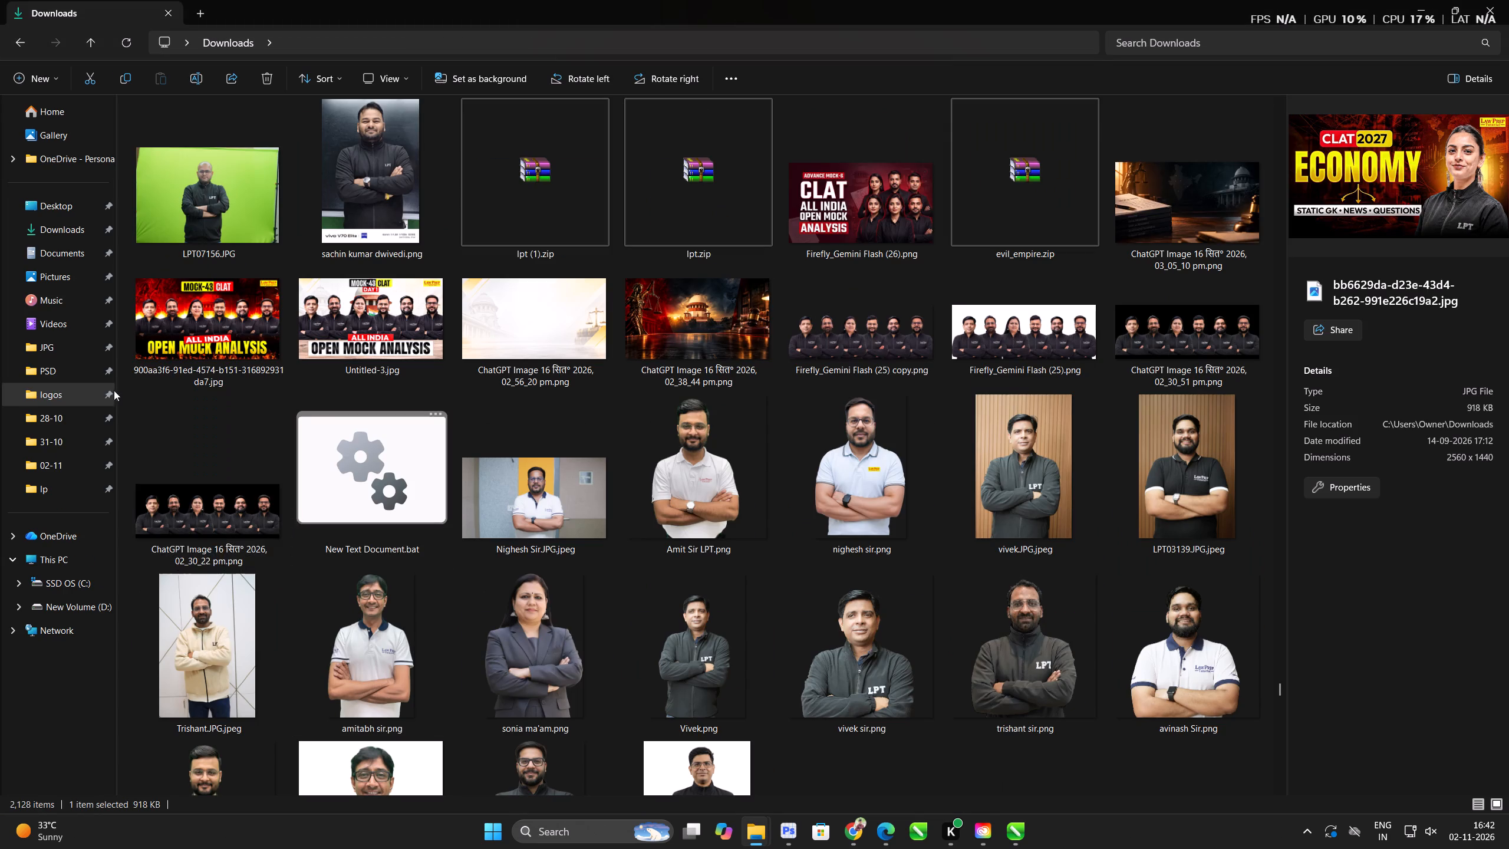
pyautogui.click(87, 366)
pyautogui.click(1223, 47)
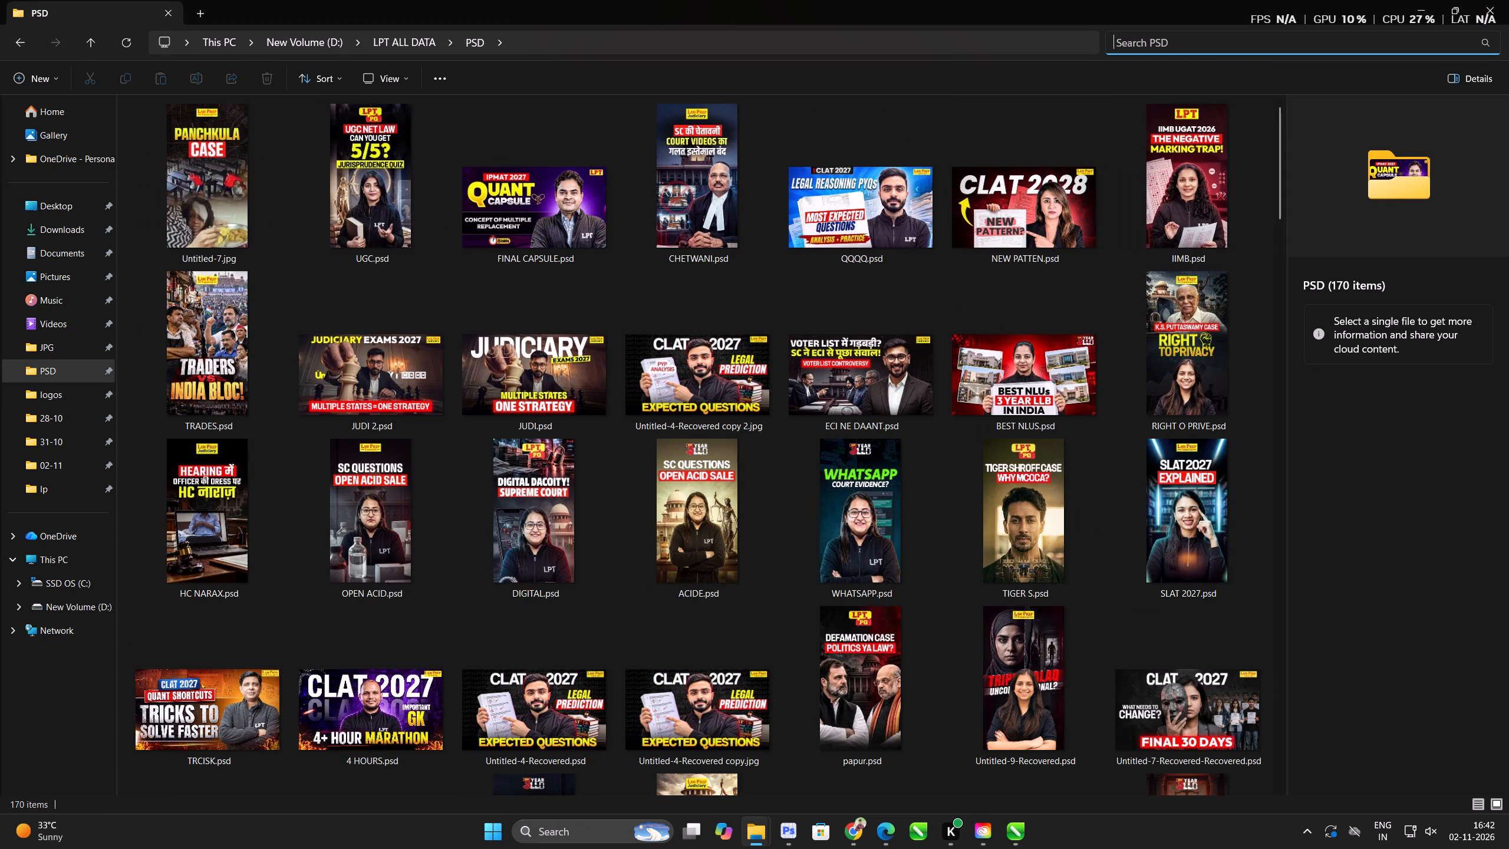
pyautogui.write('psd')
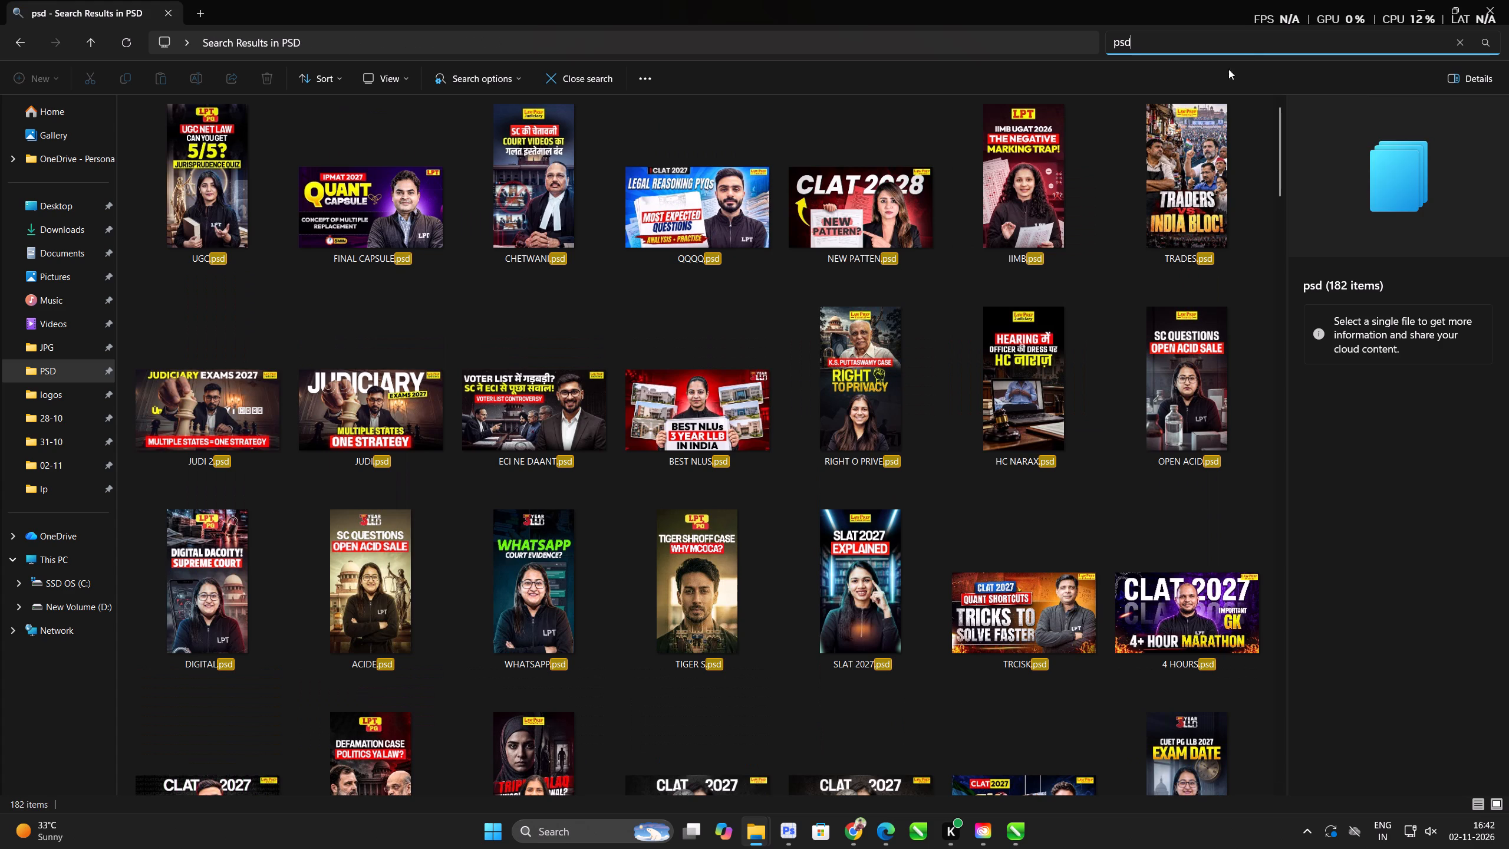
pyautogui.scroll(-2, 981, 289)
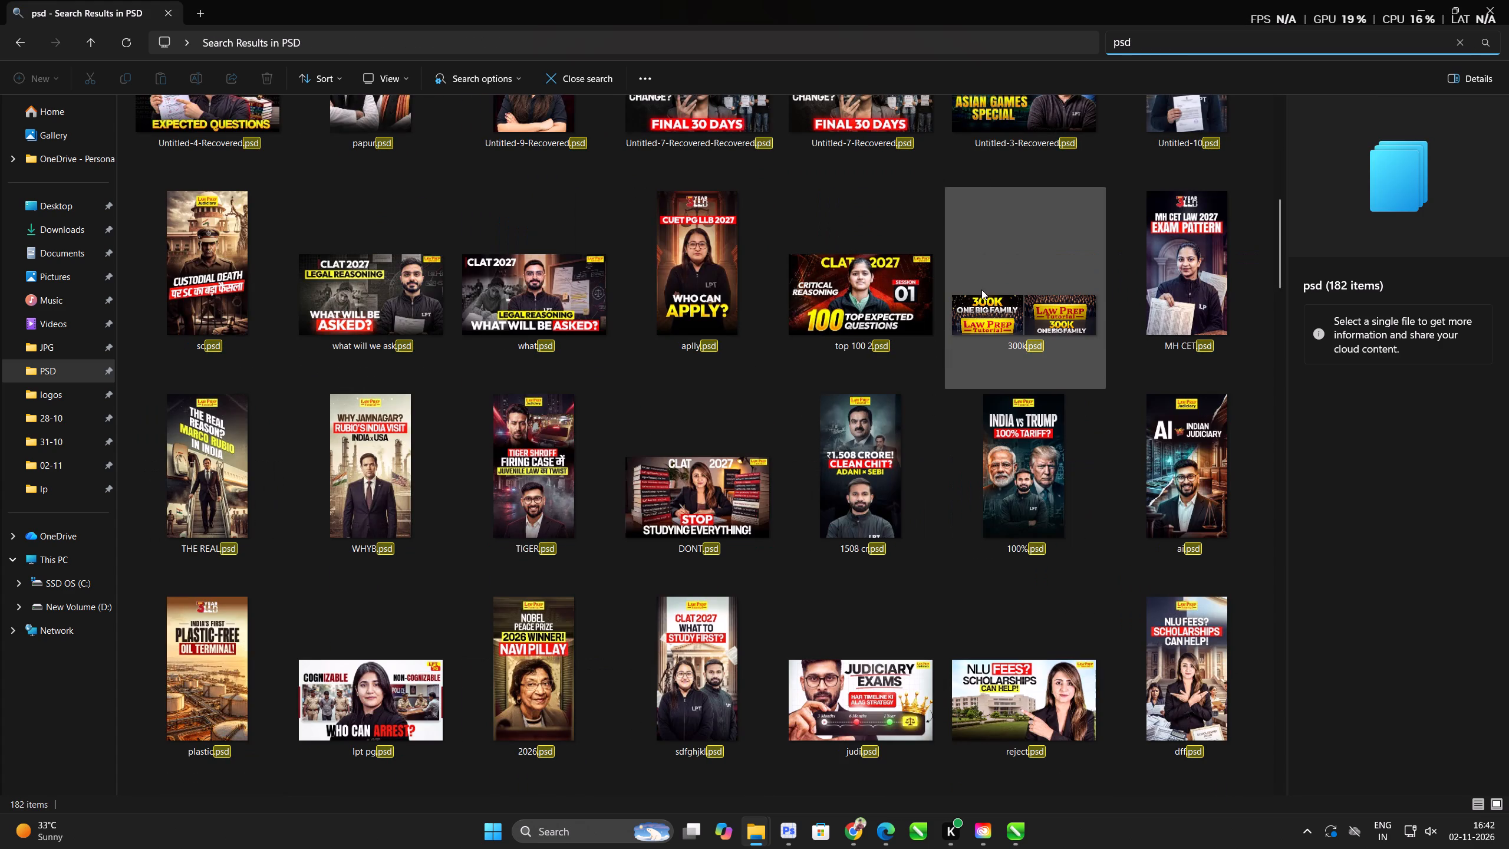
# Search the JPG folder for psd and look through the files for the Session 2 thumbnail's source.
pyautogui.click(70, 349)
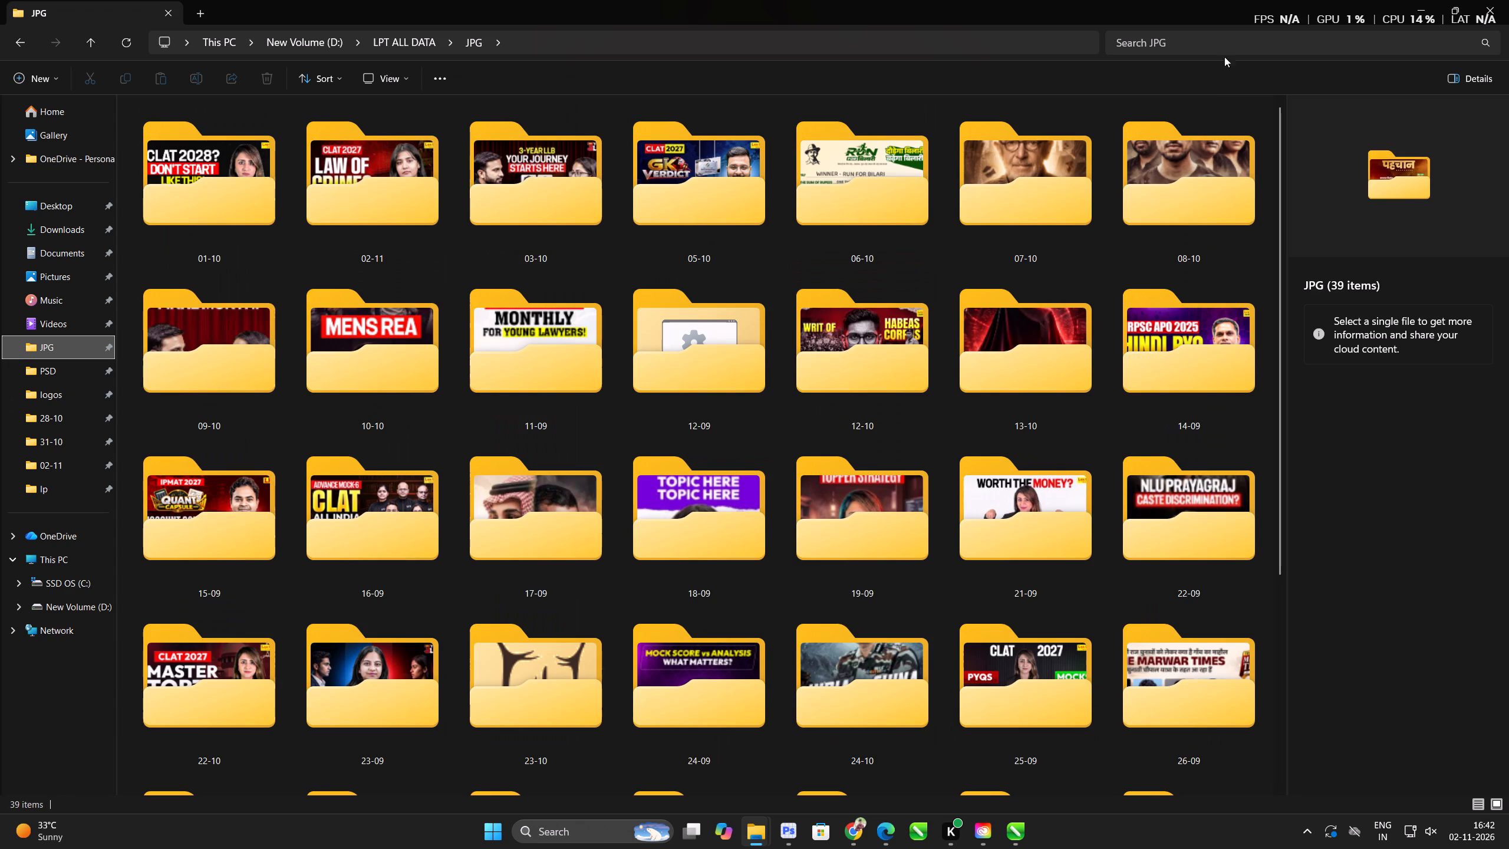
pyautogui.click(1229, 50)
pyautogui.write('psd')
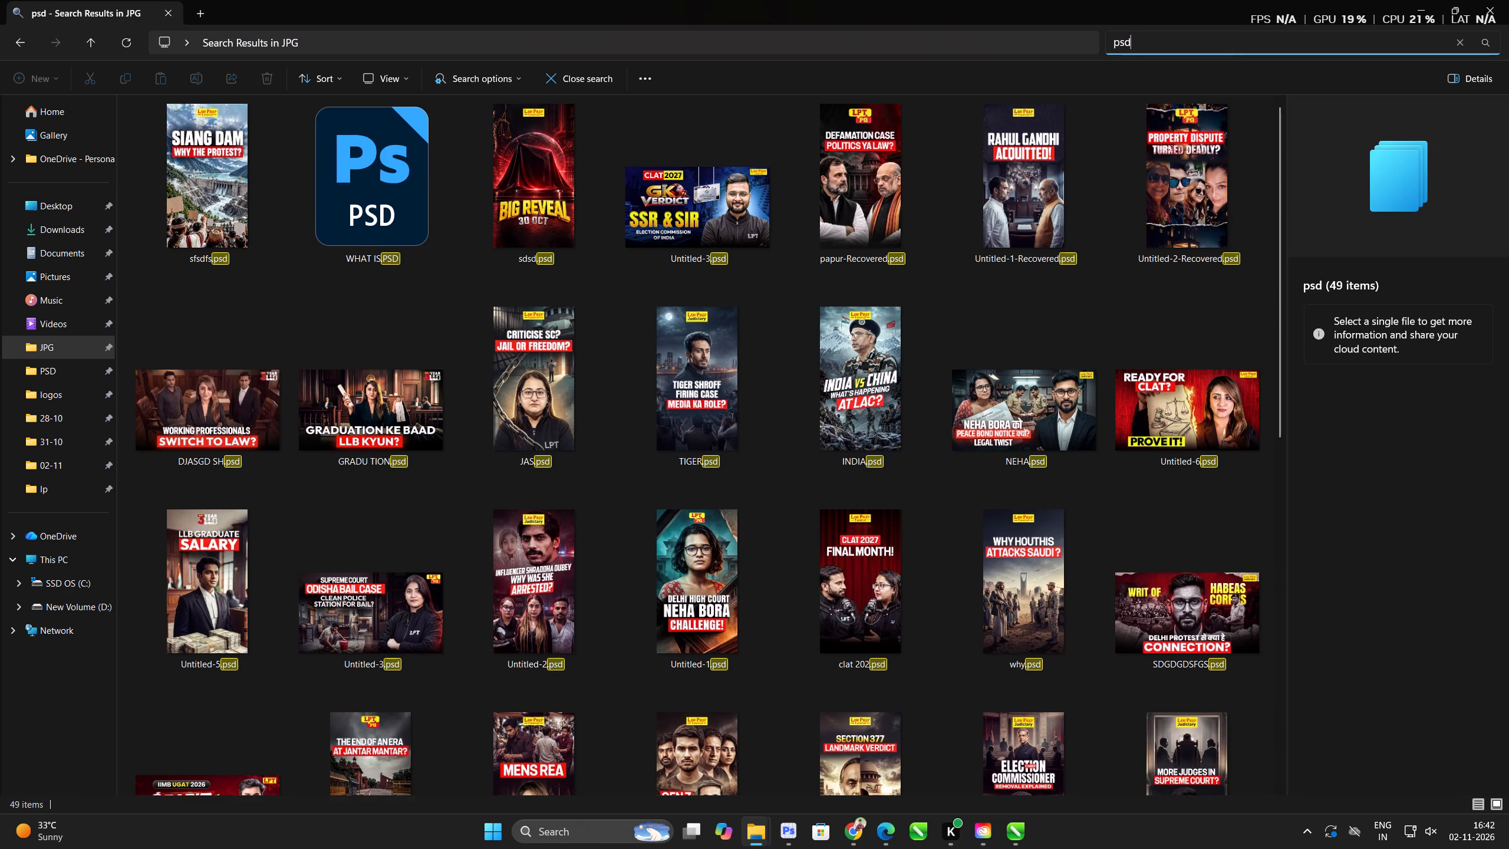
pyautogui.scroll(-3, 1196, 104)
pyautogui.scroll(-2, 1173, 148)
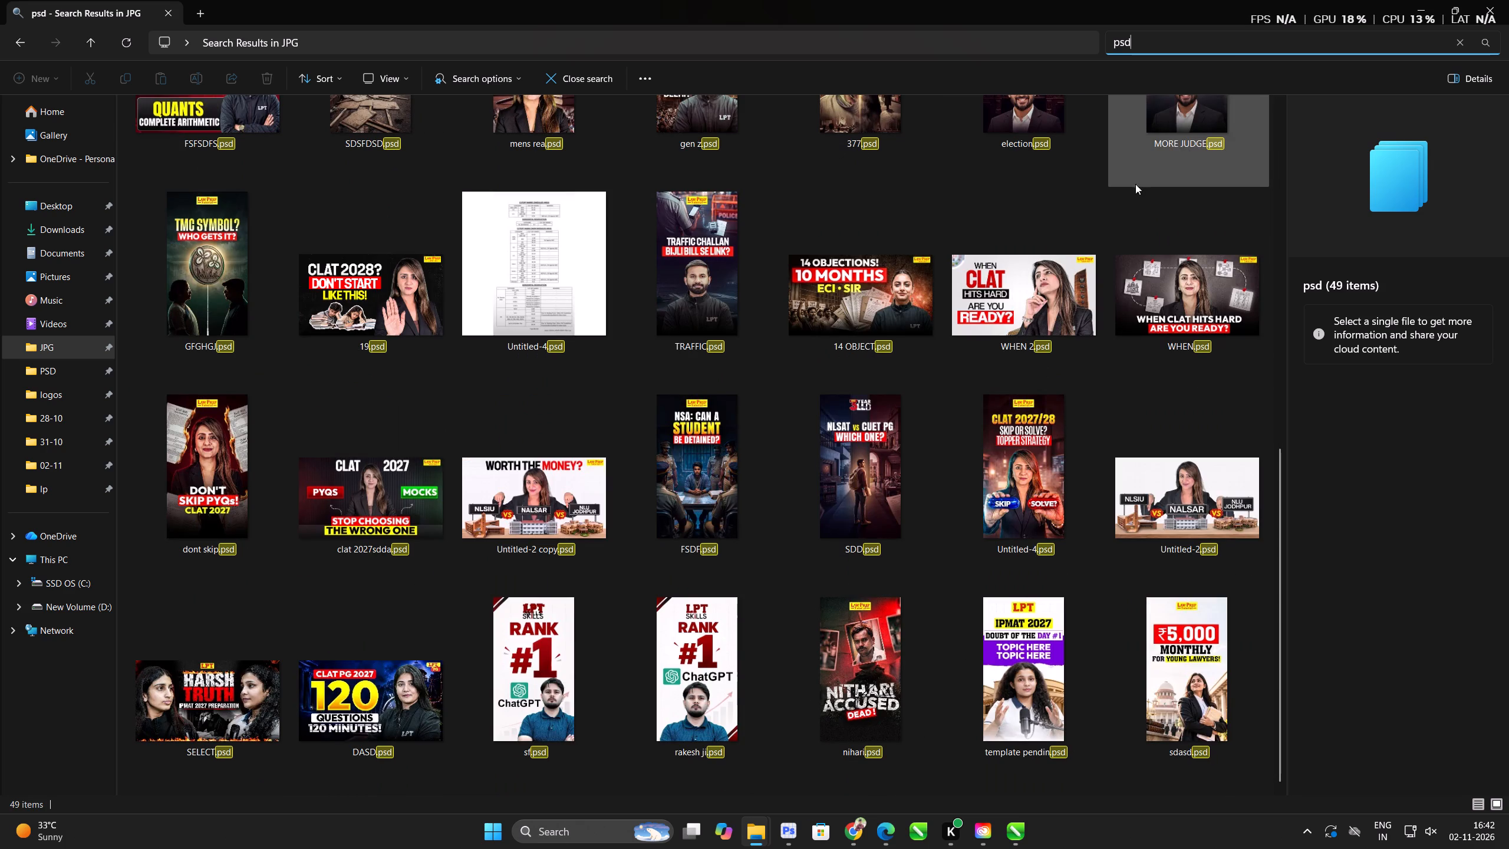
pyautogui.scroll(-3, 947, 336)
pyautogui.scroll(4, 439, 342)
# Search the Downloads folder for psd and open the Session 2 source file as.psd in Photoshop.
pyautogui.click(49, 233)
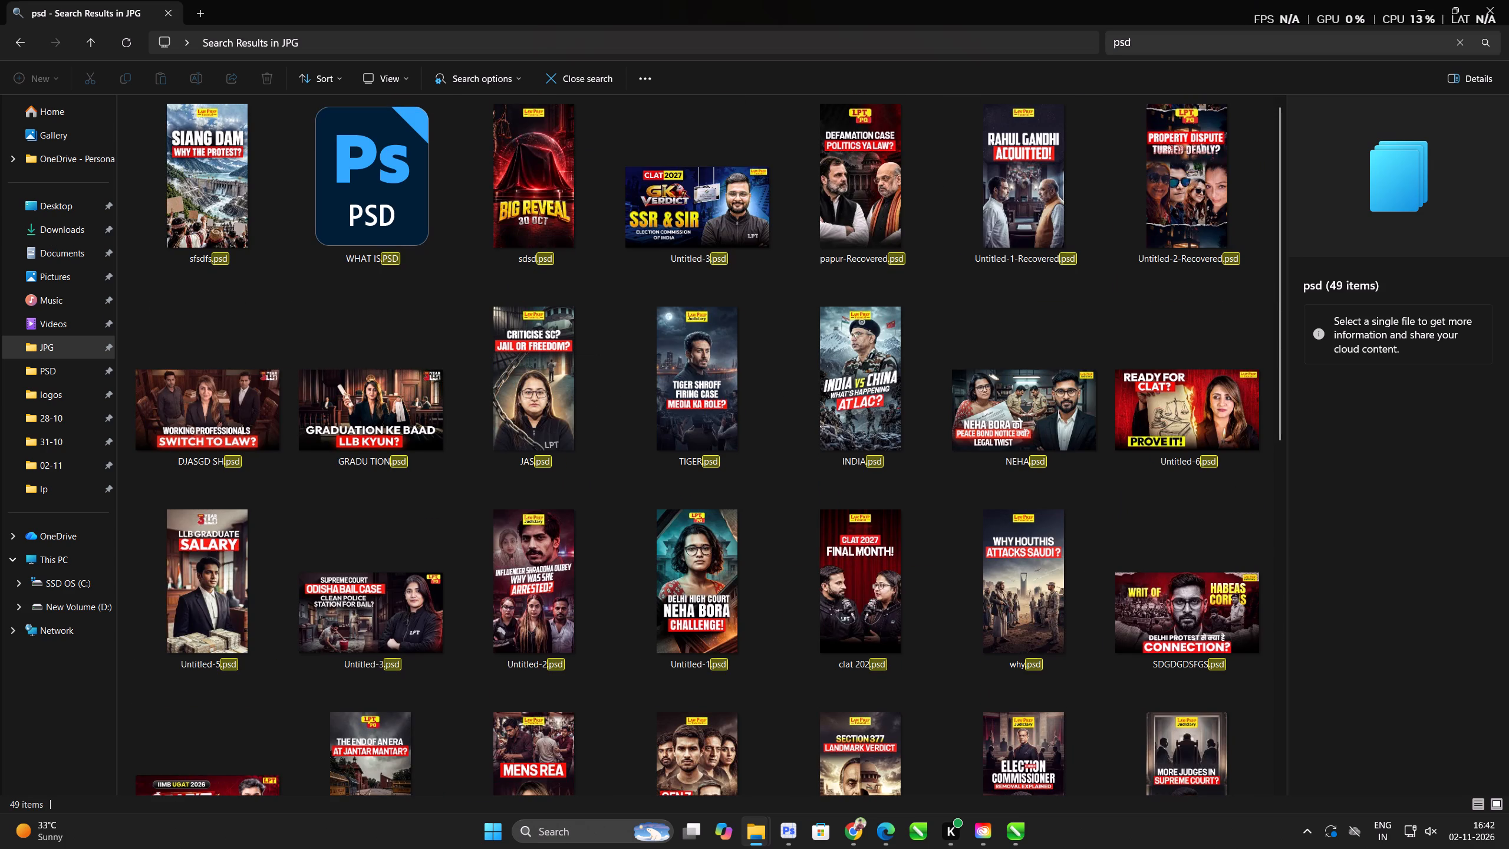
pyautogui.click(14, 242)
pyautogui.click(27, 232)
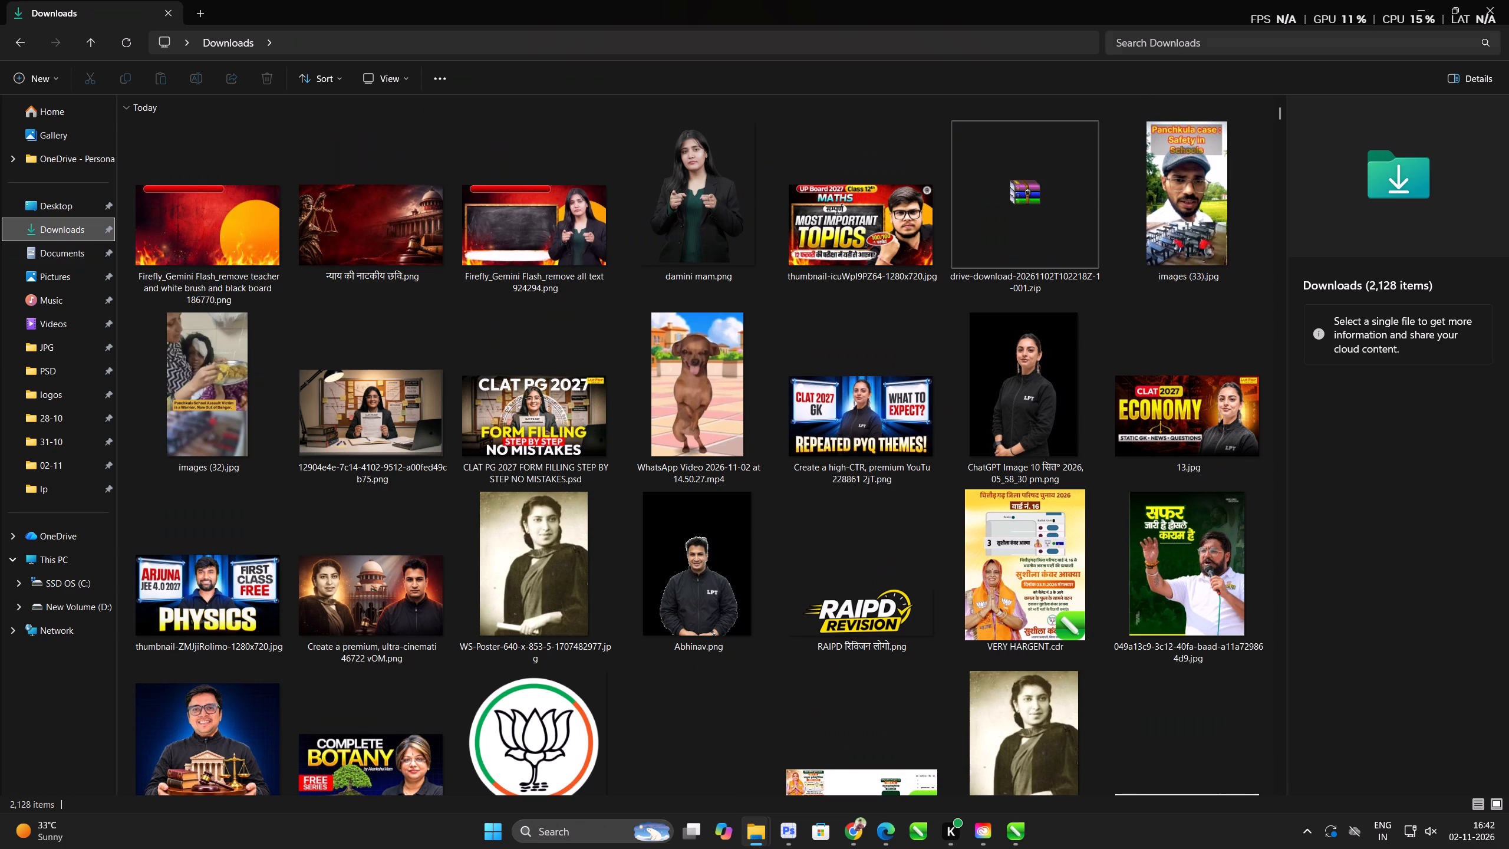
pyautogui.click(1172, 47)
pyautogui.write('psd')
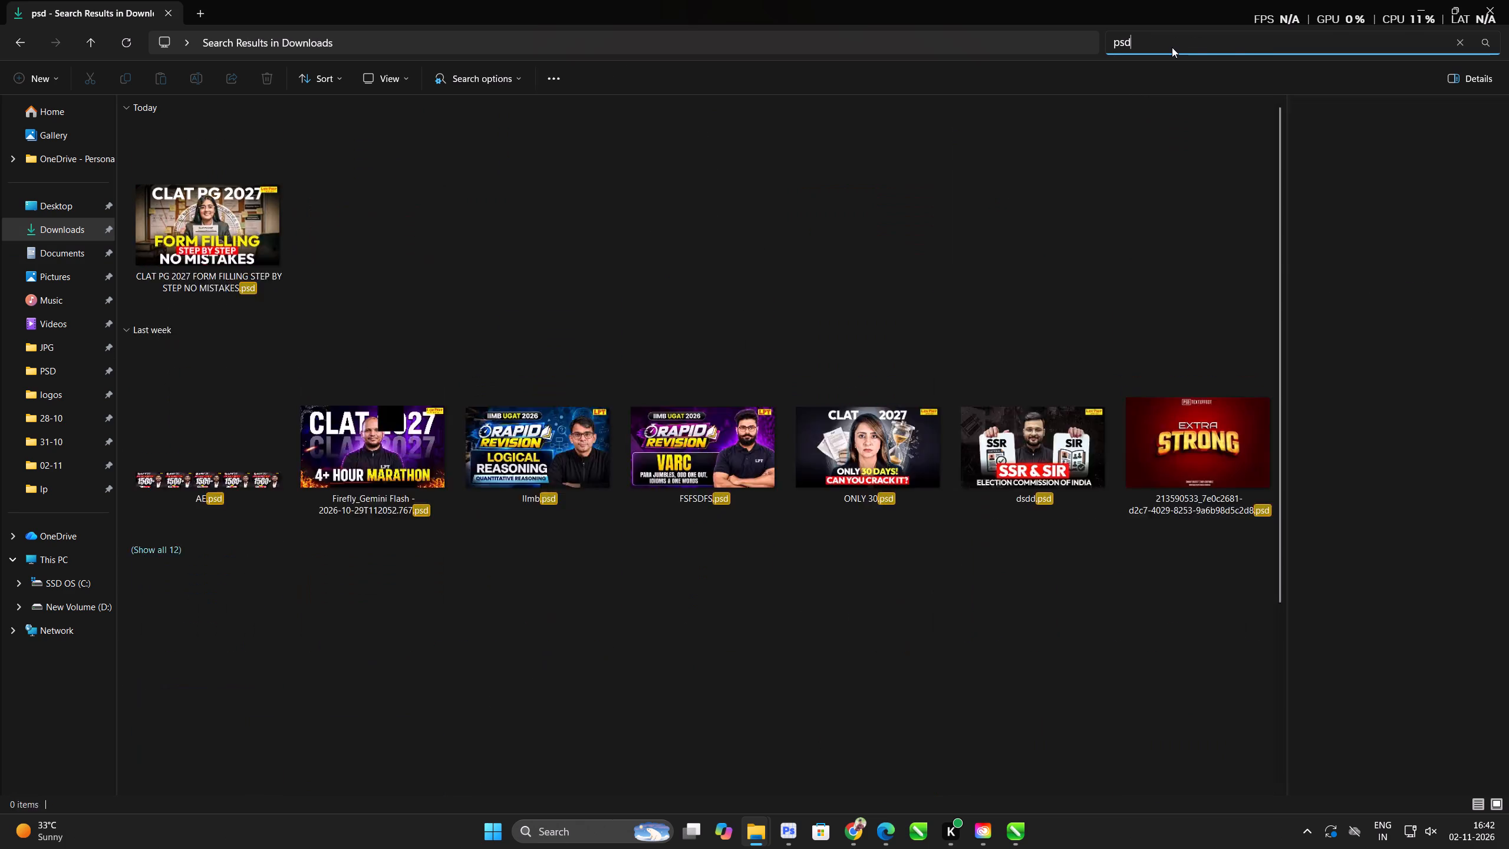
pyautogui.doubleClick(533, 626)
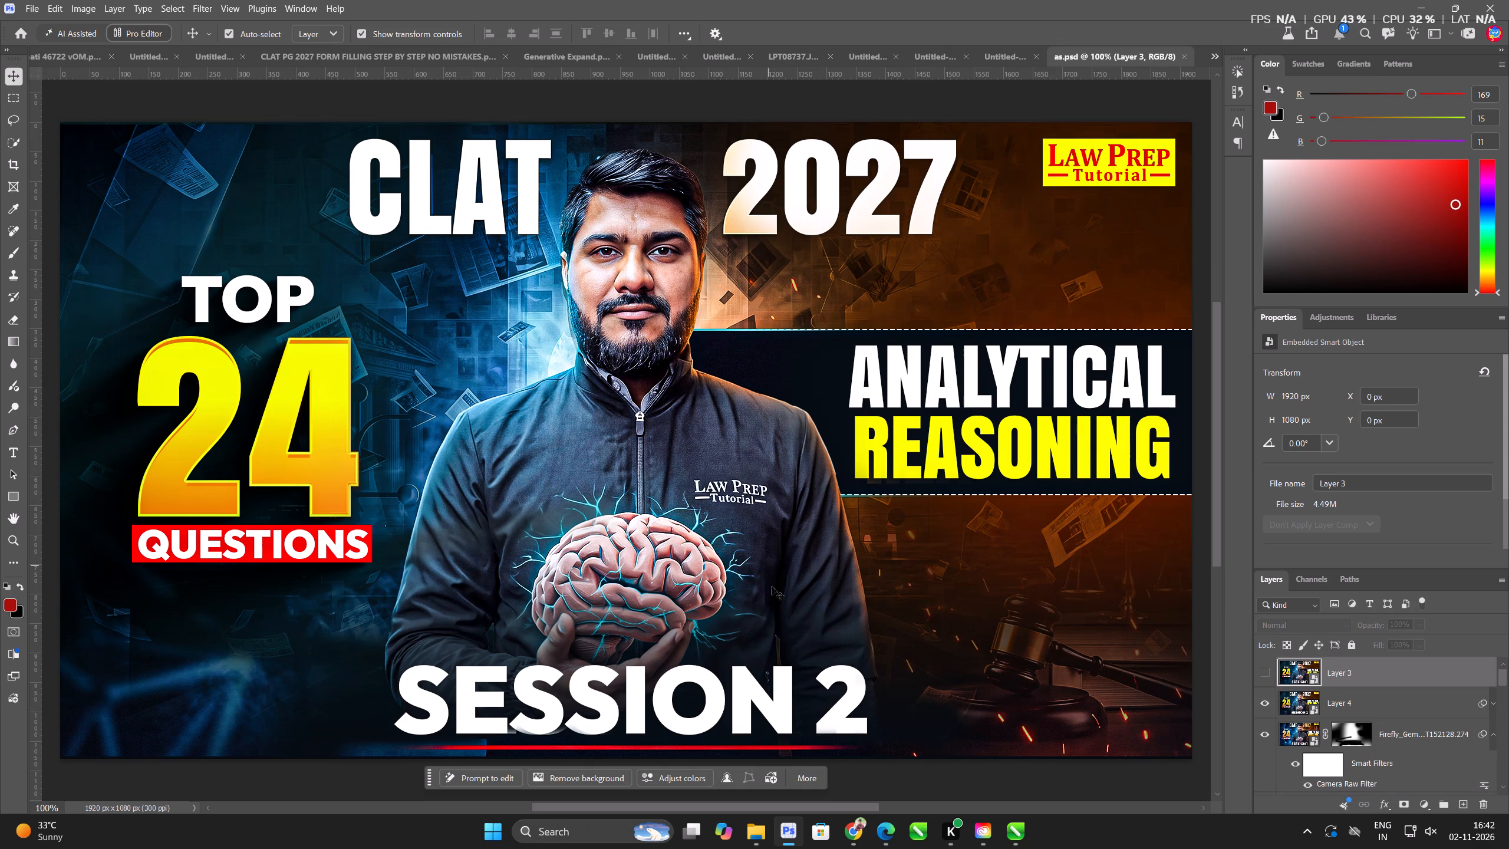
# Hide Layer 4 and check the Firefly layer beneath it by toggling its visibility off and on.
pyautogui.click(839, 700)
pyautogui.click(1272, 700)
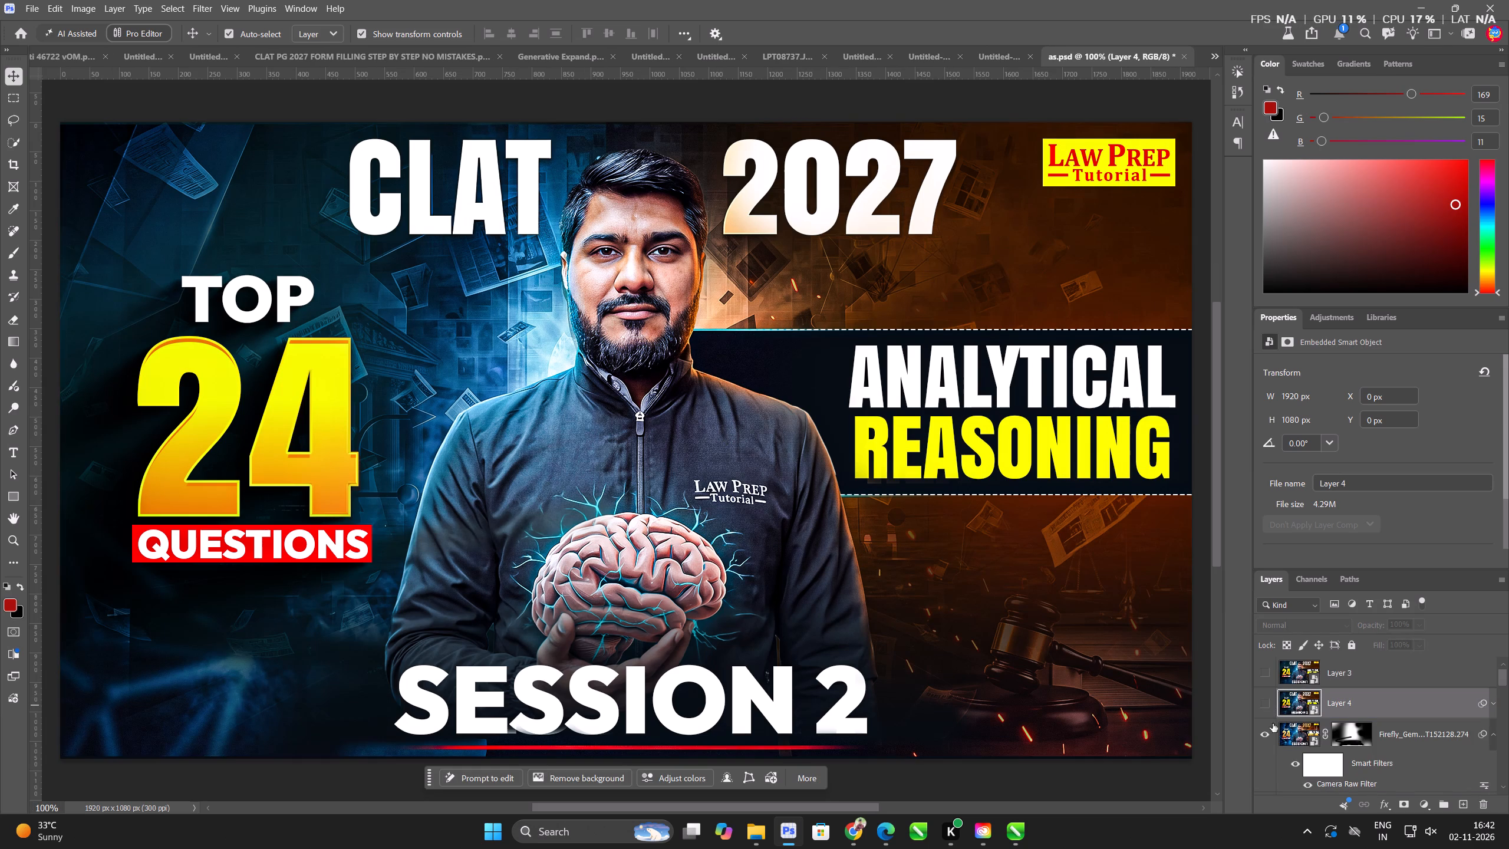
pyautogui.click(1273, 737)
pyautogui.click(1273, 737)
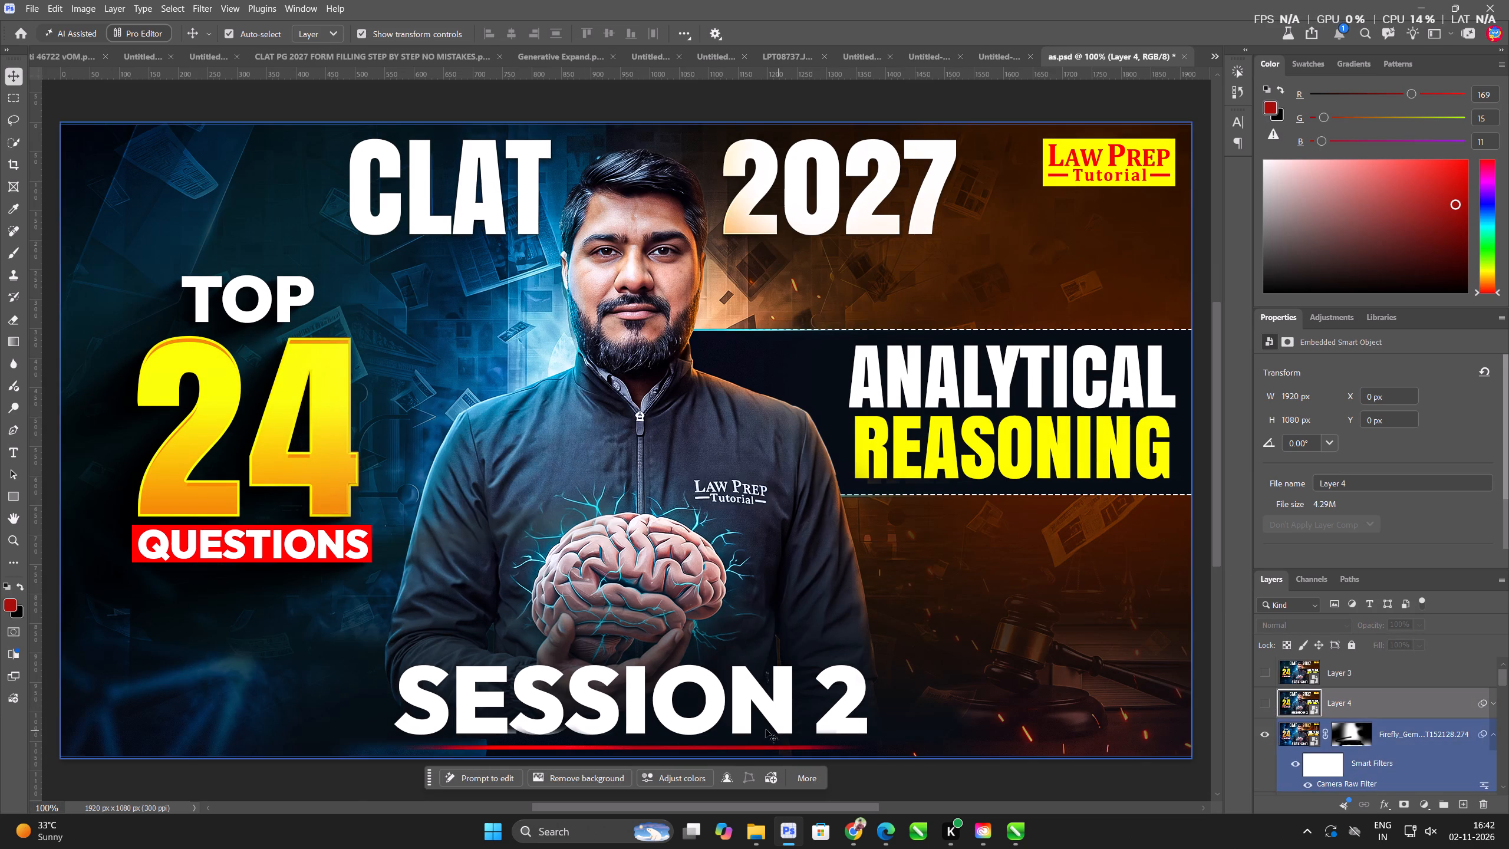
# Change the SESSION 2 text at the bottom of the thumbnail to SESSION 3.
pyautogui.doubleClick(759, 718)
pyautogui.doubleClick(821, 718)
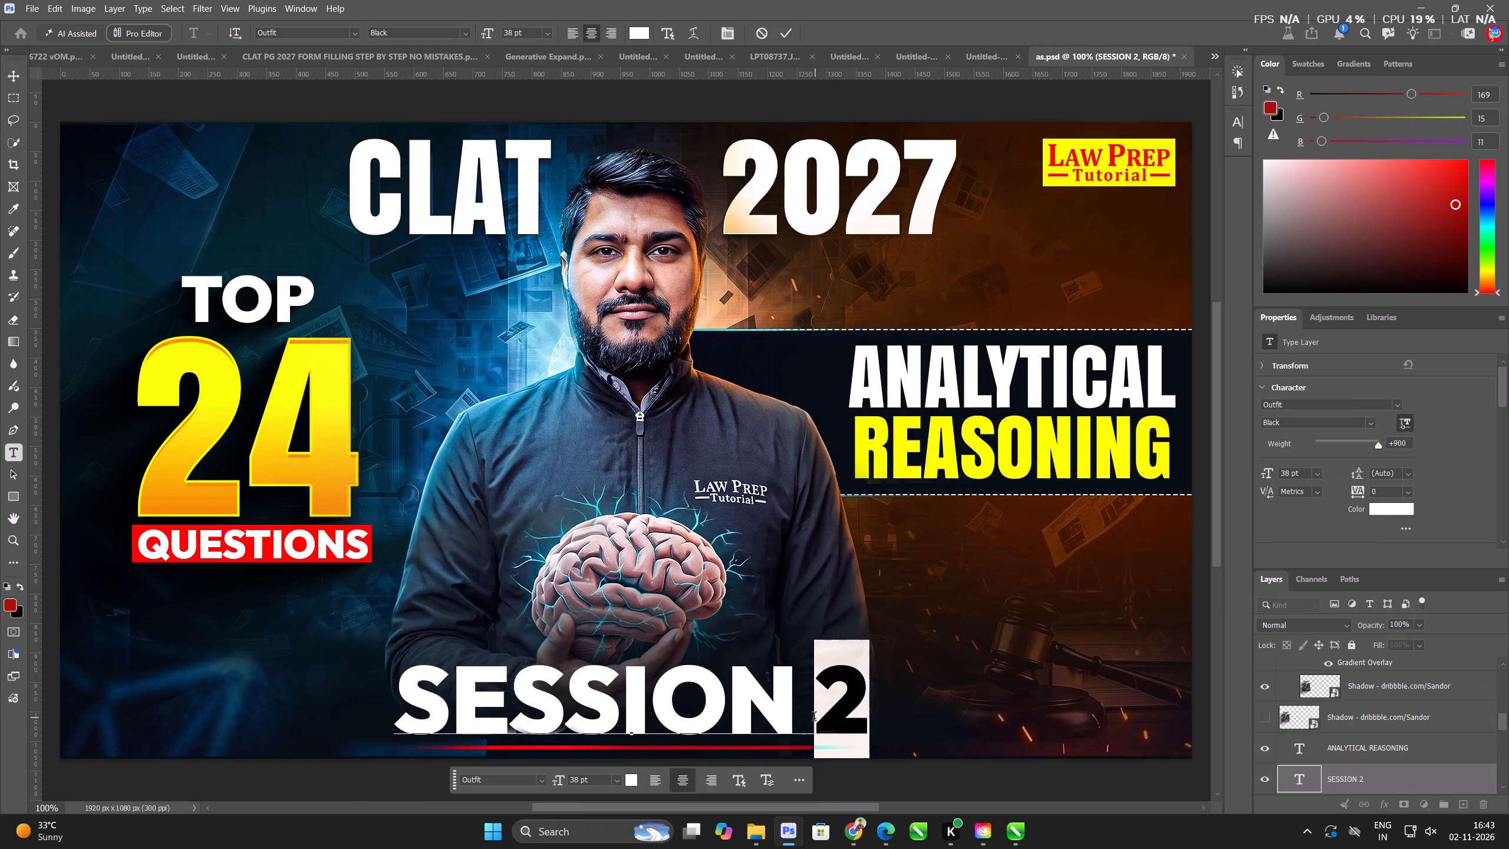
pyautogui.press('3')
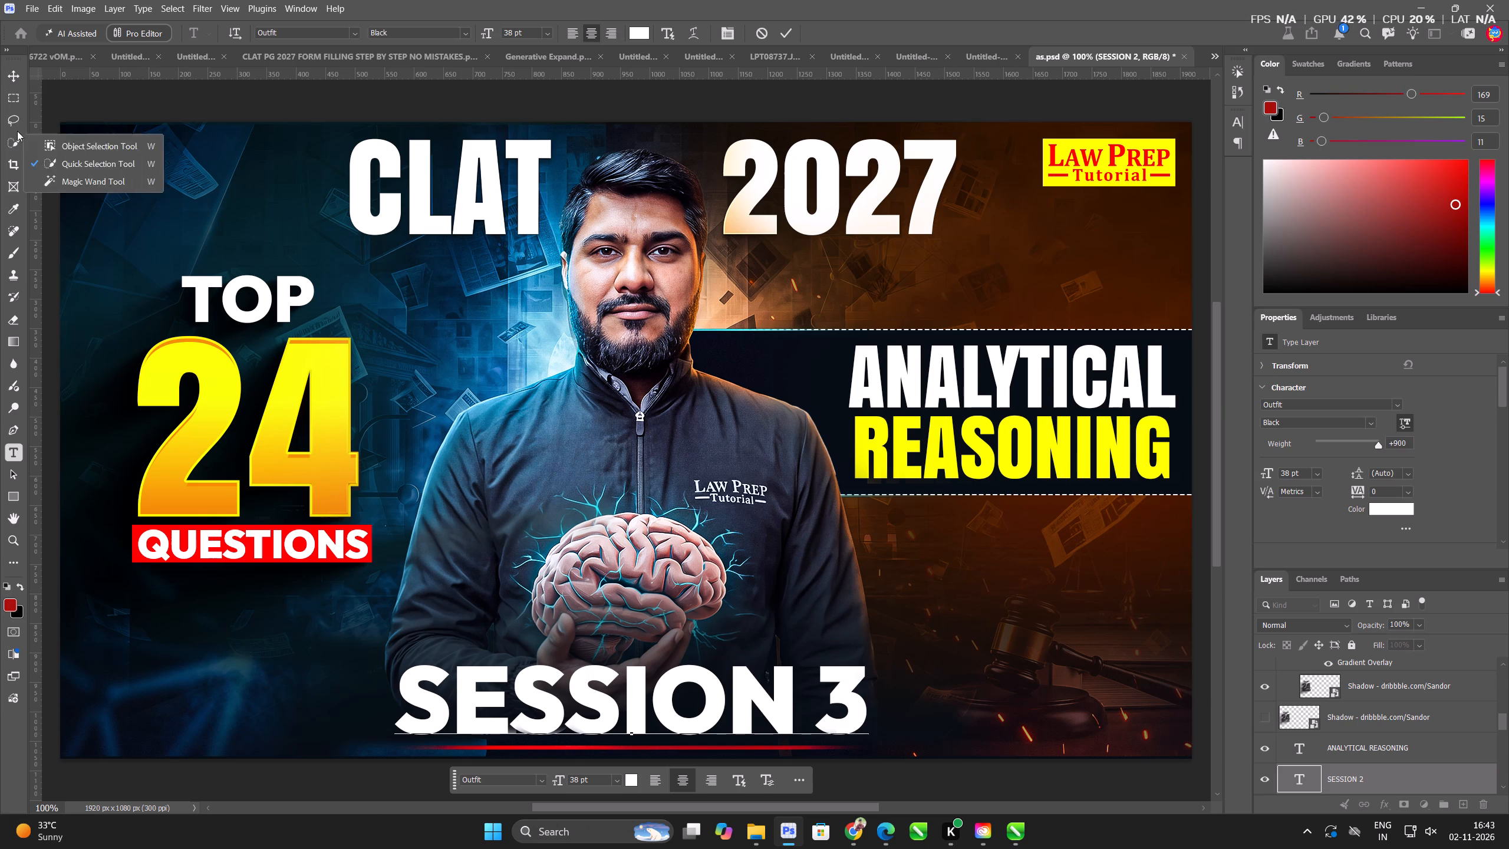
pyautogui.click(9, 74)
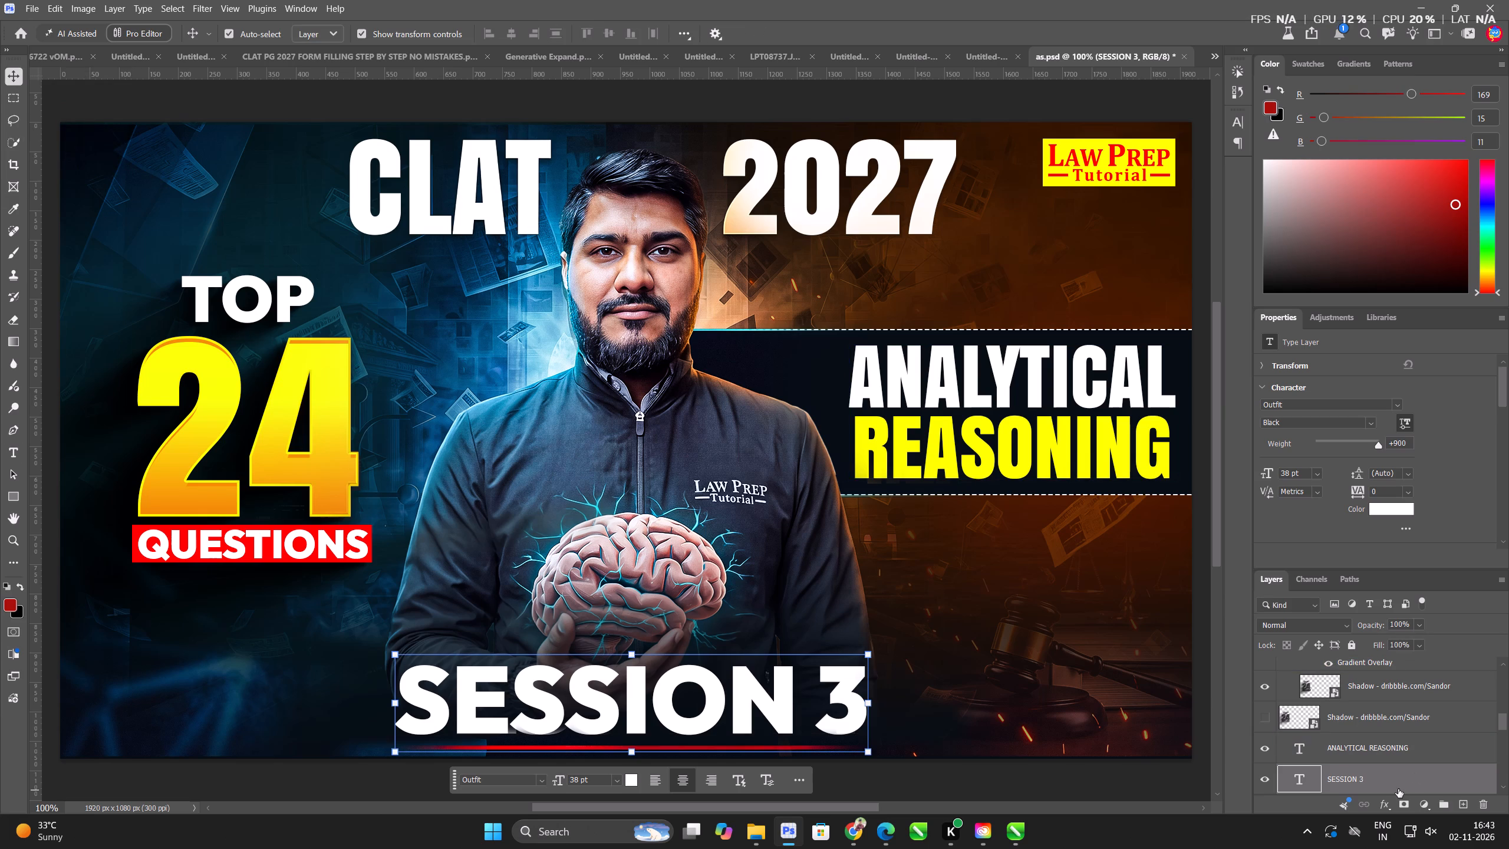
# Move the SESSION 3 text layer to the top of the layer stack and compare it with Layer 4 shown and hidden.
pyautogui.moveTo(1398, 788); pyautogui.dragTo(1394, 596)
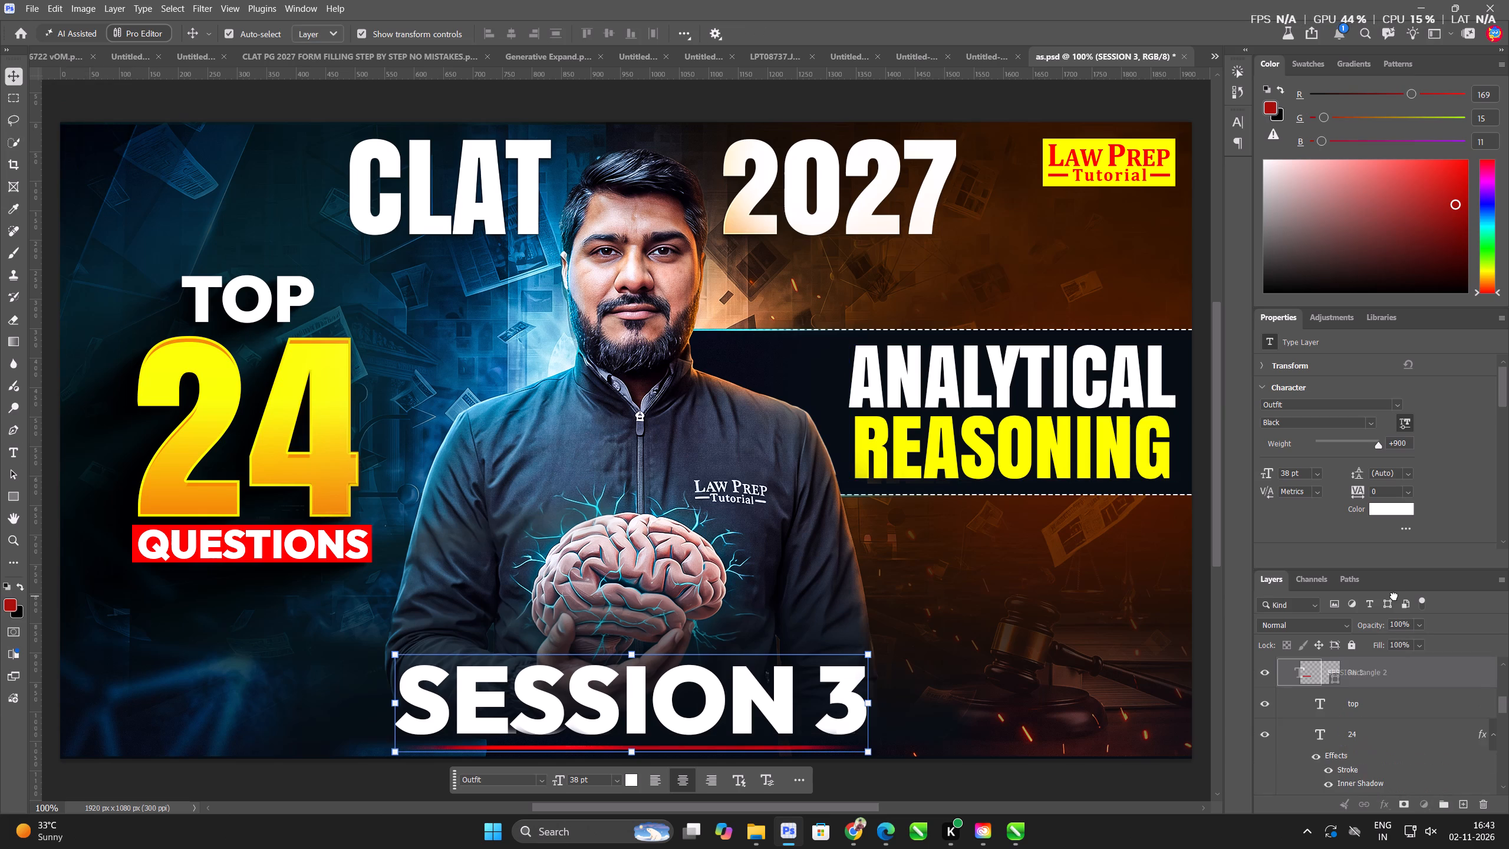
pyautogui.moveTo(1394, 596); pyautogui.dragTo(1402, 662)
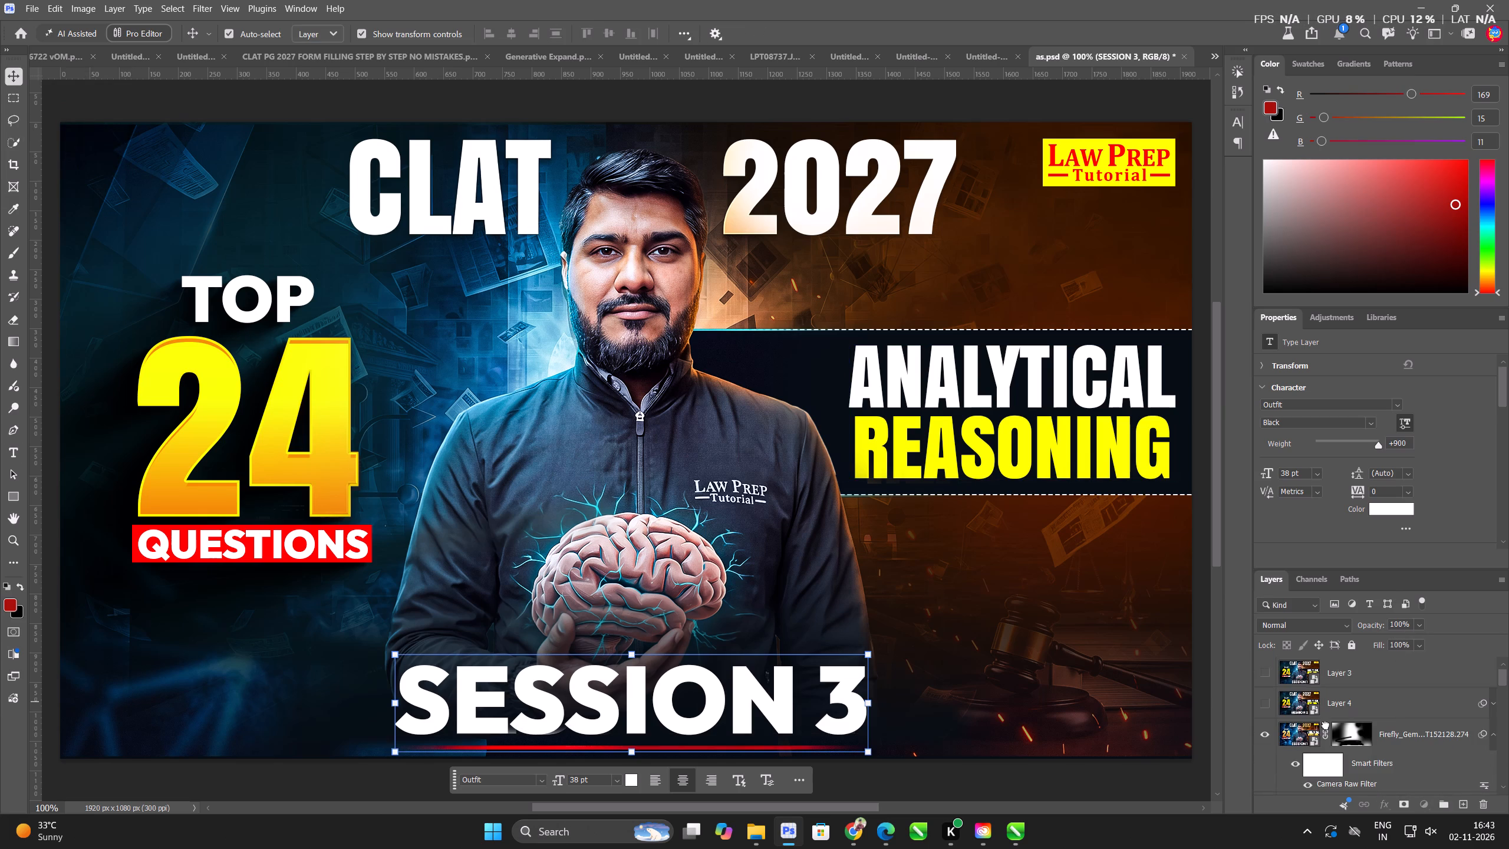
pyautogui.click(1263, 734)
pyautogui.click(1263, 734)
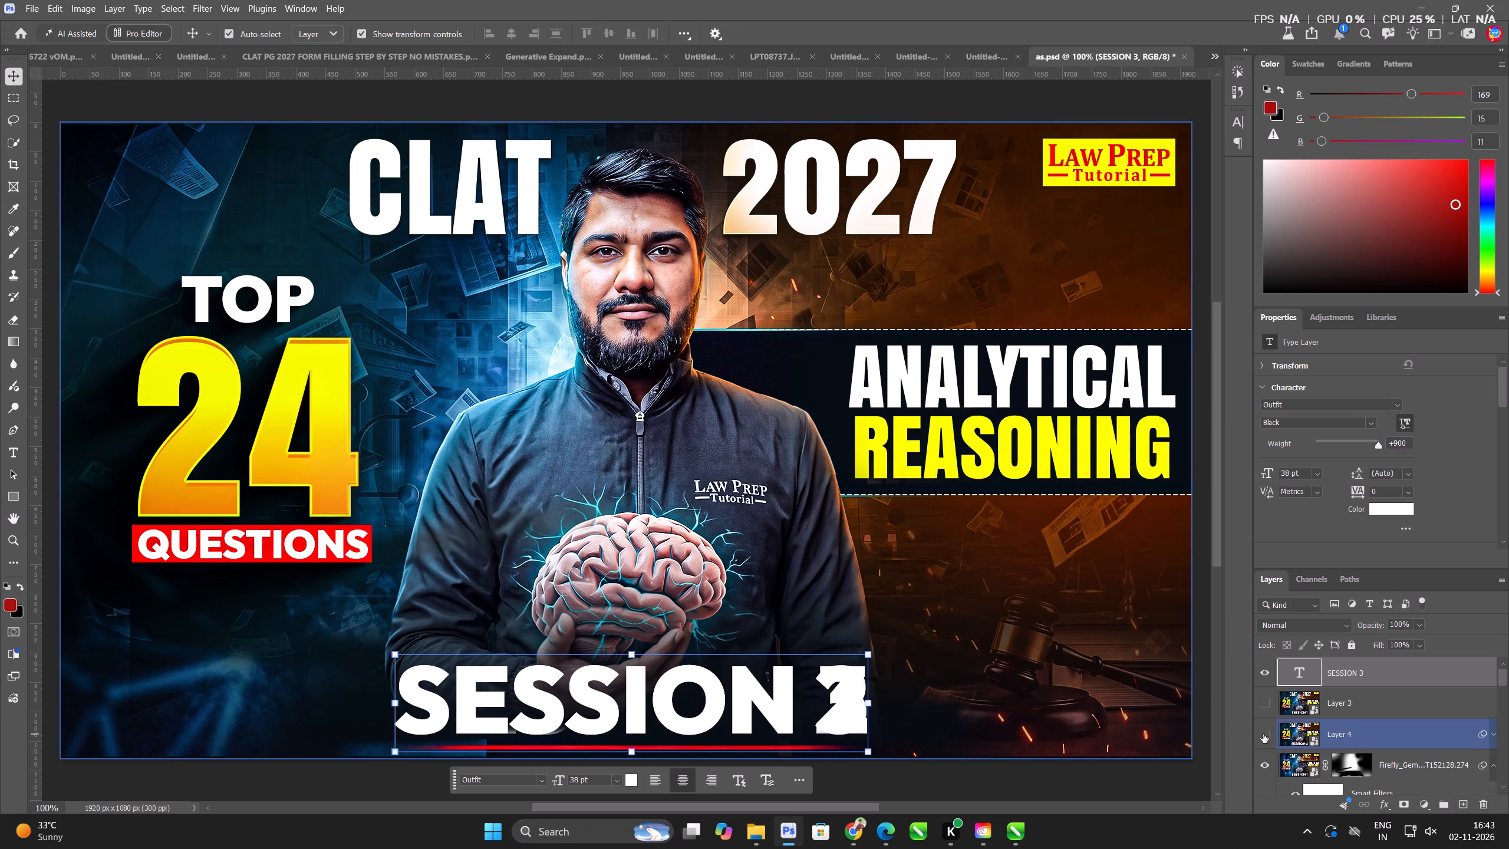
pyautogui.click(1263, 734)
pyautogui.click(1263, 734)
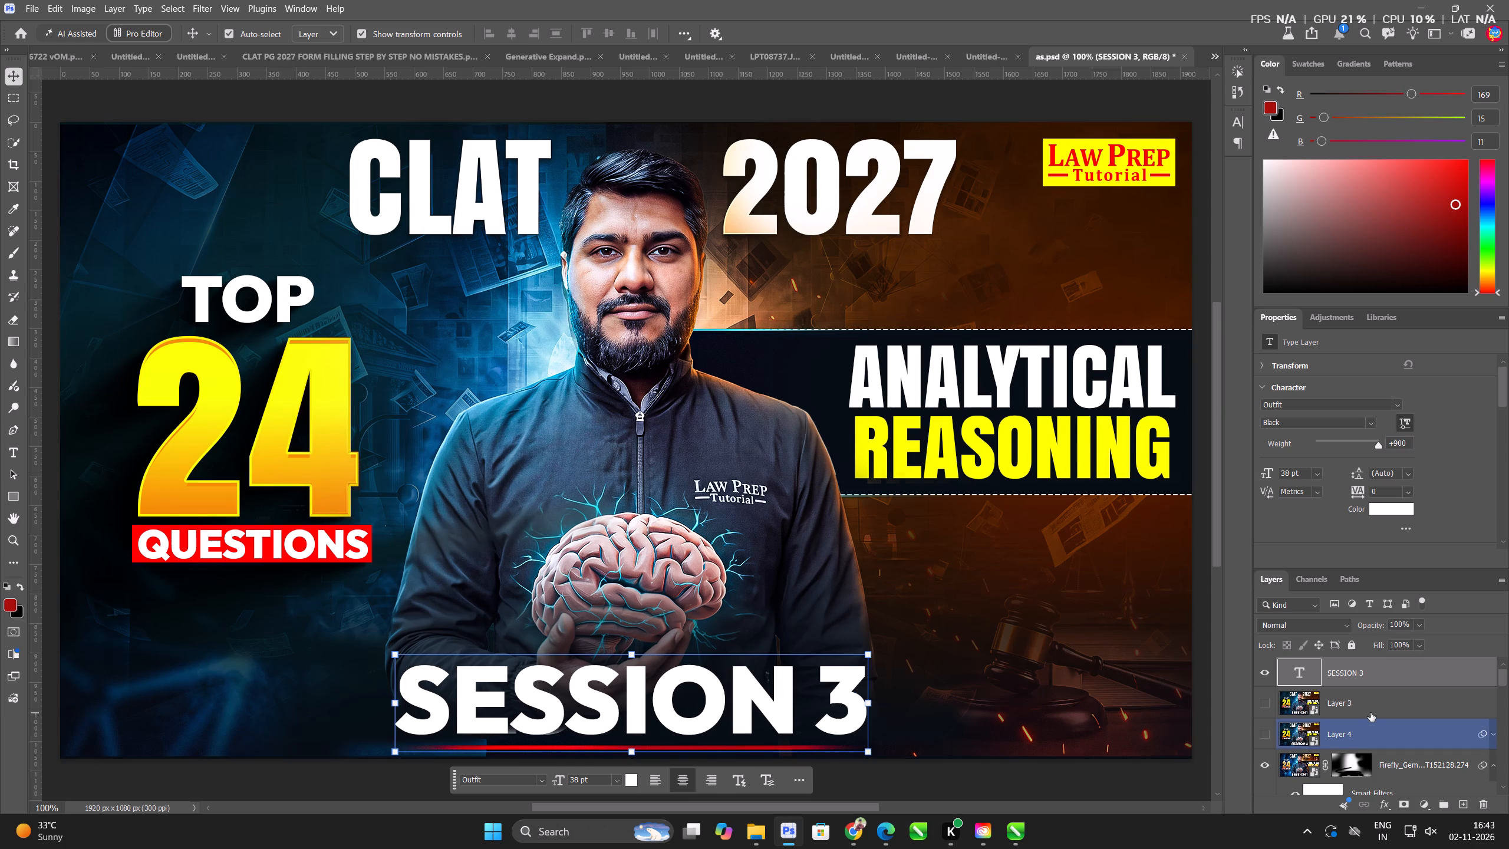
# Hide the SESSION 3 text, put it in a group, and stamp all visible artwork into a new layer on top.
pyautogui.hotkey('ctrl', 'alt', 'a')
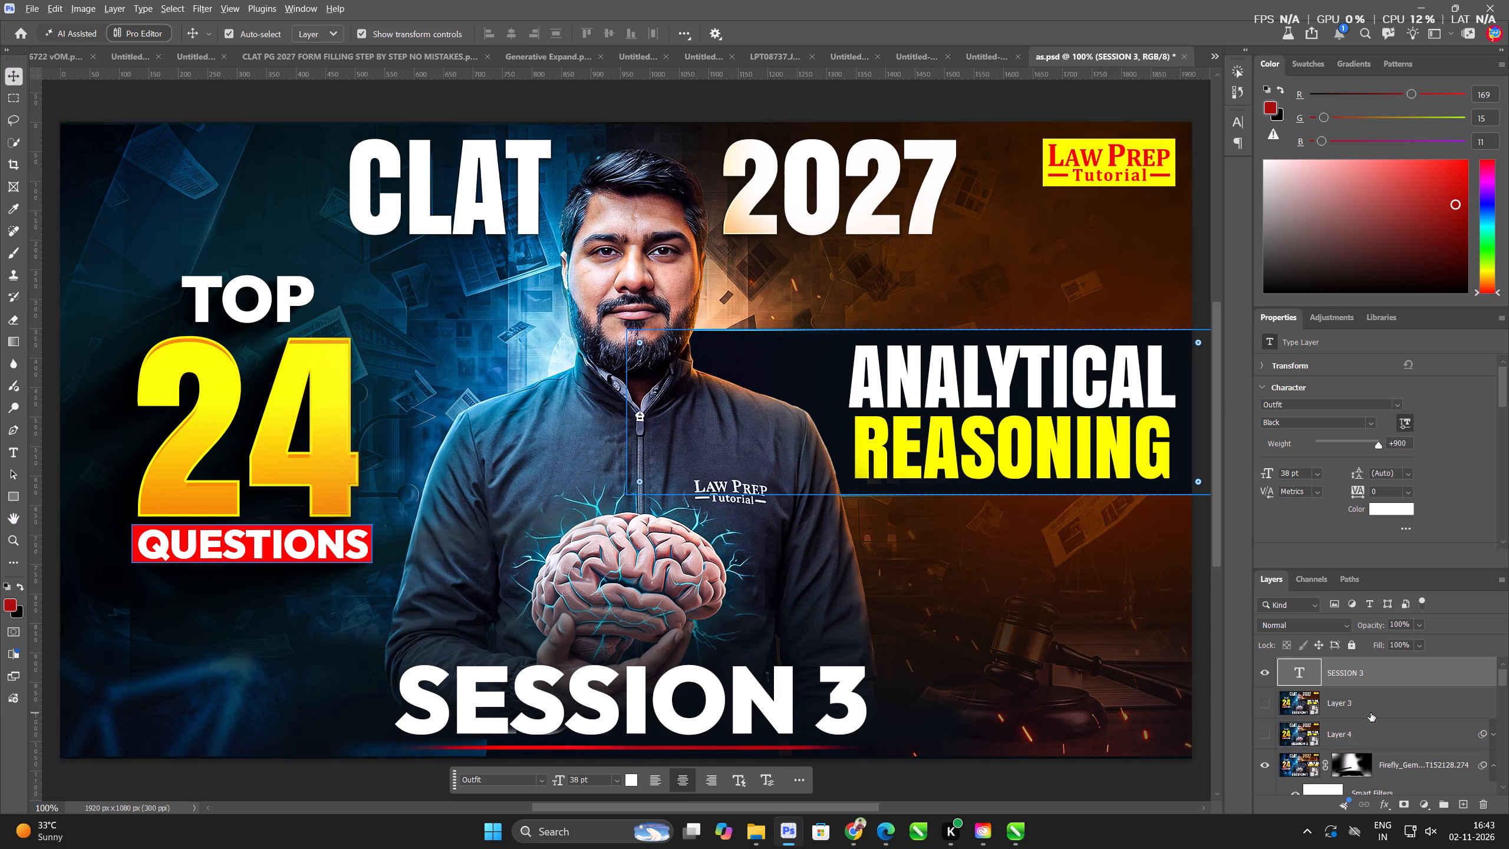
pyautogui.click(1387, 674)
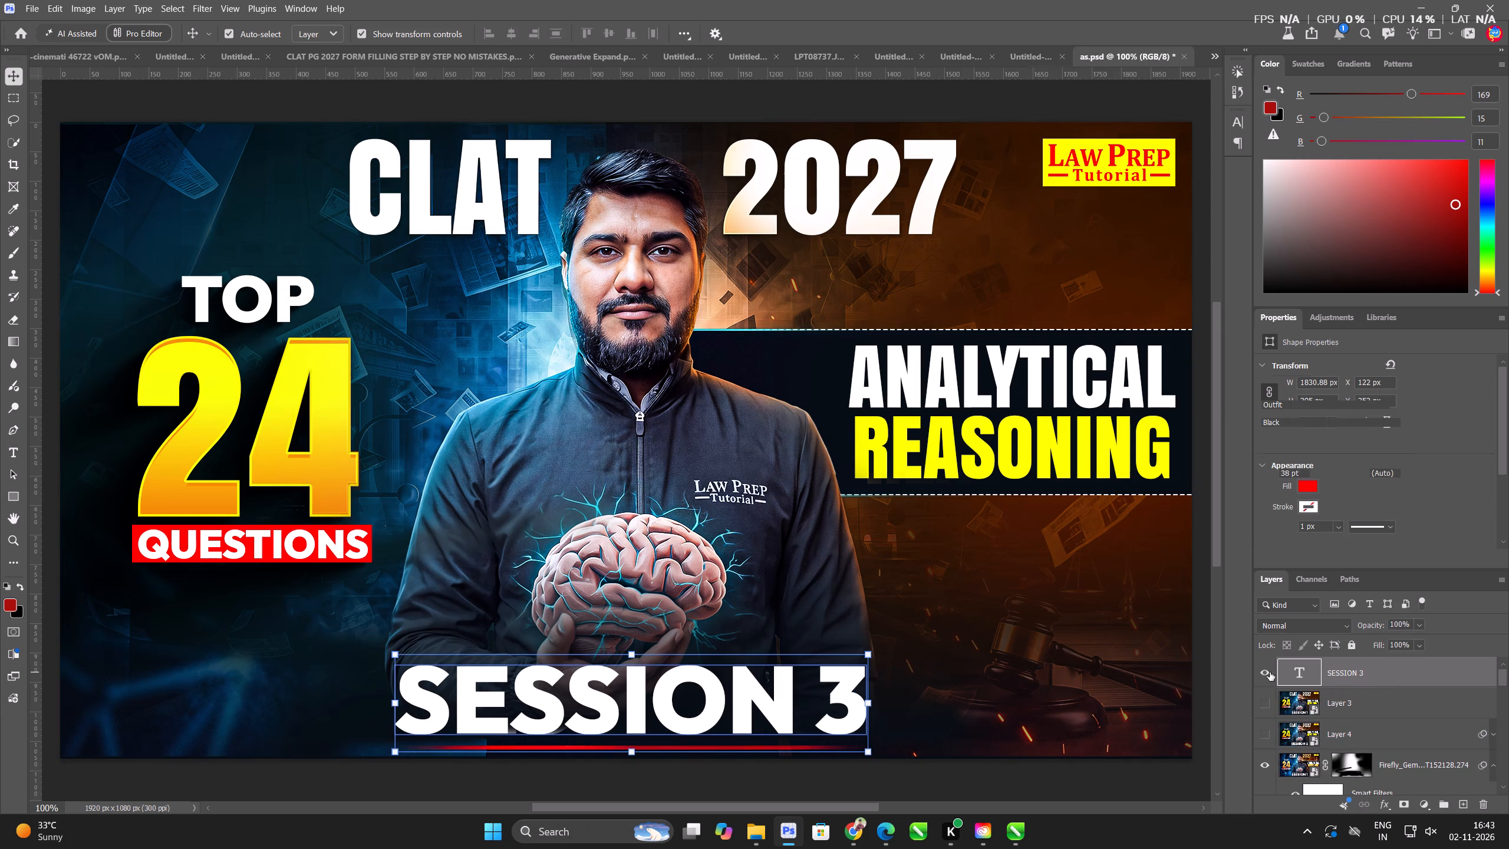
pyautogui.click(1270, 672)
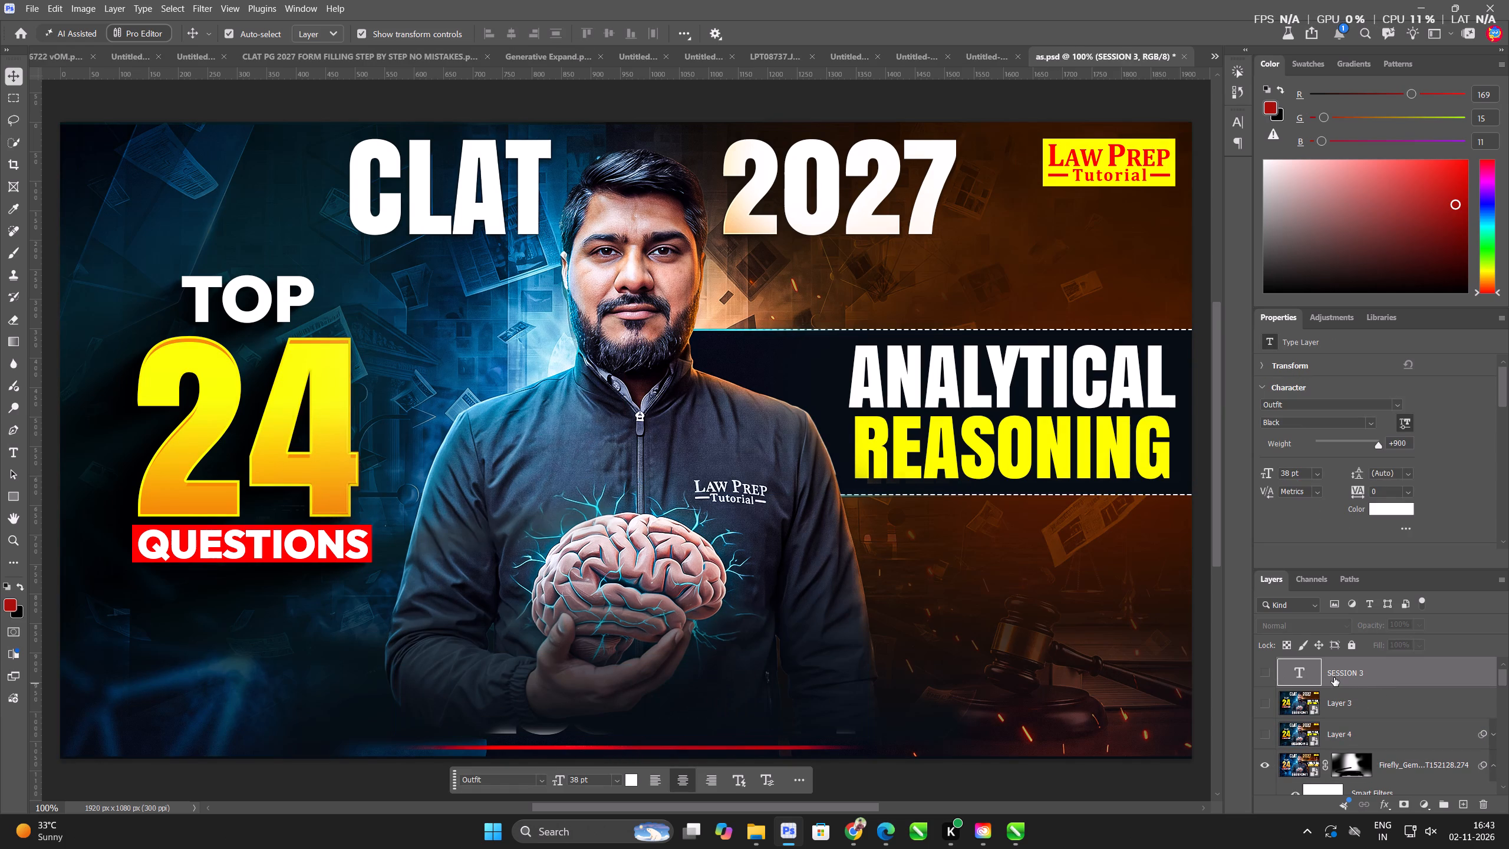
pyautogui.hotkey('ctrl', 'alt', 'a')
pyautogui.hotkey('ctrl', 'alt', 'shift', 'e')
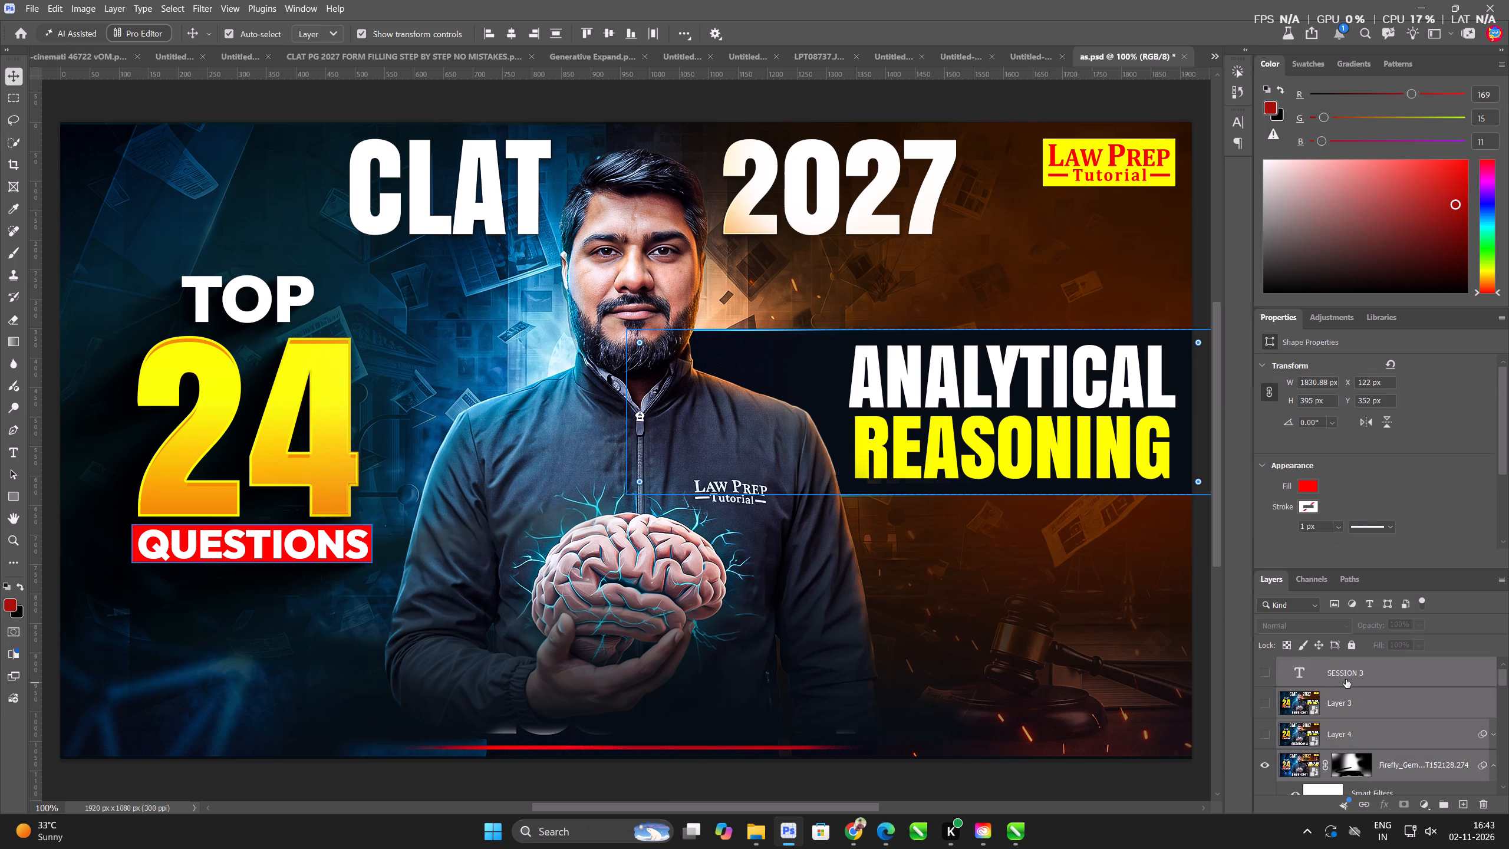
pyautogui.click(1363, 672)
pyautogui.hotkey('ctrl', 'g')
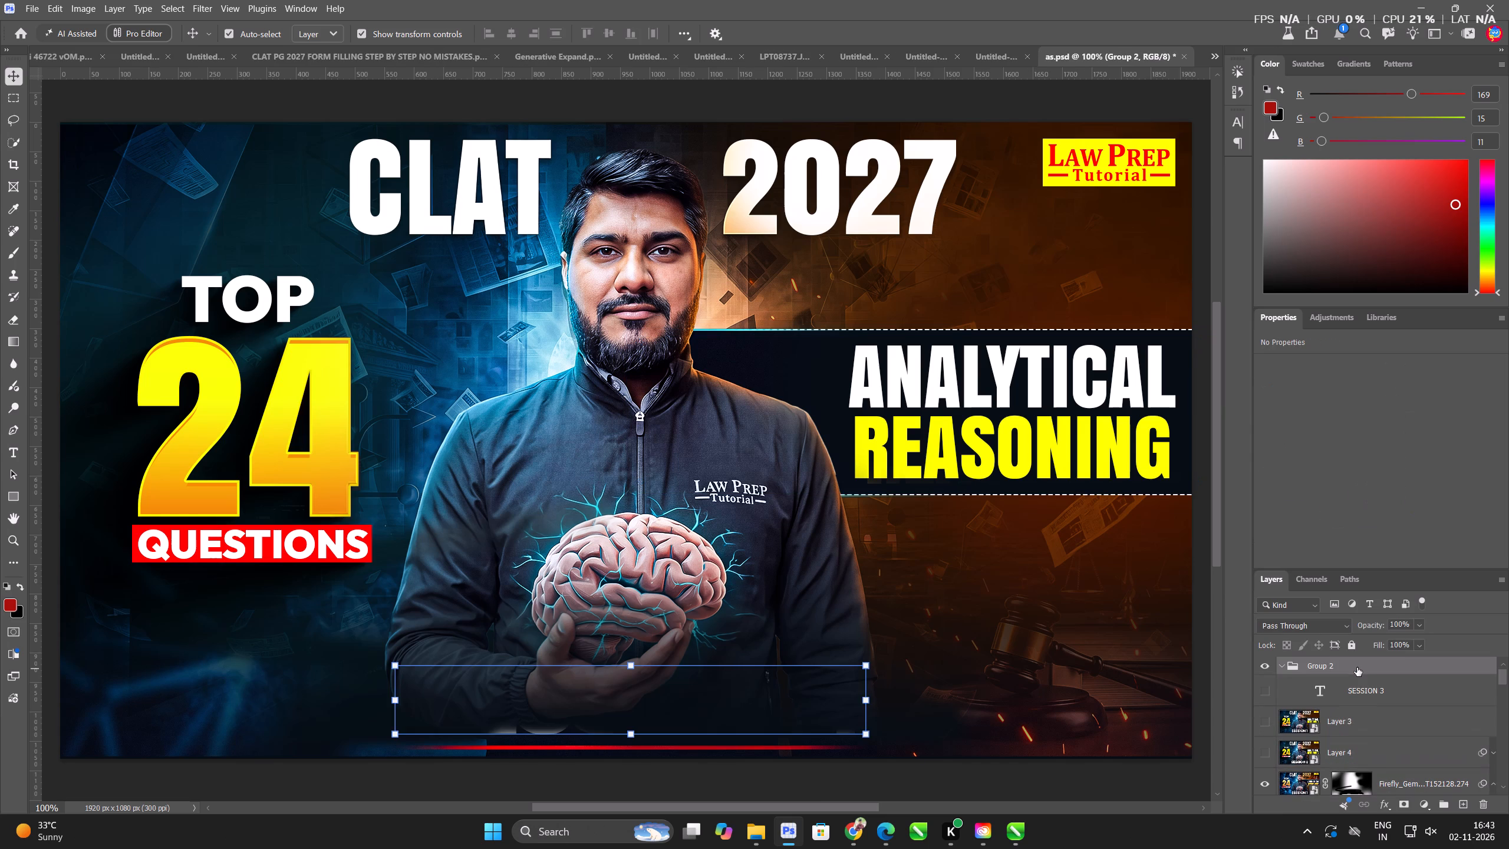
pyautogui.hotkey('ctrl', 'alt', 'shift', 'e')
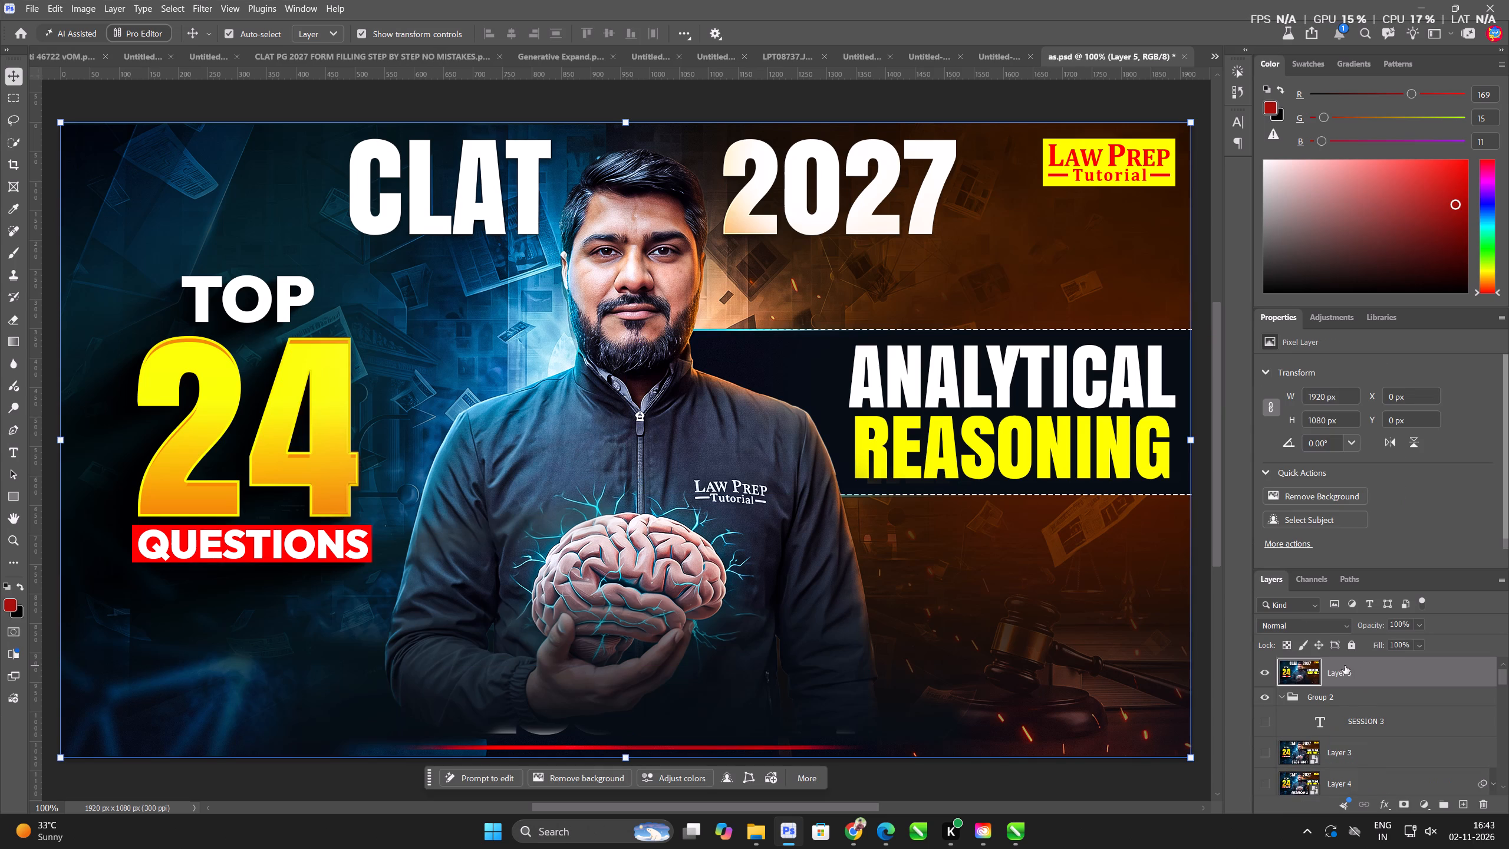
# Convert the stamped Layer 5 to a smart object and move Layer 4's smart filter onto it.
pyautogui.hotkey('ctrl', 'alt', 'q')
pyautogui.moveTo(1485, 785); pyautogui.dragTo(1448, 667)
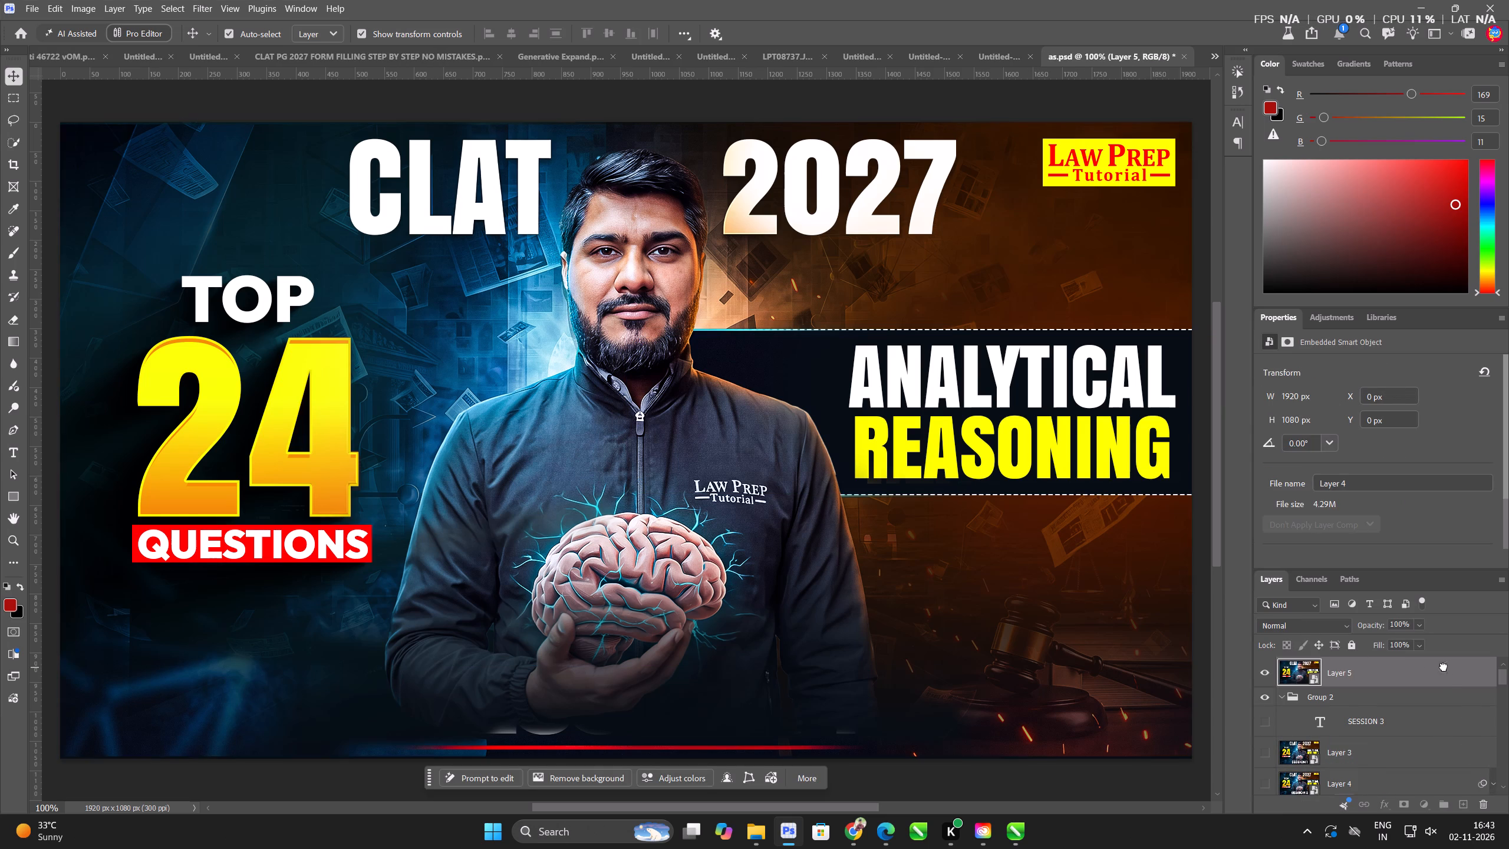
# Move the SESSION 3 text layer out of Group 2 to above Layer 5 and make it visible.
pyautogui.moveTo(1358, 715); pyautogui.dragTo(1354, 656)
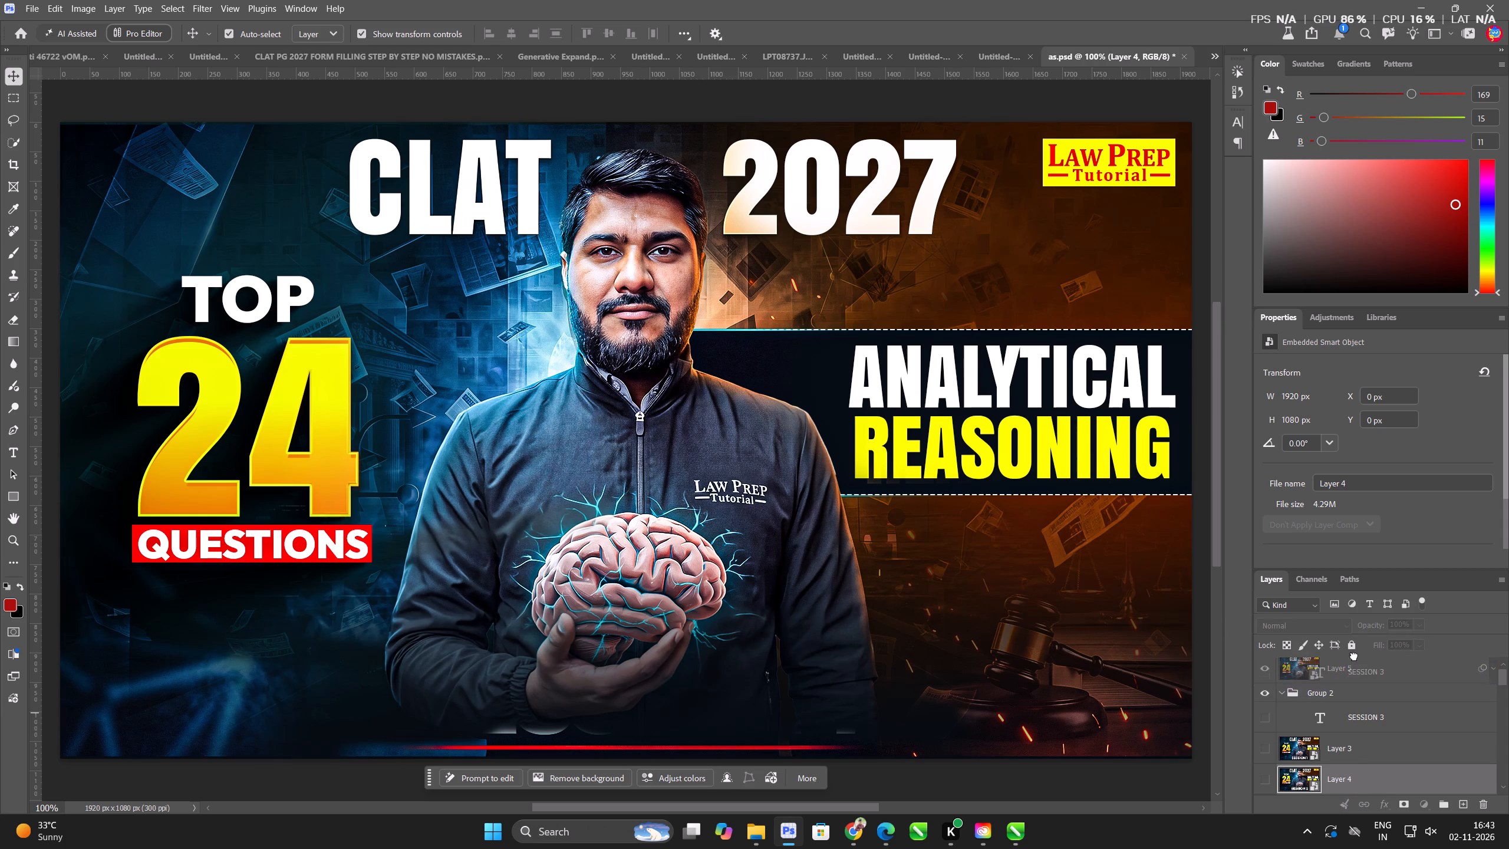
pyautogui.moveTo(1354, 656); pyautogui.dragTo(1351, 641)
pyautogui.click(1266, 670)
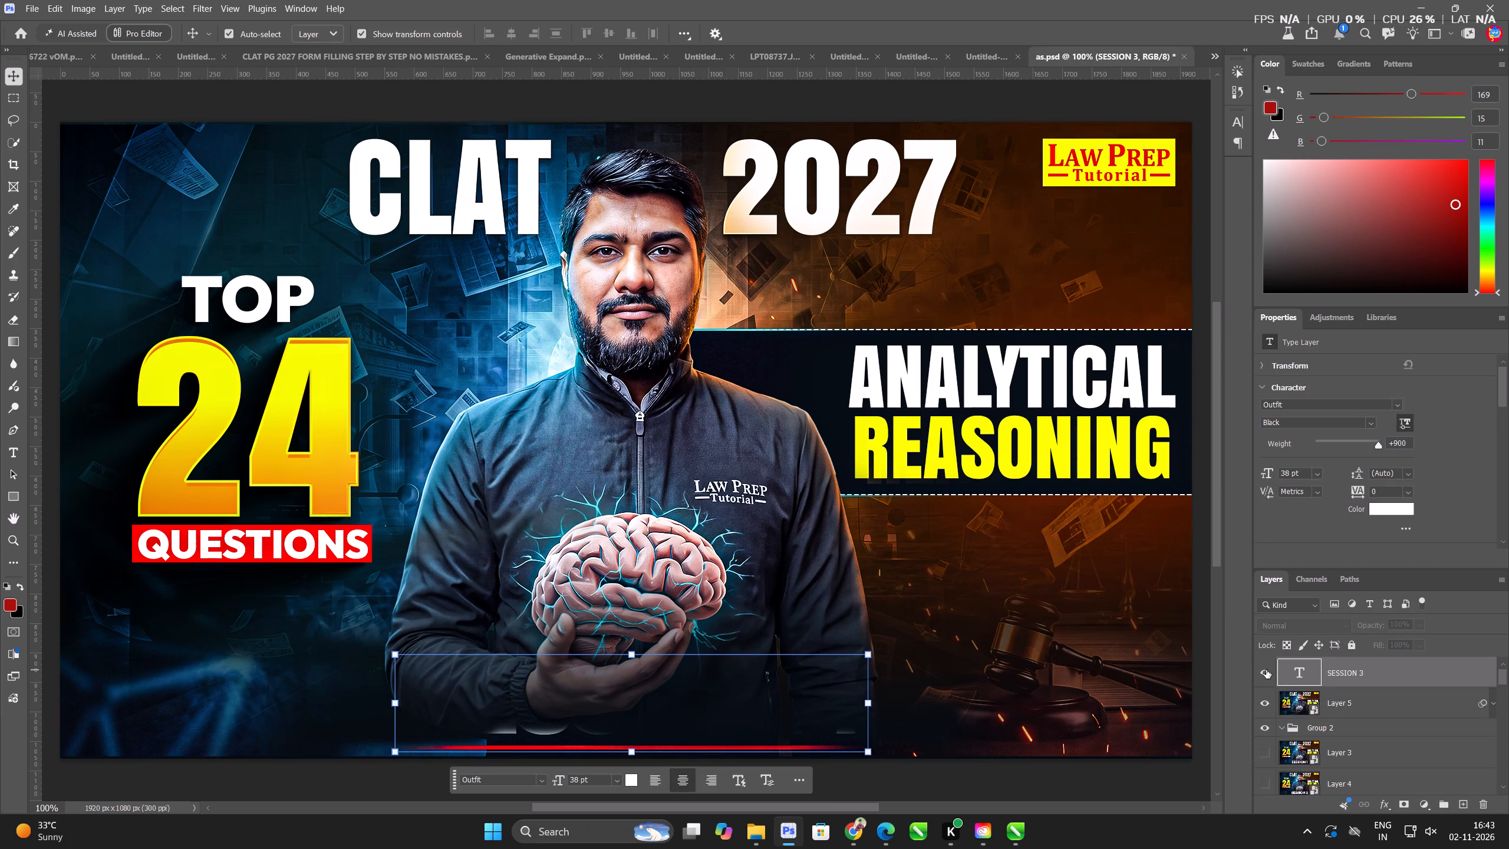
# Save a JPEG copy of the SESSION 3 thumbnail as "as copy.jpg" in the JPG 02-11 folder.
pyautogui.hotkey('ctrl', 'alt', 's')
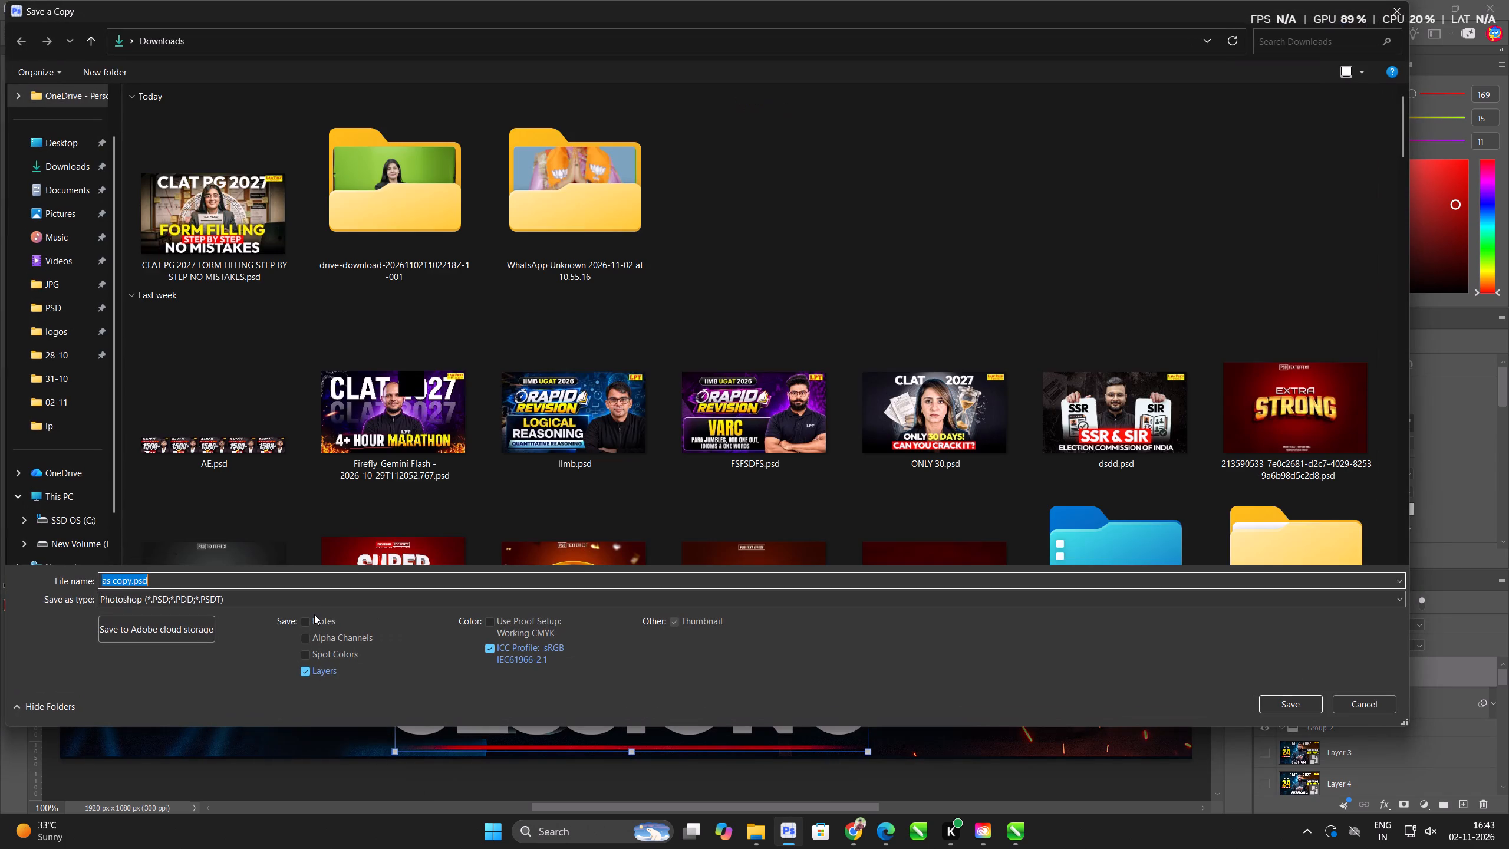
pyautogui.click(314, 614)
pyautogui.click(313, 609)
pyautogui.click(315, 596)
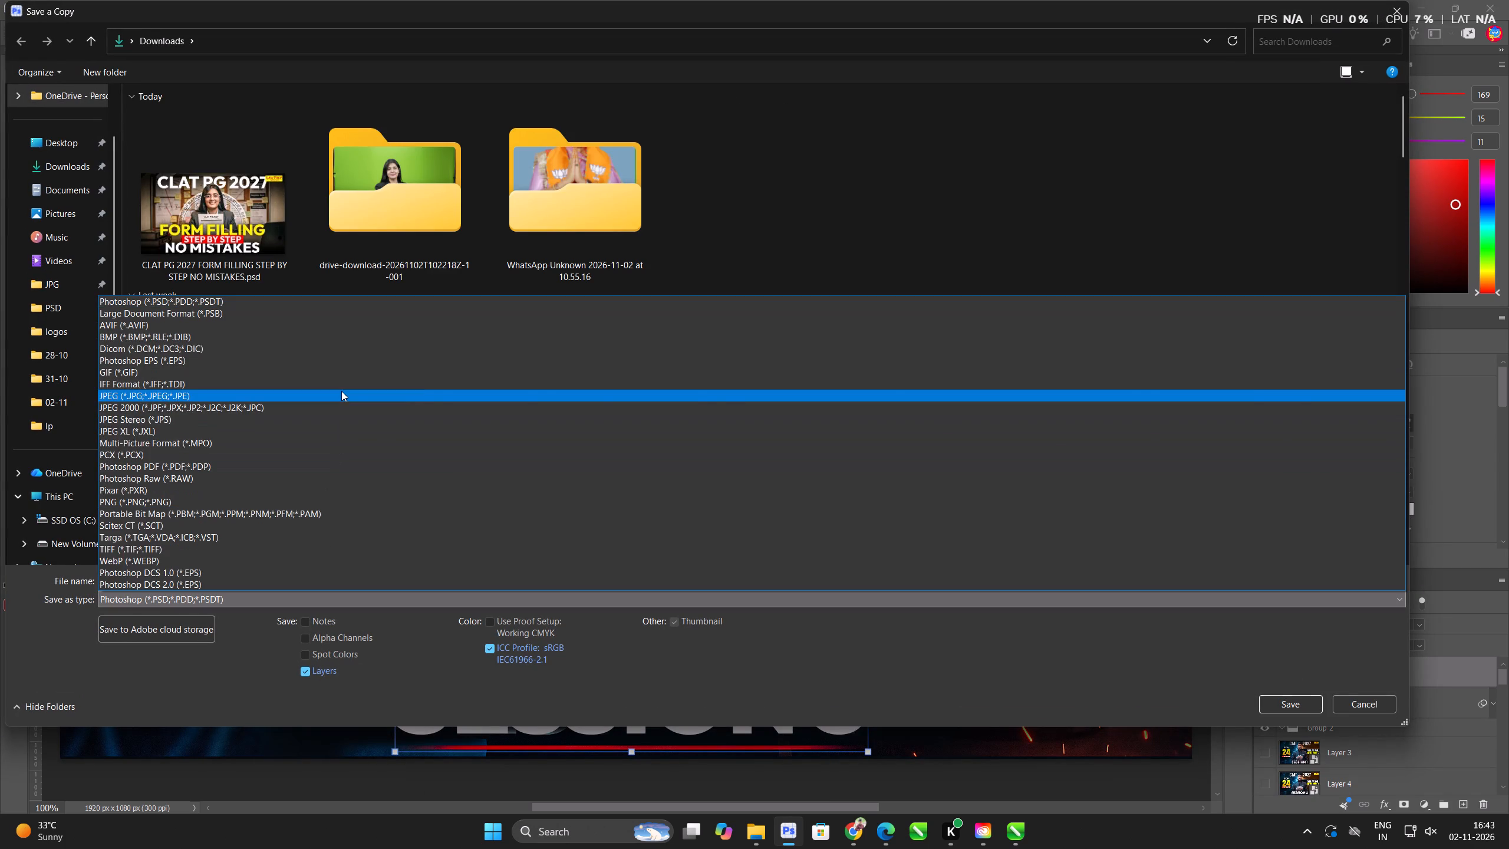
pyautogui.click(341, 391)
pyautogui.click(61, 391)
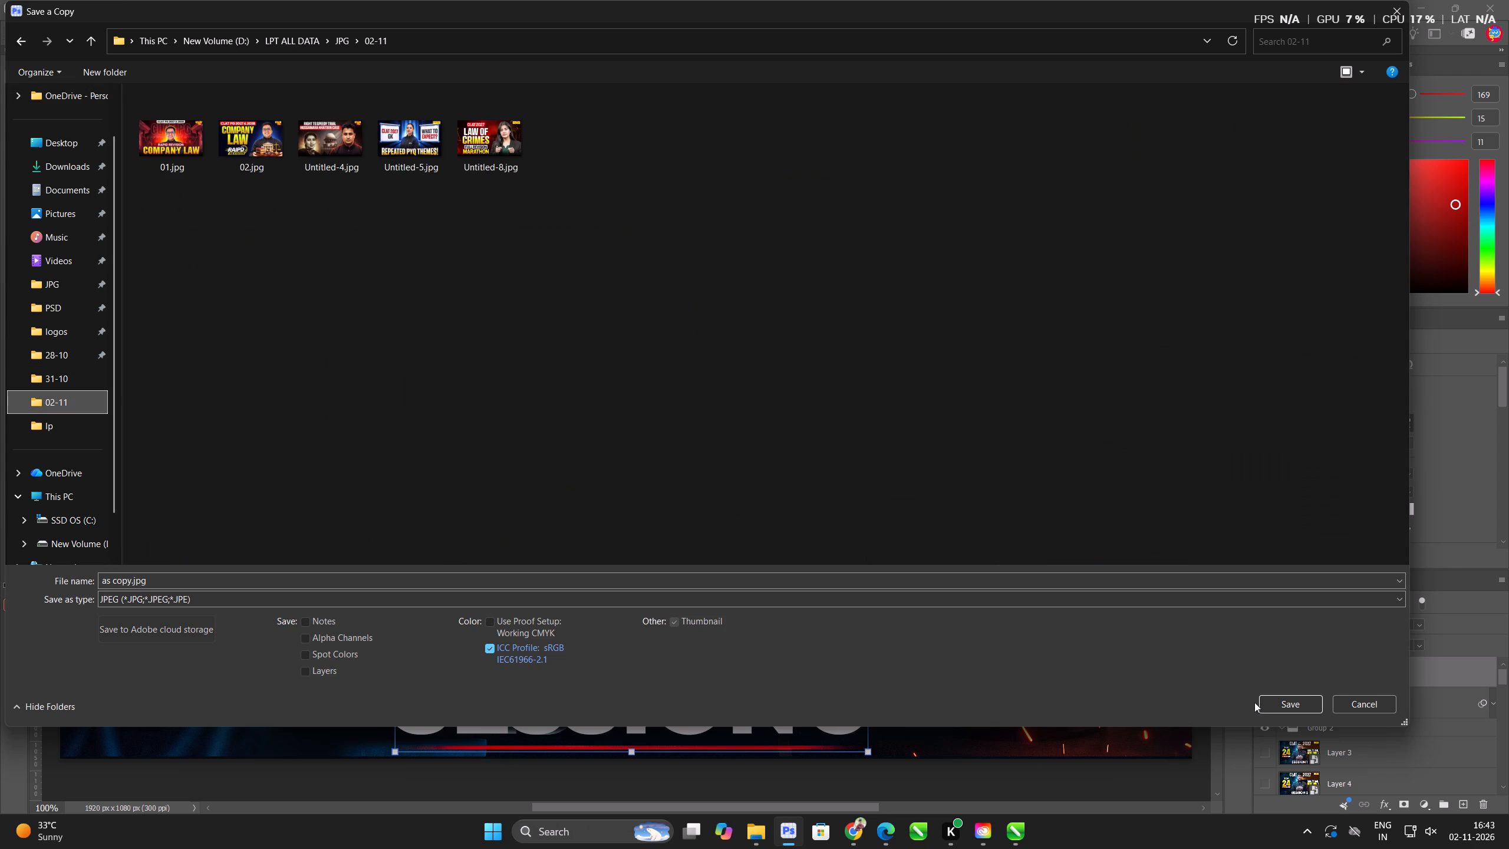
pyautogui.click(1258, 702)
pyautogui.click(1269, 706)
pyautogui.press('Return')
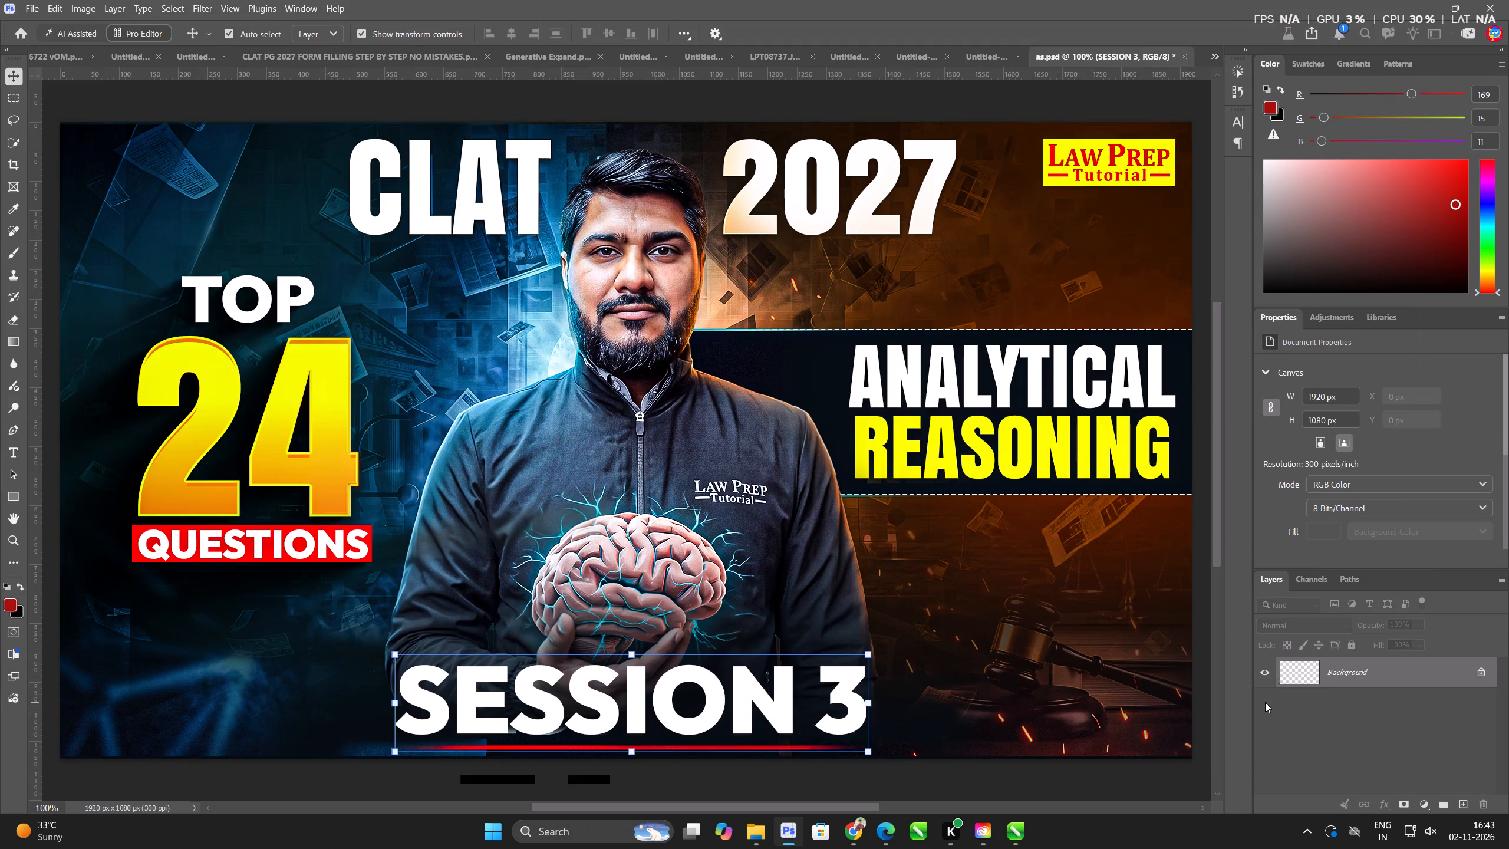
# Change the SESSION 3 text at the bottom of the thumbnail to SESSION 4.
pyautogui.doubleClick(799, 697)
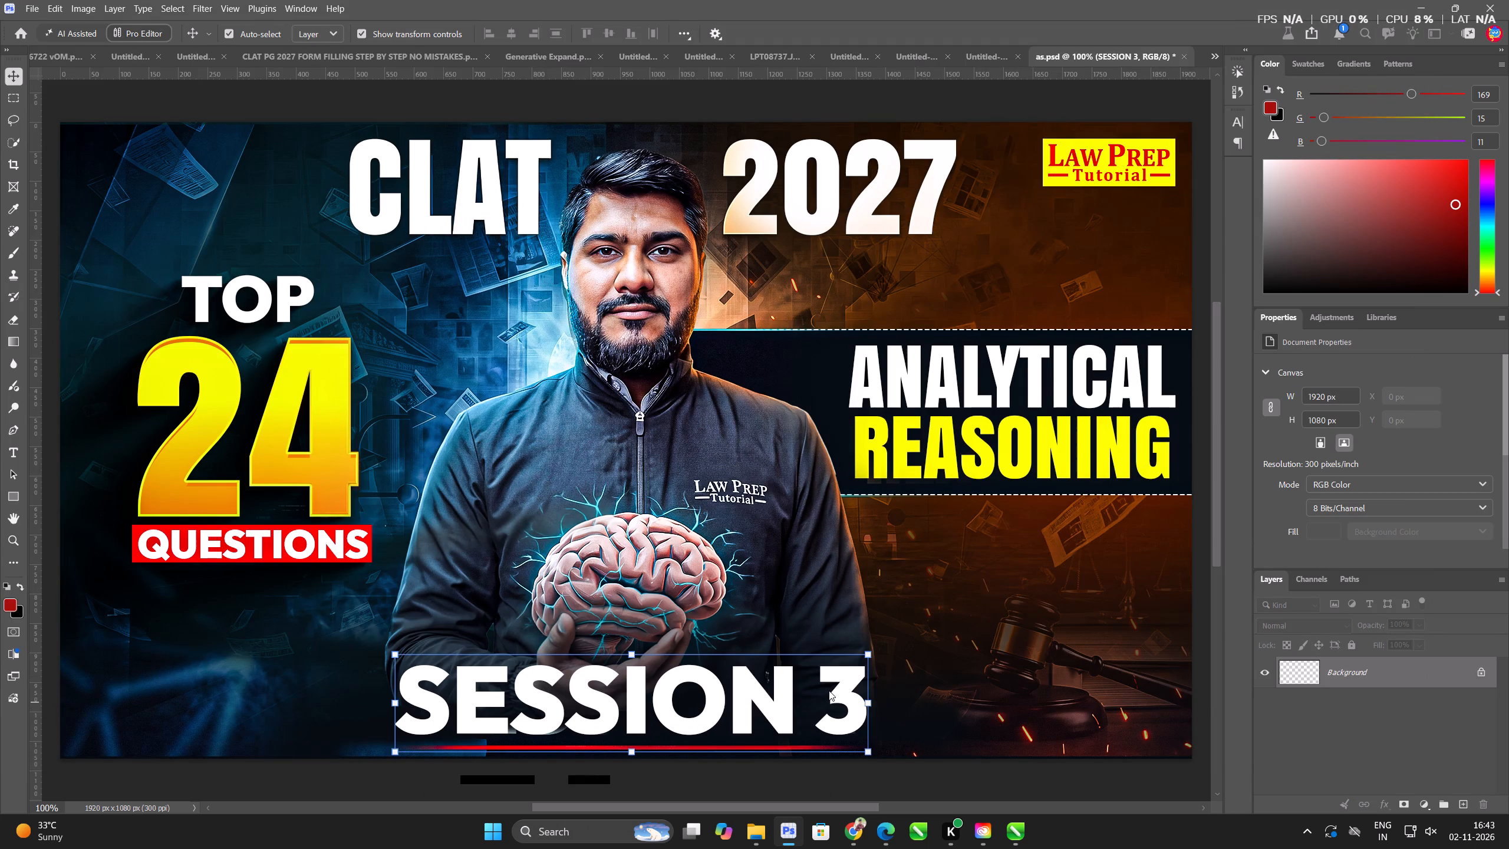
pyautogui.doubleClick(827, 689)
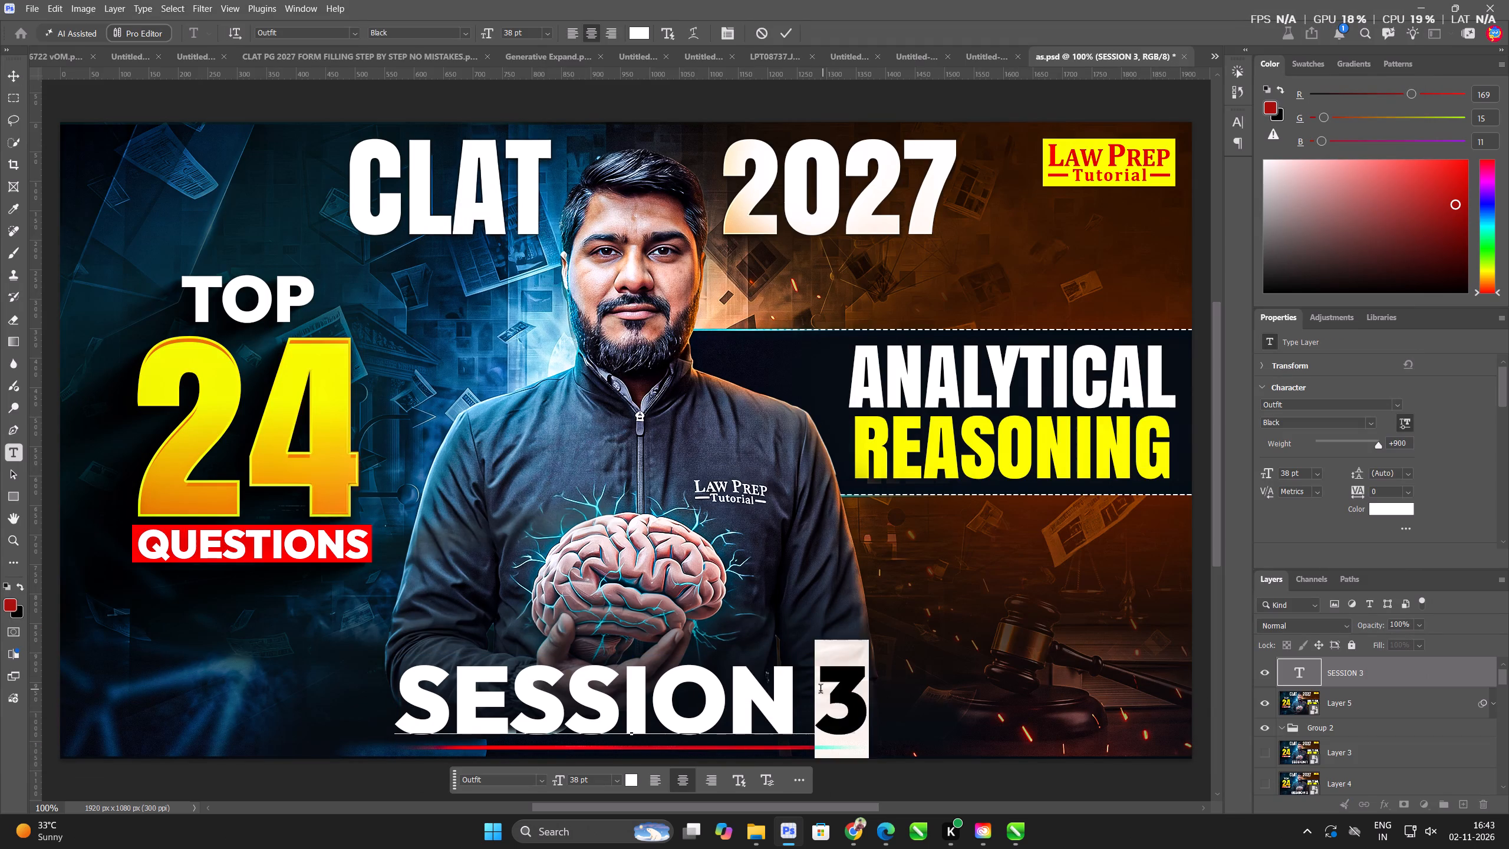
pyautogui.click(821, 690)
pyautogui.moveTo(825, 694); pyautogui.dragTo(860, 694)
pyautogui.press('4')
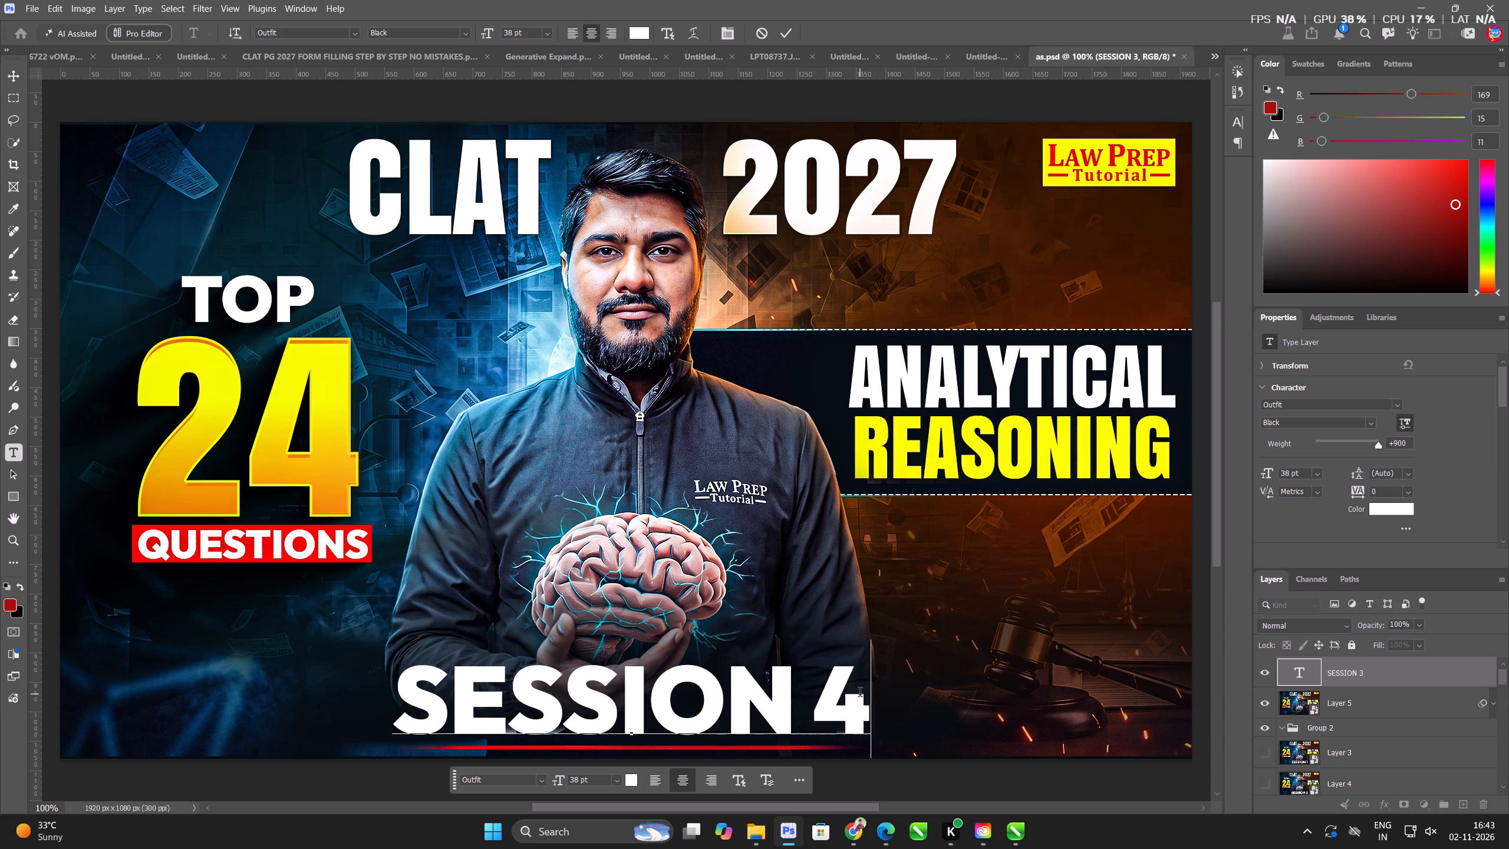
pyautogui.click(9, 76)
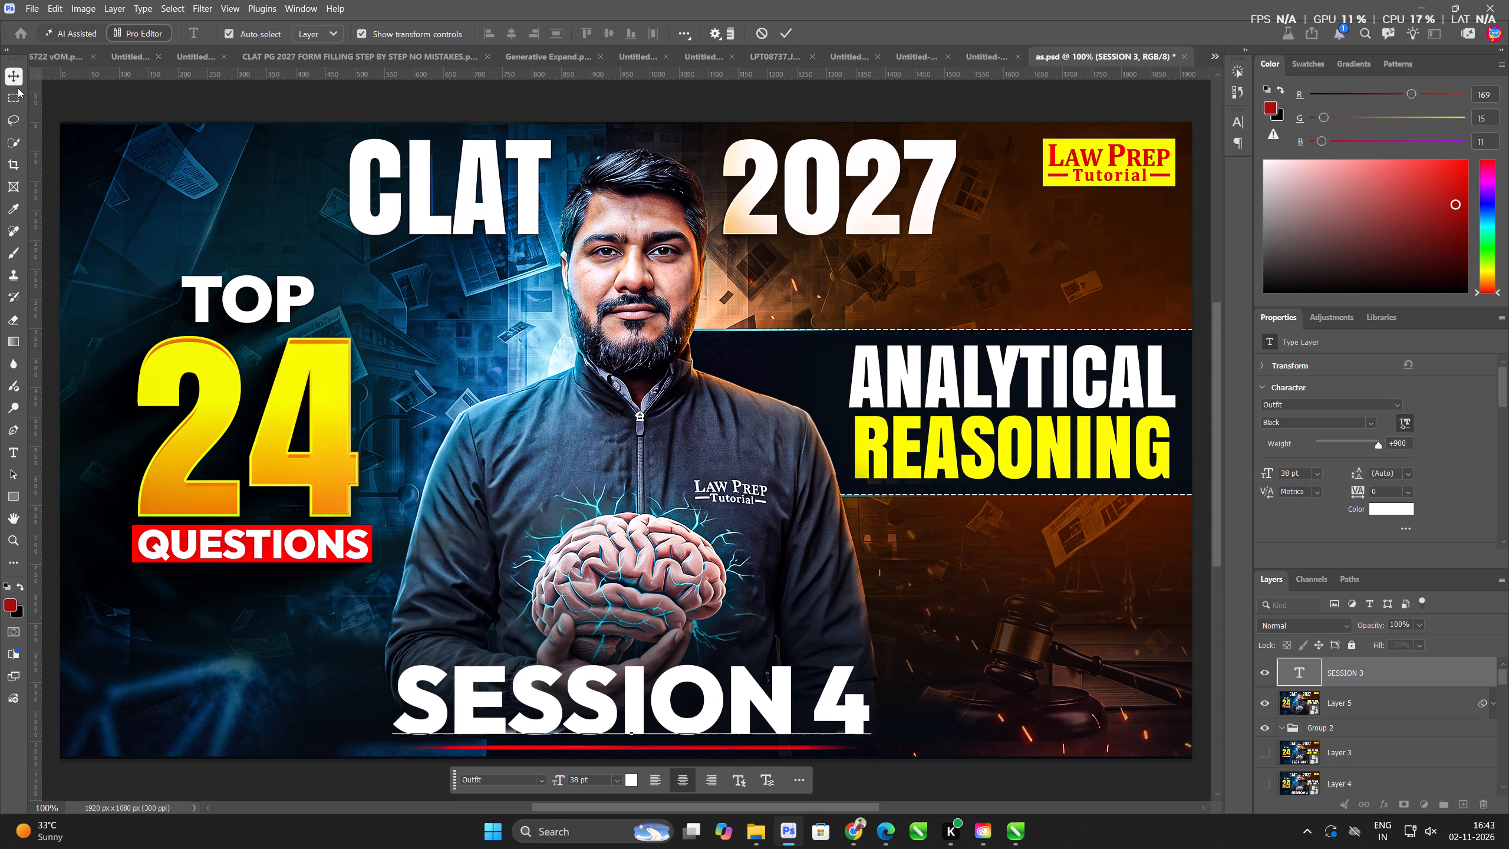
pyautogui.click(549, 367)
# Save a JPEG copy of the SESSION 4 thumbnail in the JPG 02-11 folder, entering 4 as the file name.
pyautogui.hotkey('ctrl', 'alt', 's')
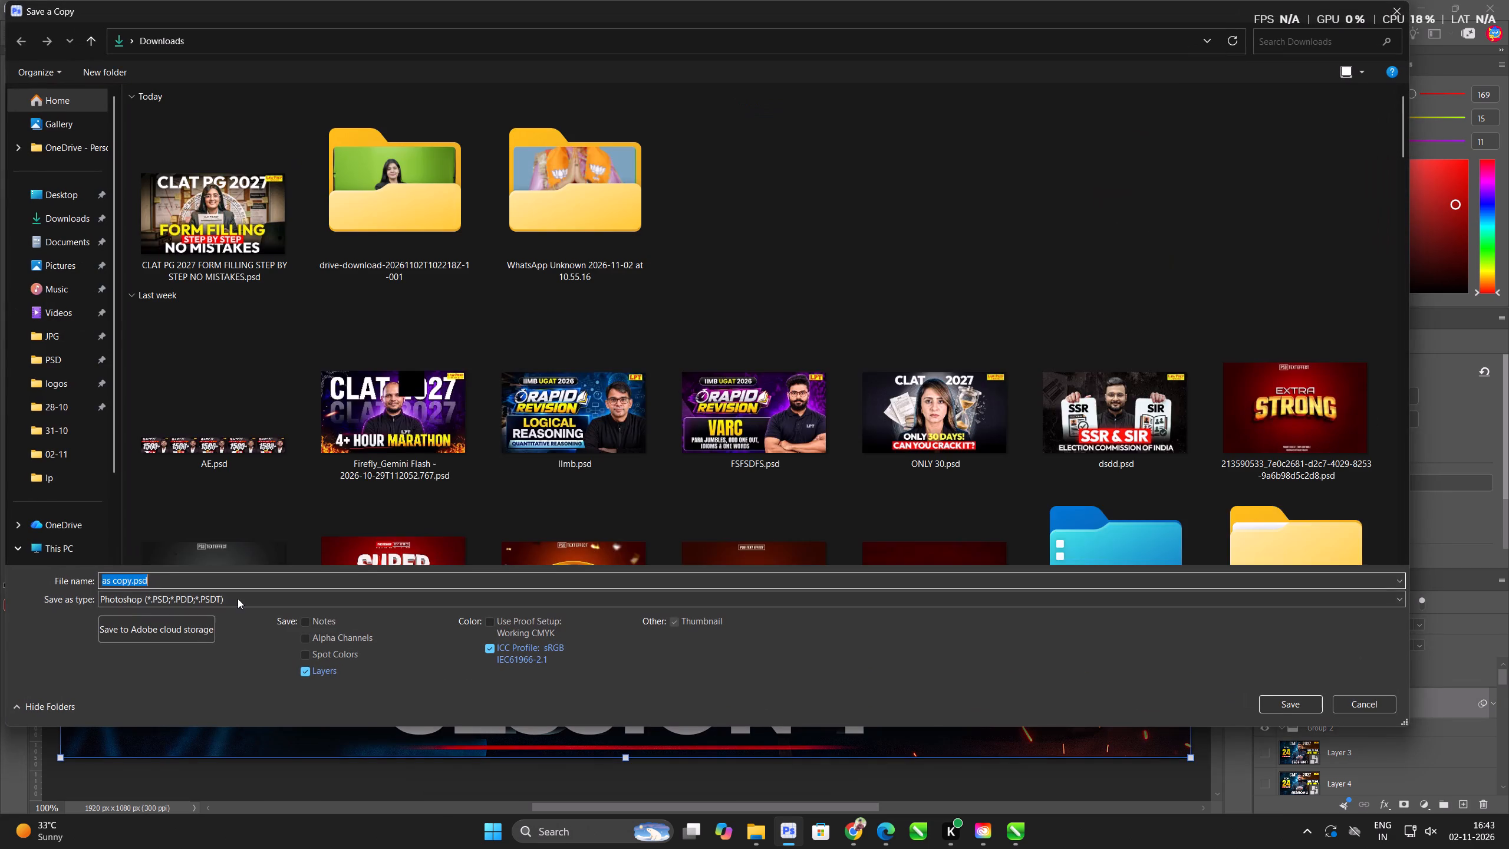
pyautogui.moveTo(216, 604); pyautogui.dragTo(215, 598)
pyautogui.click(292, 396)
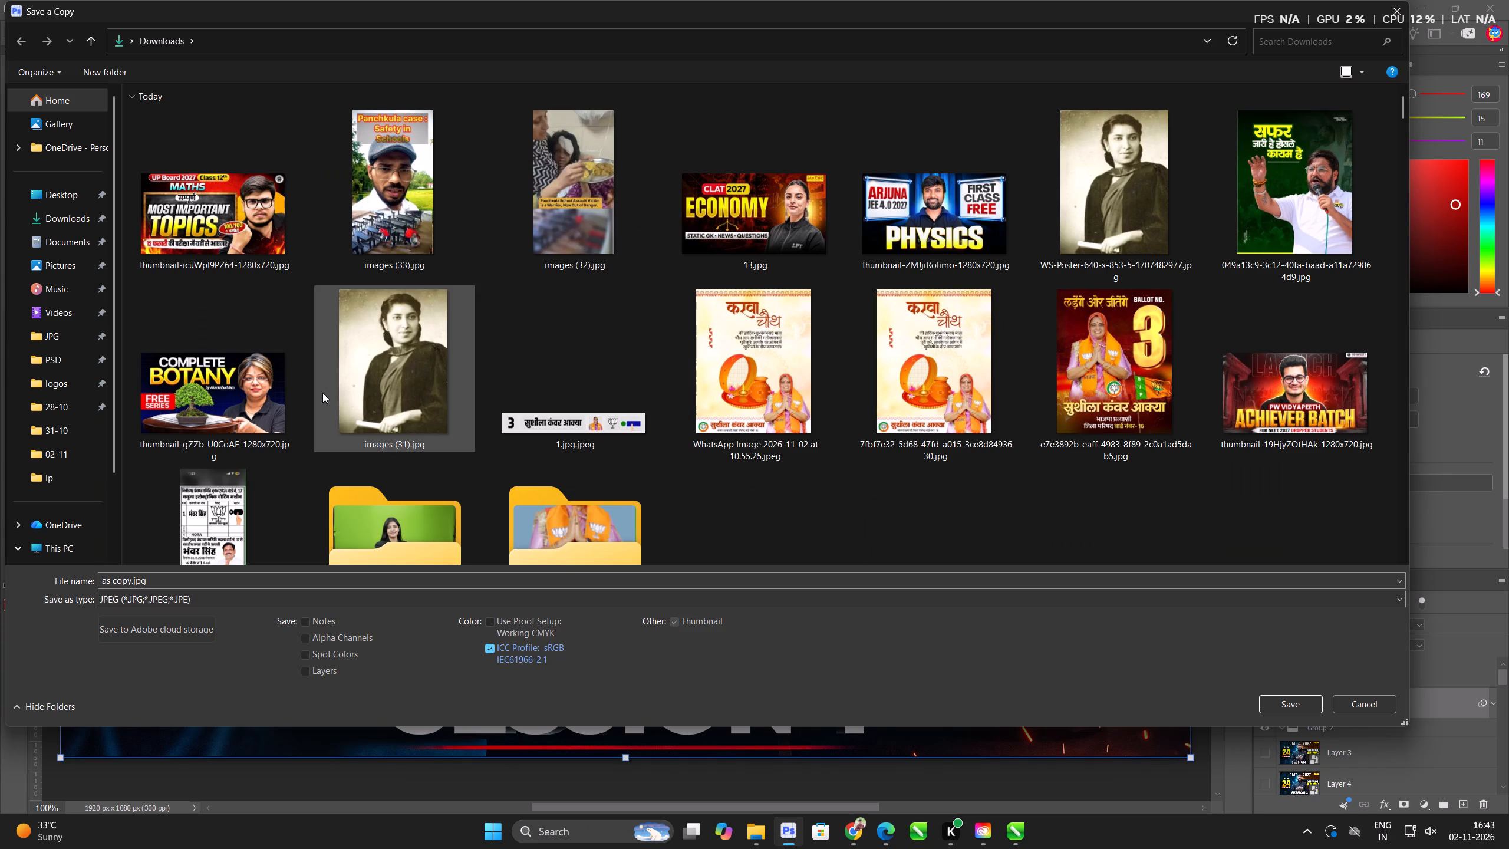
pyautogui.click(75, 426)
pyautogui.click(68, 448)
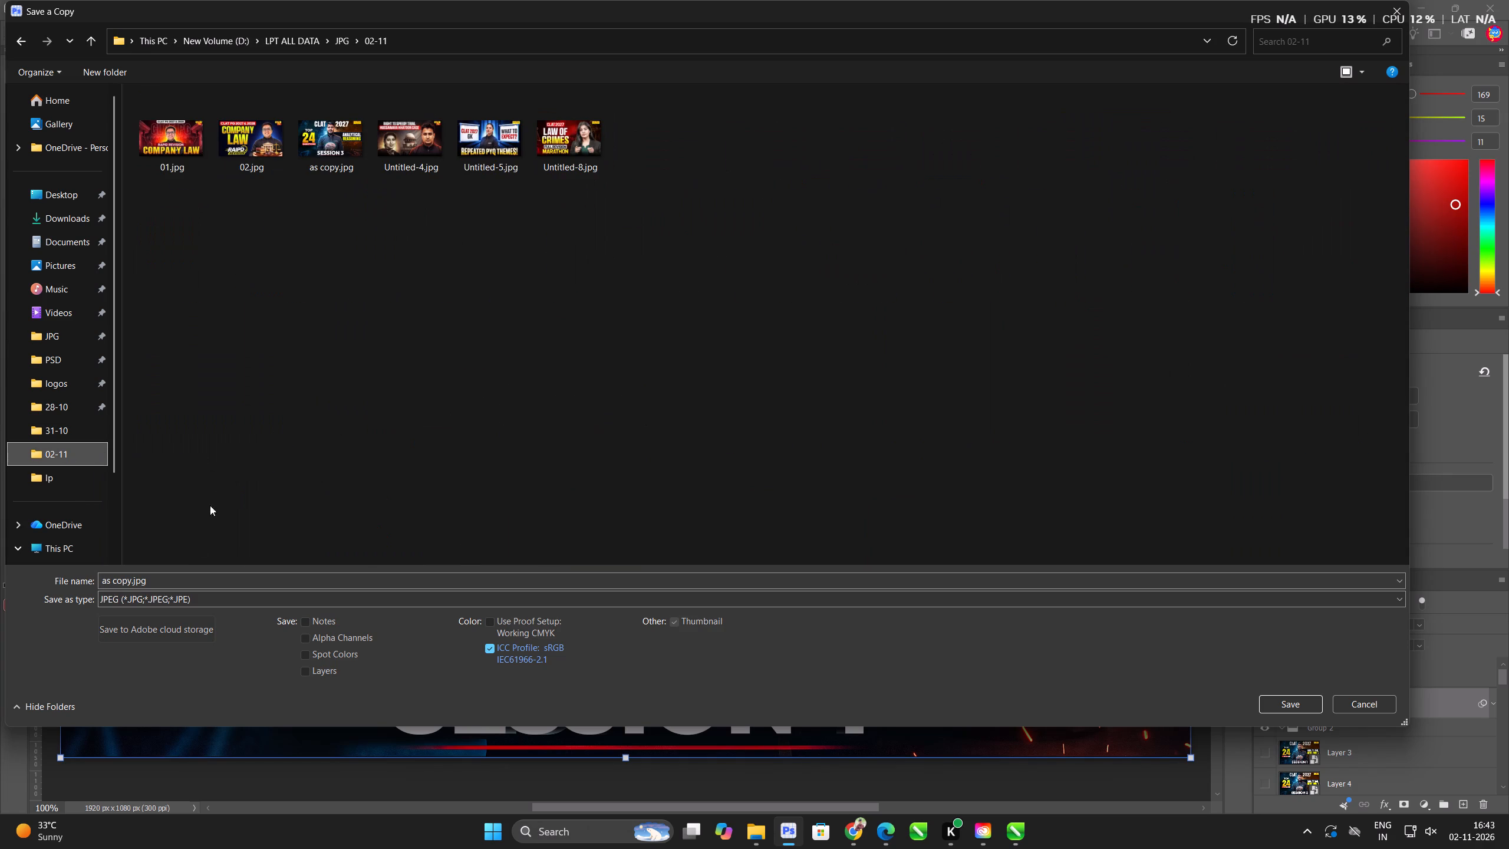
pyautogui.click(161, 578)
pyautogui.press('4')
pyautogui.press('Return')
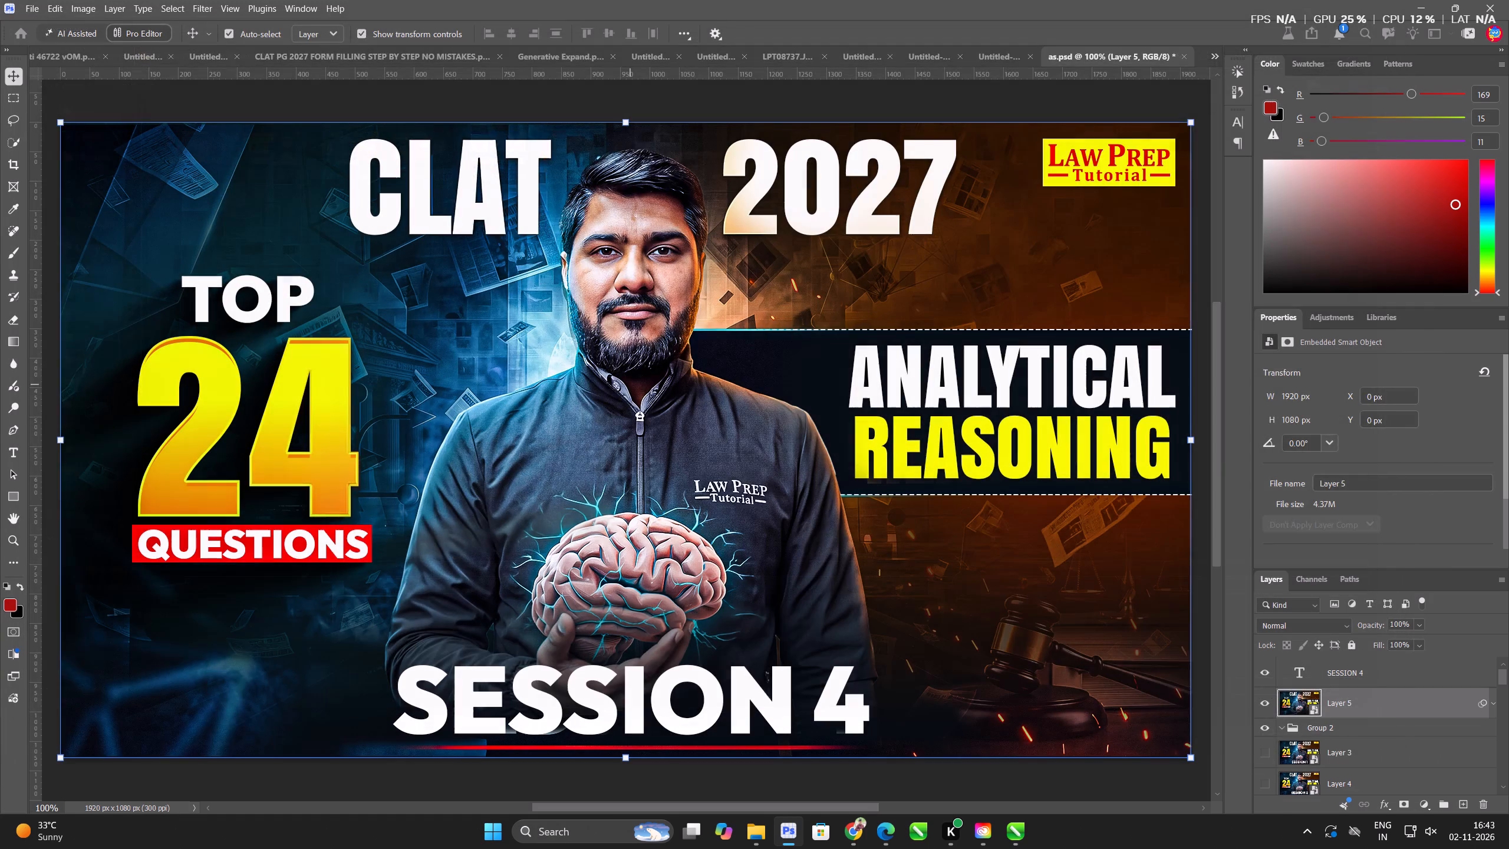
pyautogui.press('Return')
# Switch to the File Explorer window showing the psd search results in Downloads.
pyautogui.hotkey('alt', 'Tab')
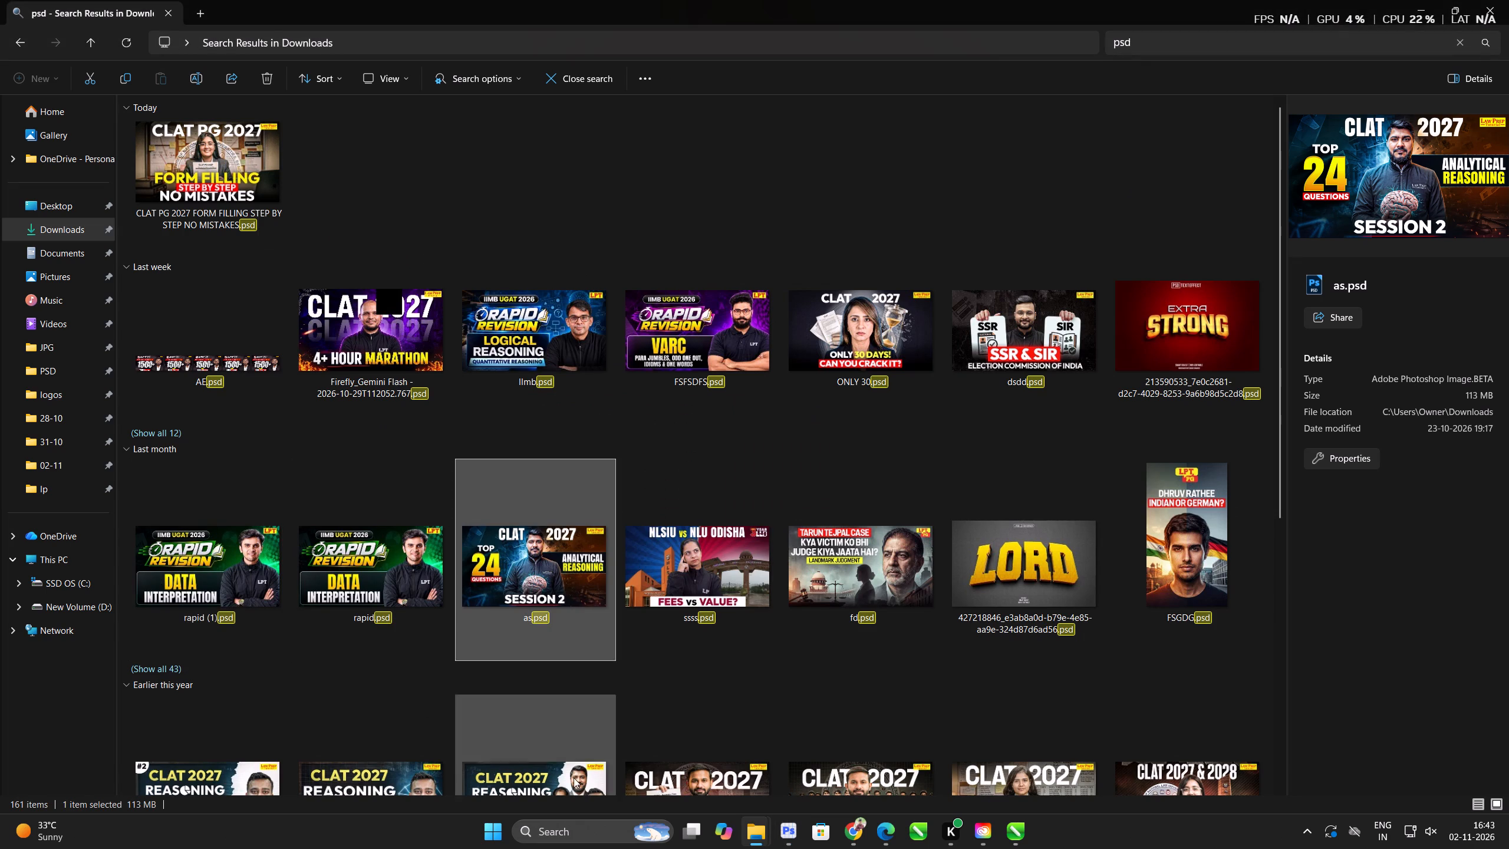
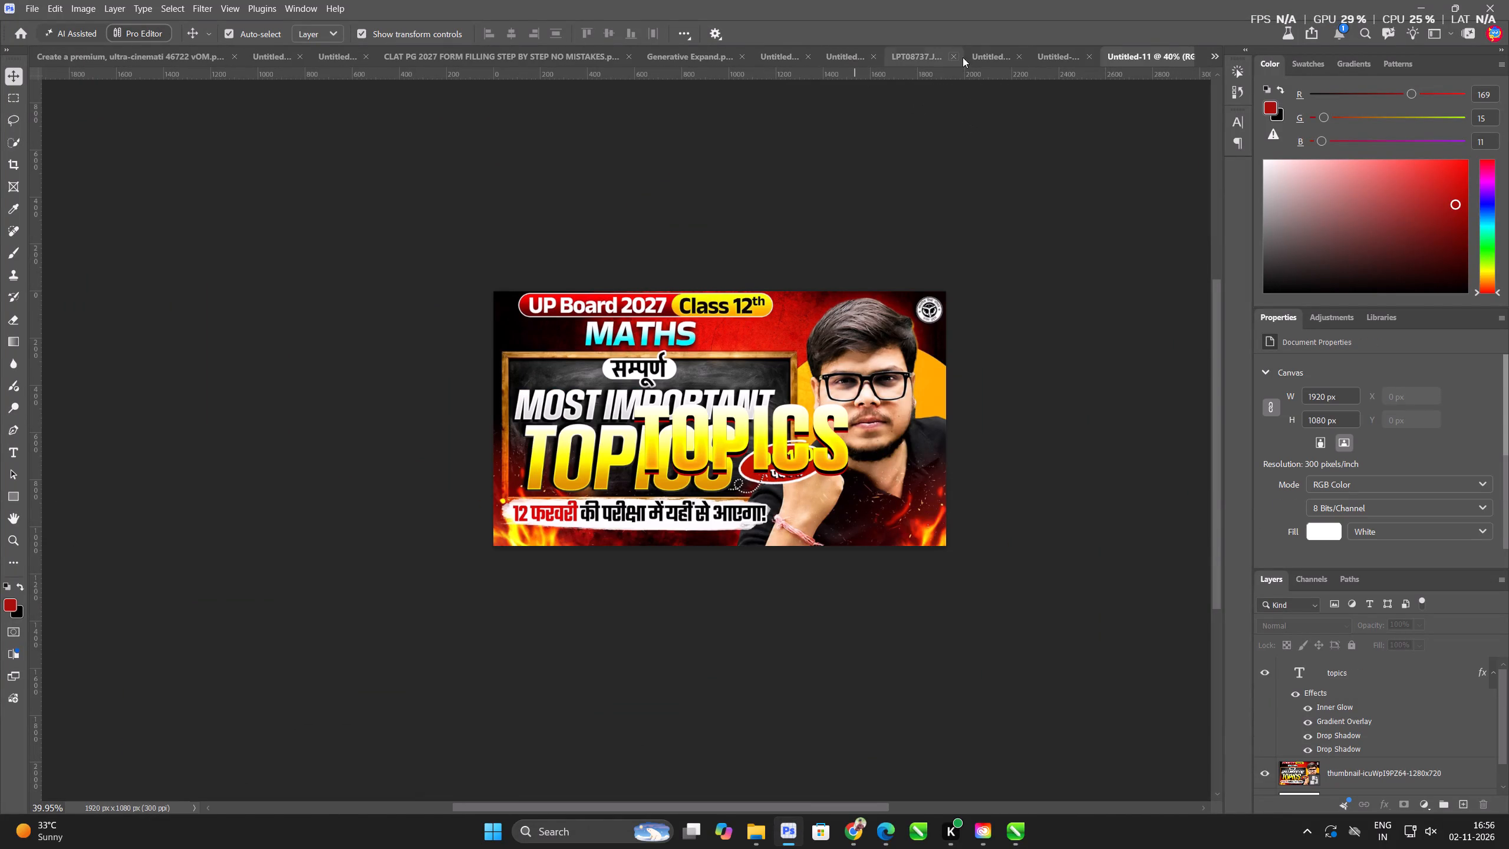
# Go through the open documents to the CLAT 2027 LAW OF CRIMES FULL REVISION MARATHON thumbnail and fit it to the window.
pyautogui.click(990, 59)
pyautogui.click(1127, 58)
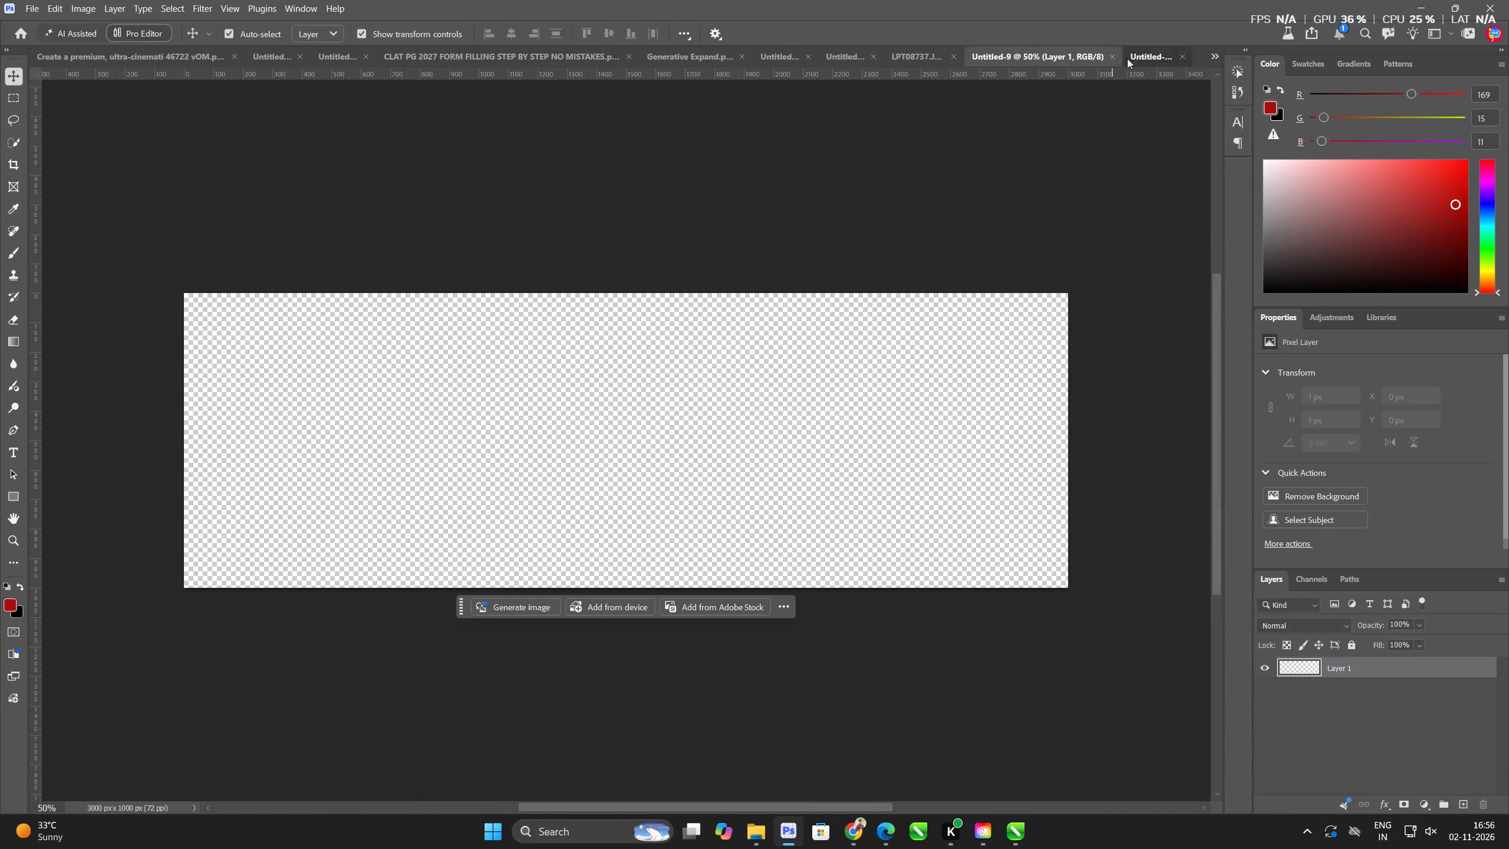
pyautogui.scroll(9, 605, 242)
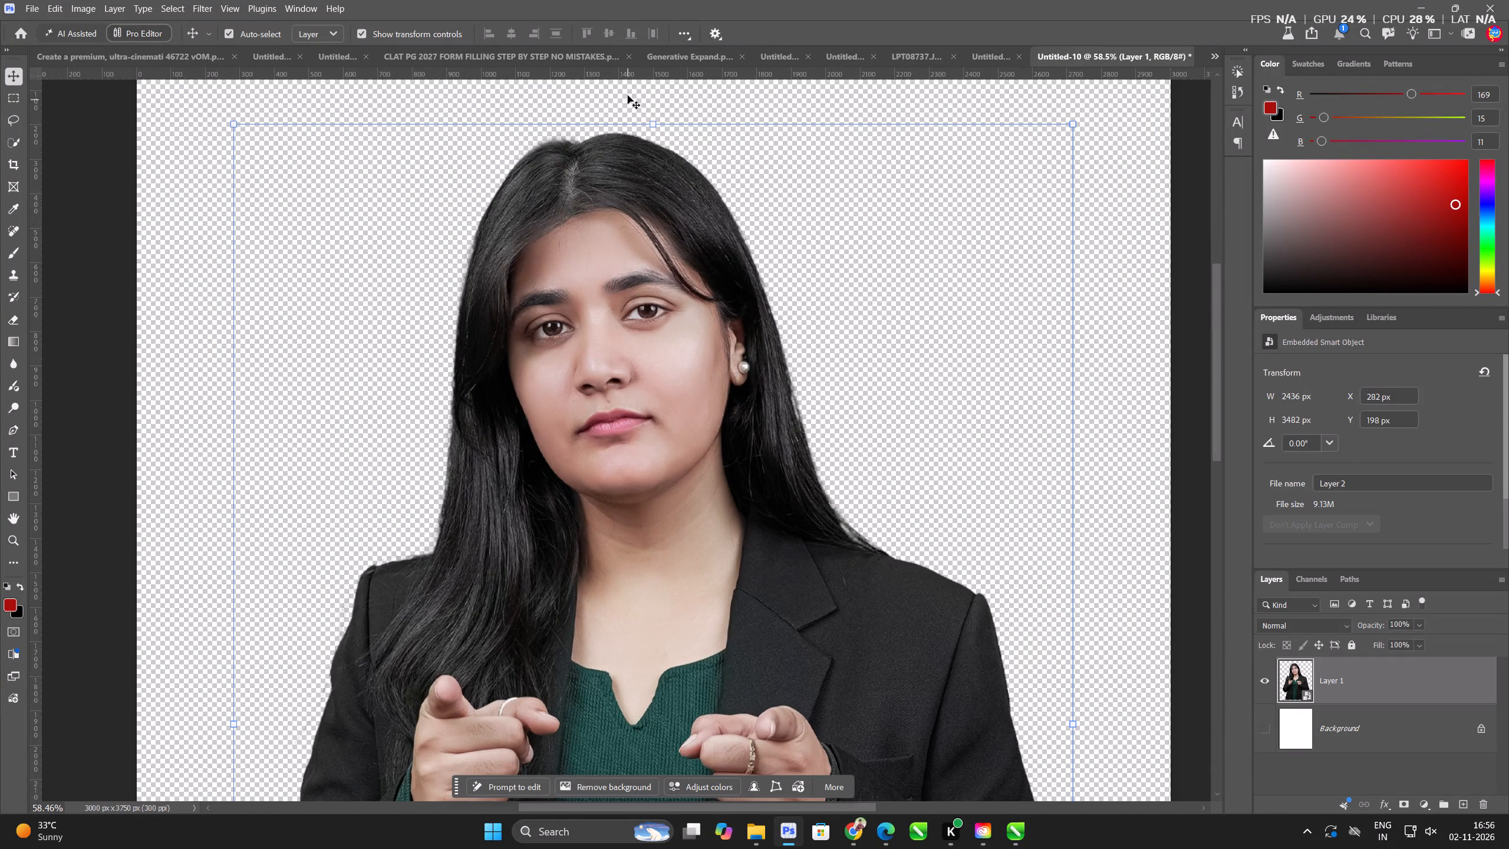
pyautogui.click(677, 62)
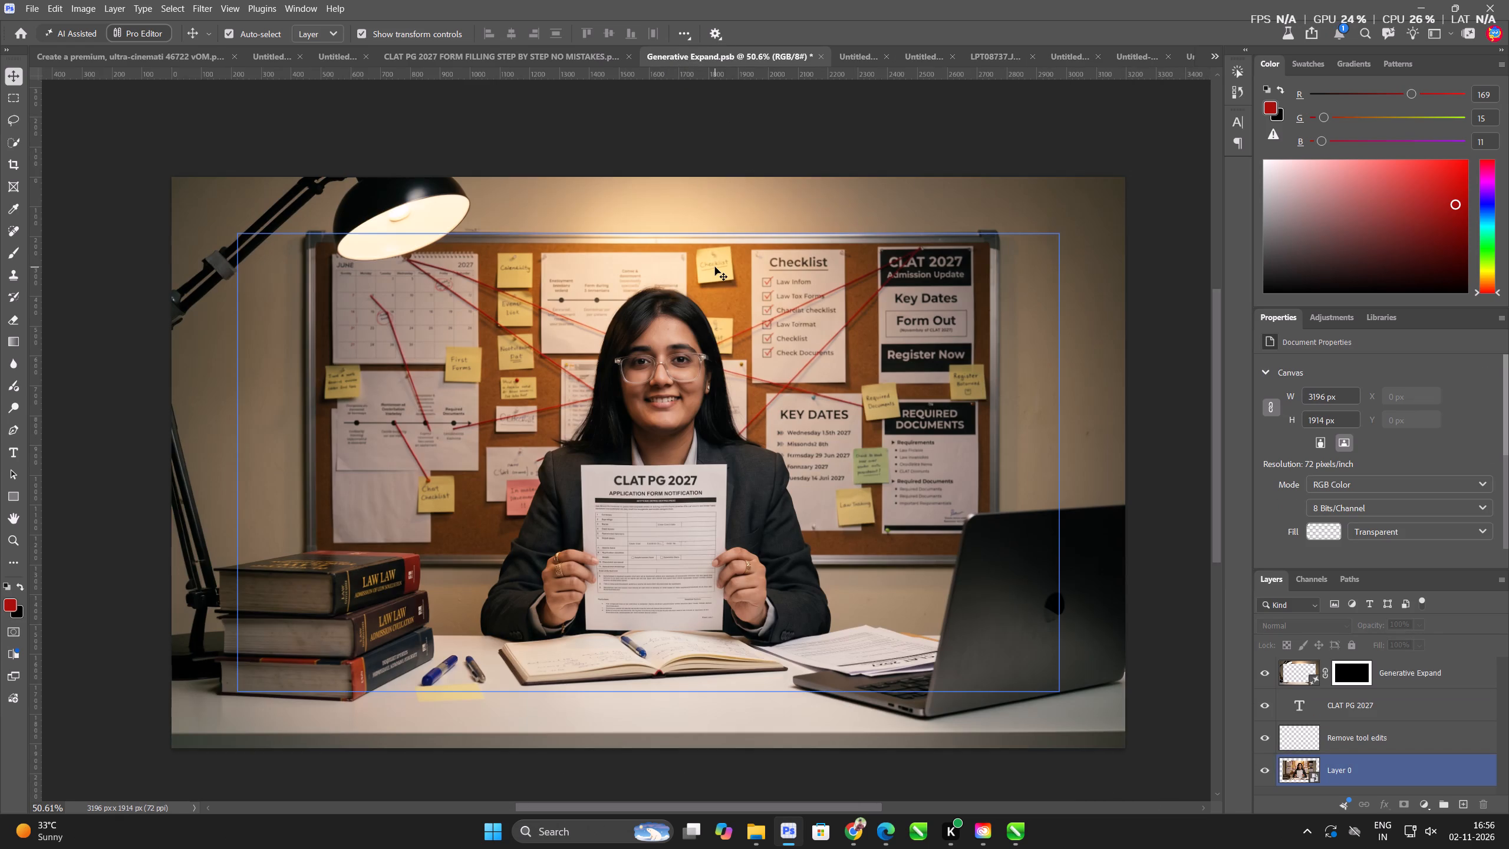
pyautogui.hotkey('ctrl', 'Tab')
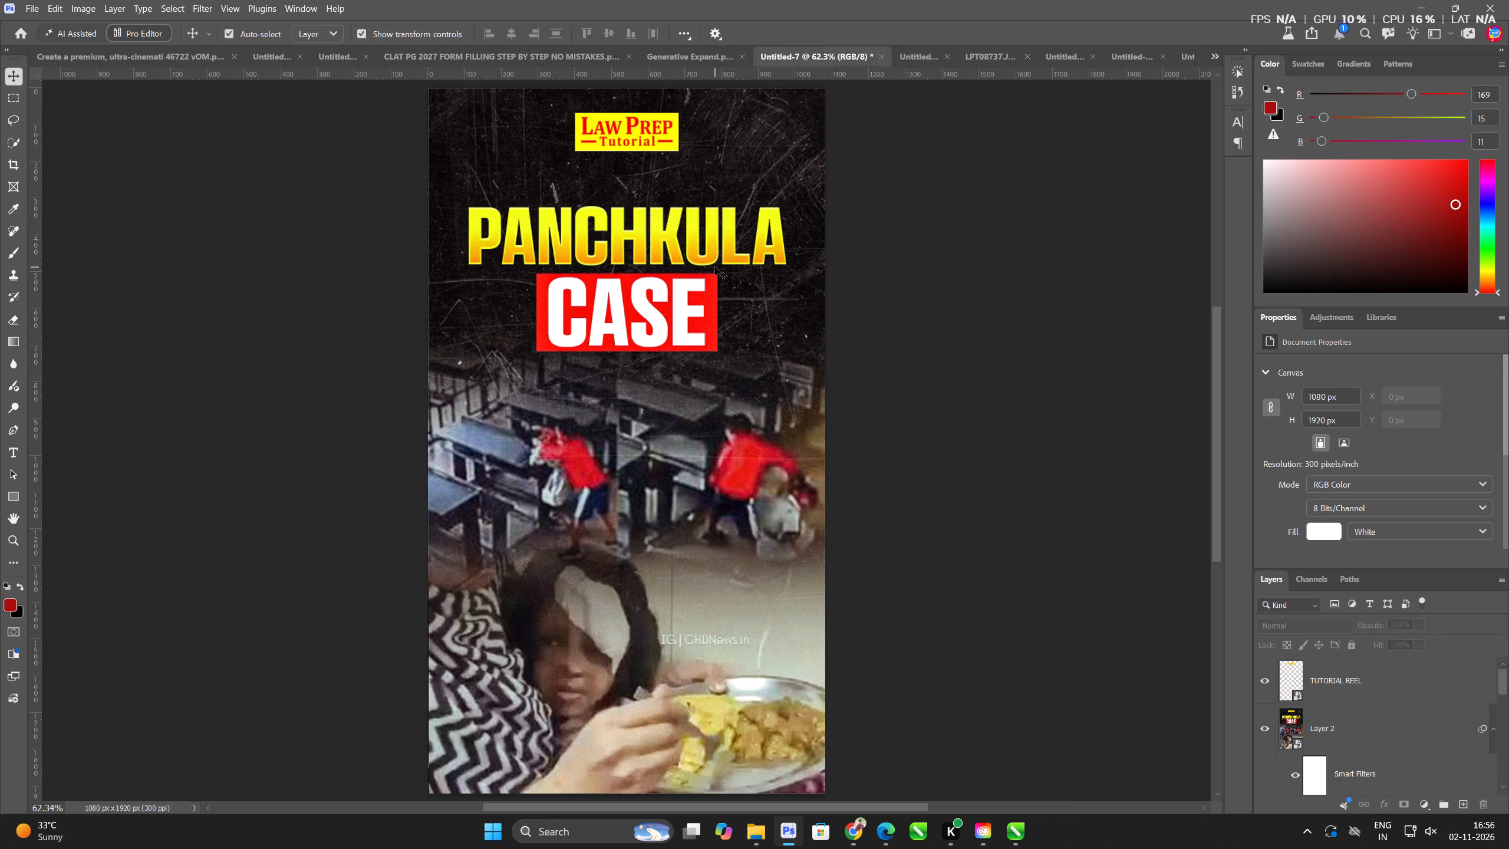
pyautogui.hotkey('ctrl', 'Tab')
pyautogui.click(1032, 324)
pyautogui.hotkey('ctrl', '0')
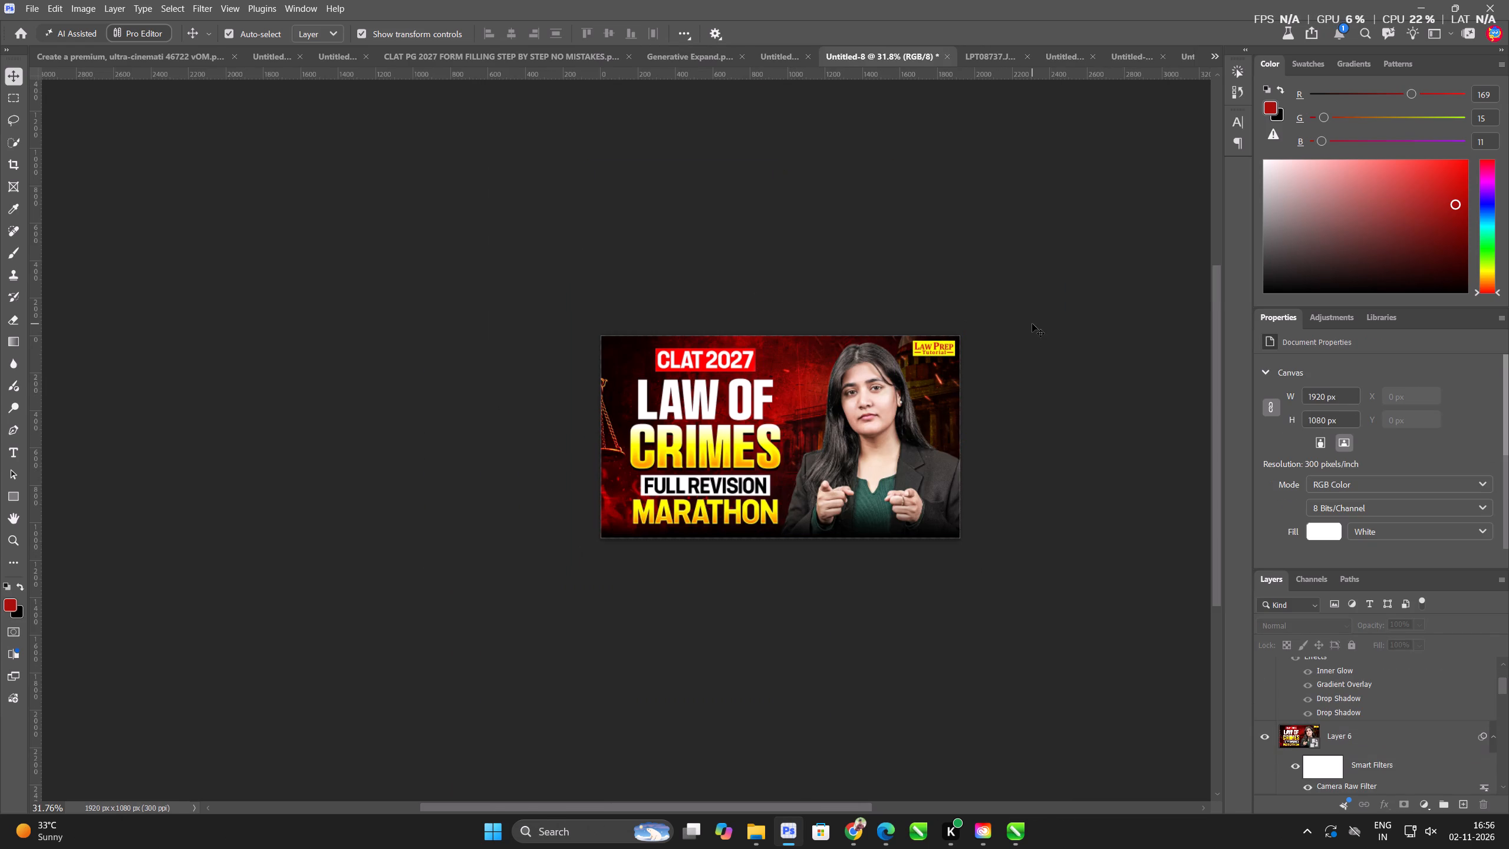
# Move the Layers panel out of its group and dock it as its own full-height column beside the canvas.
pyautogui.moveTo(1277, 579); pyautogui.dragTo(1247, 552)
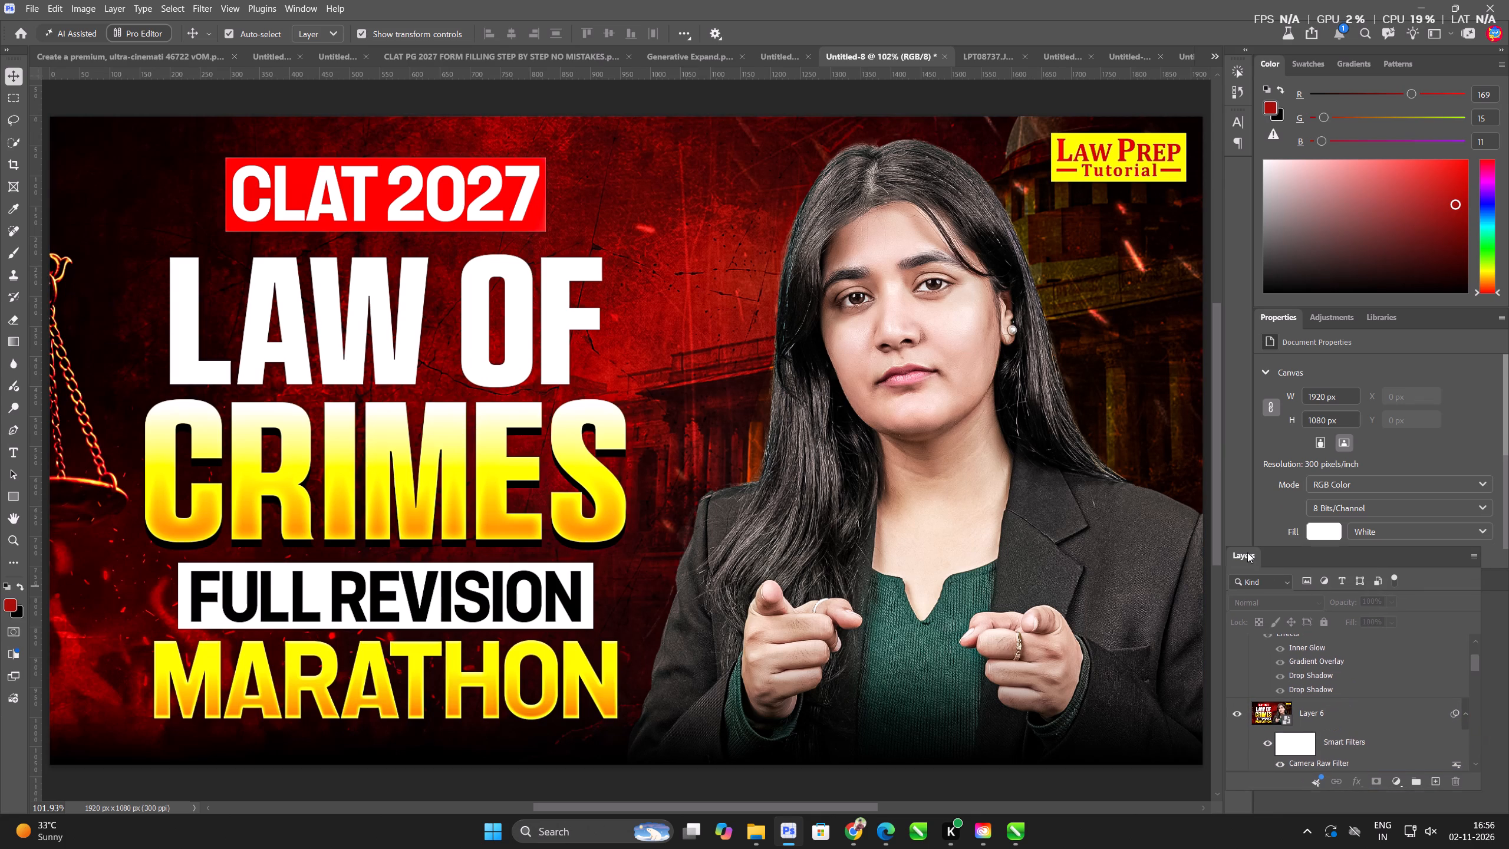
pyautogui.moveTo(1247, 552); pyautogui.dragTo(1218, 548)
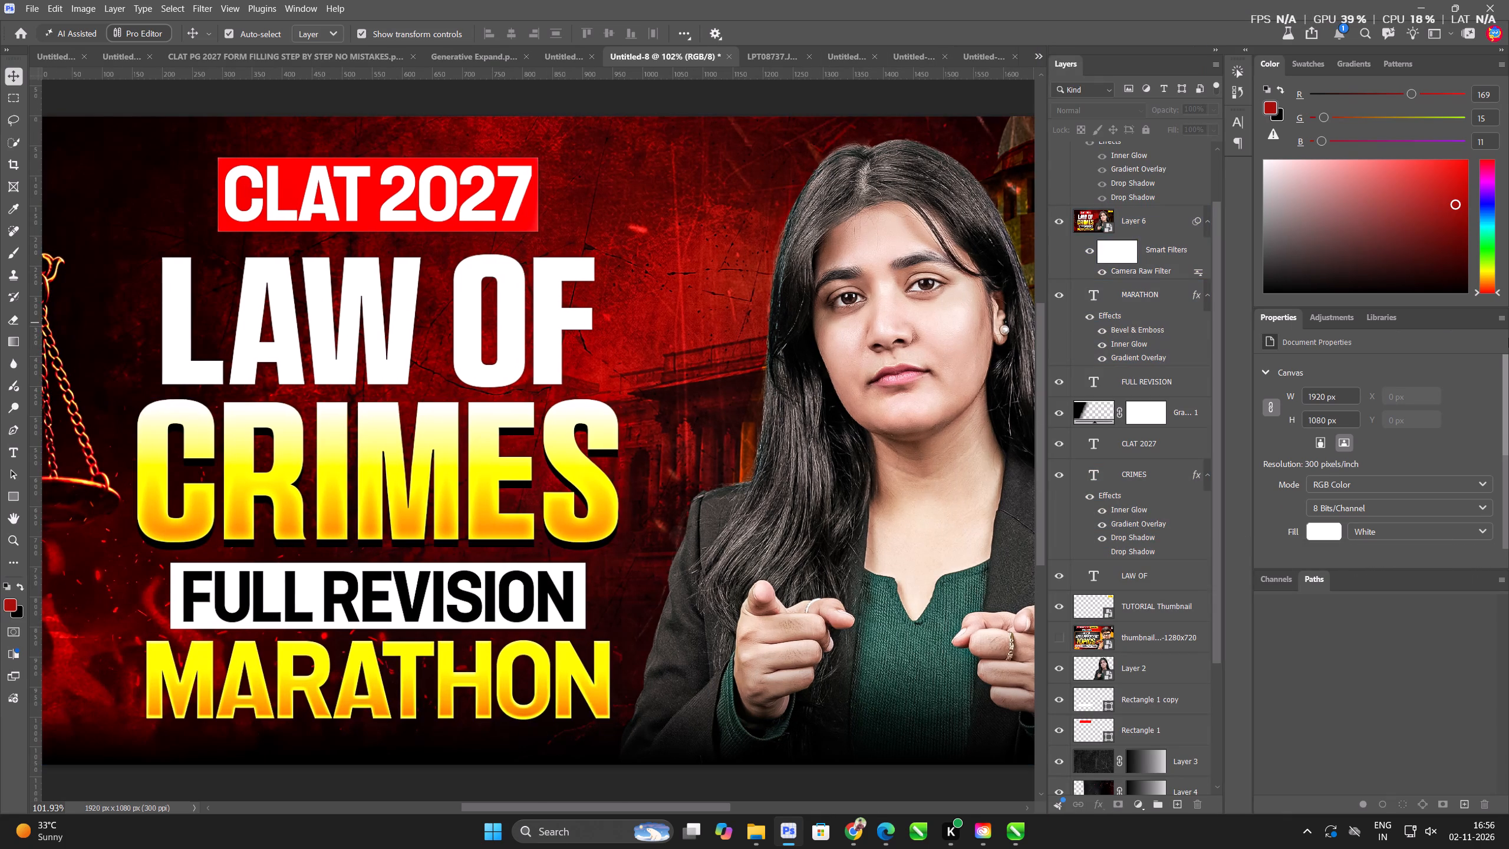
# Start a screen capture of the LAW OF CRIMES thumbnail with its layer list showing.
pyautogui.press('Print')
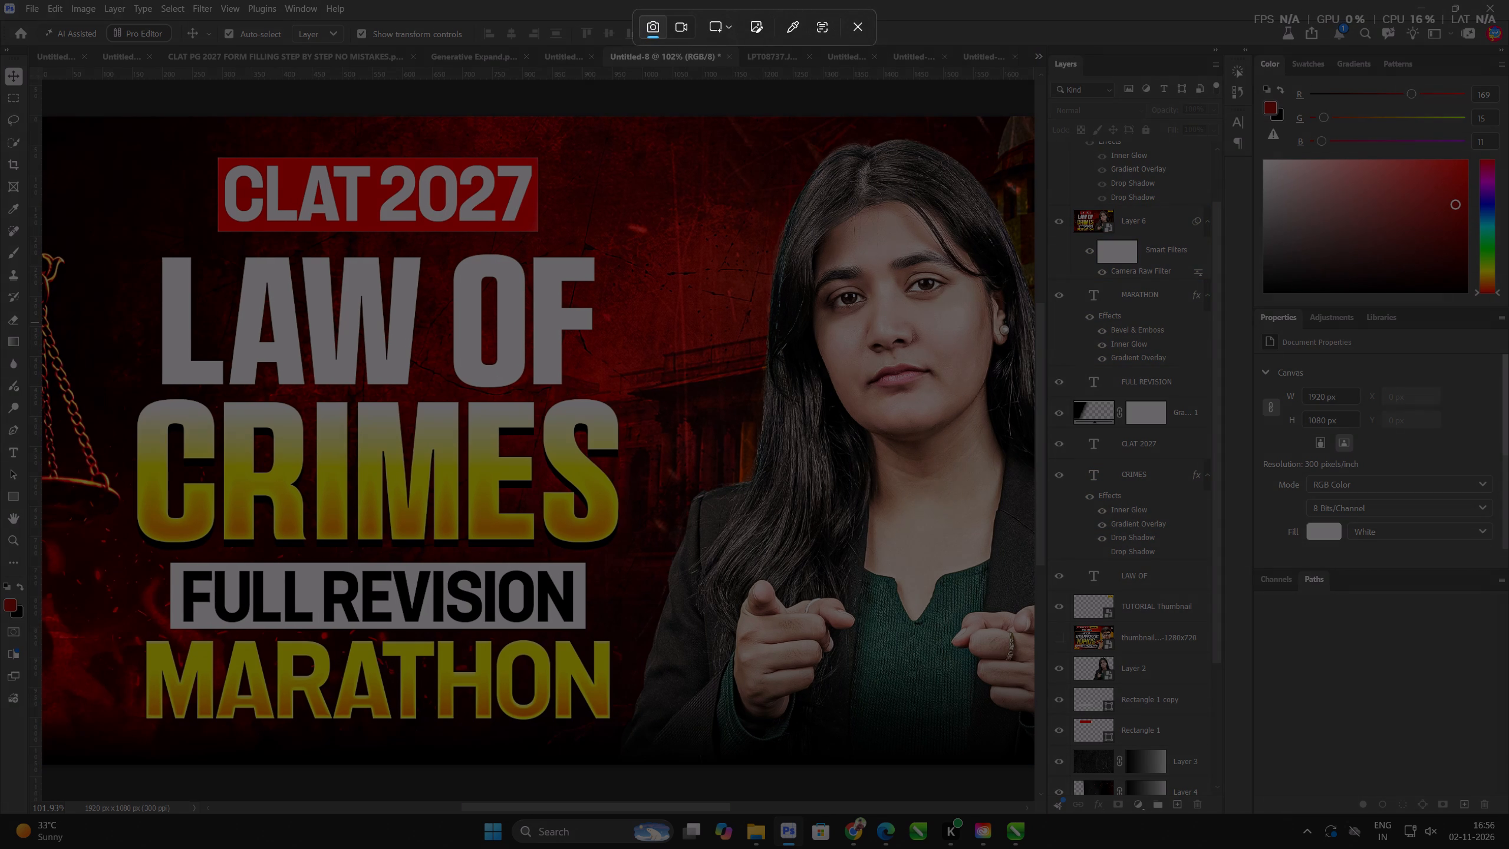